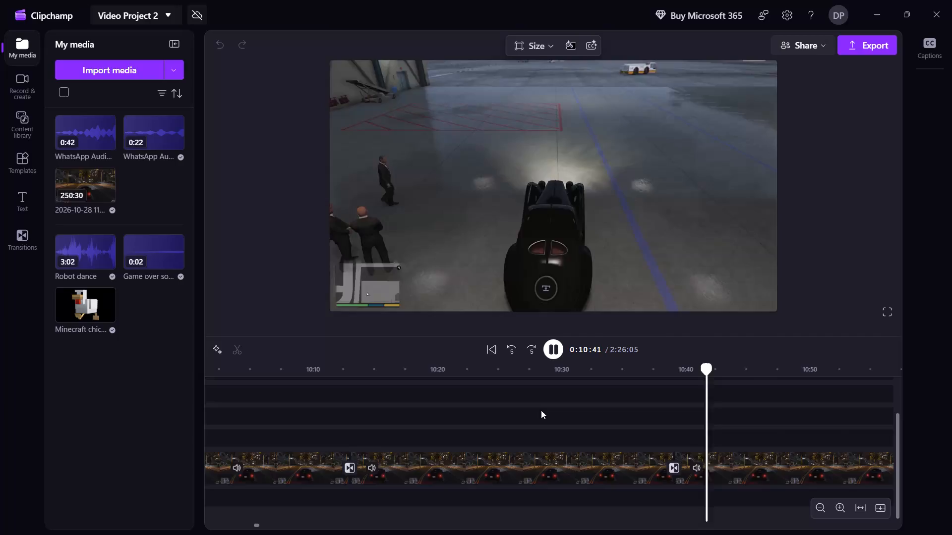
Skim the edited gameplay footage from about 10:41 to 14:02, checking the hangar cutscene and the scenes that follow.
{"action": "key", "text": "shift+Right"}
{"action": "key", "text": "shift+Right"}
{"action": "key", "text": "shift+Right"}
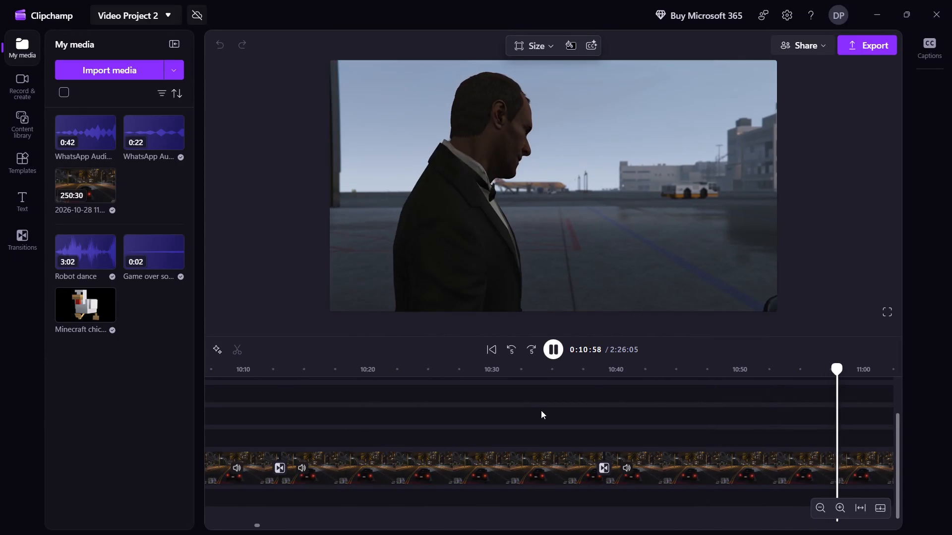
{"action": "key", "text": "shift+Right"}
{"action": "key", "text": "shift+Right"}
{"action": "key", "text": "shift+Right"}
{"action": "key", "text": "shift+Right"}
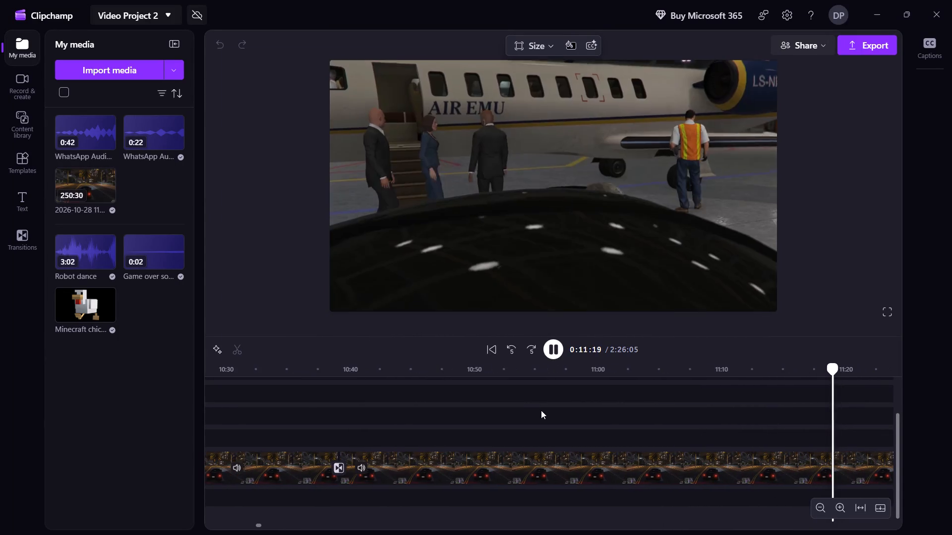
{"action": "key", "text": "shift+Right"}
{"action": "key", "text": "shift+Right"}
{"action": "key", "text": "shift+Right"}
{"action": "key", "text": "shift+Right"}
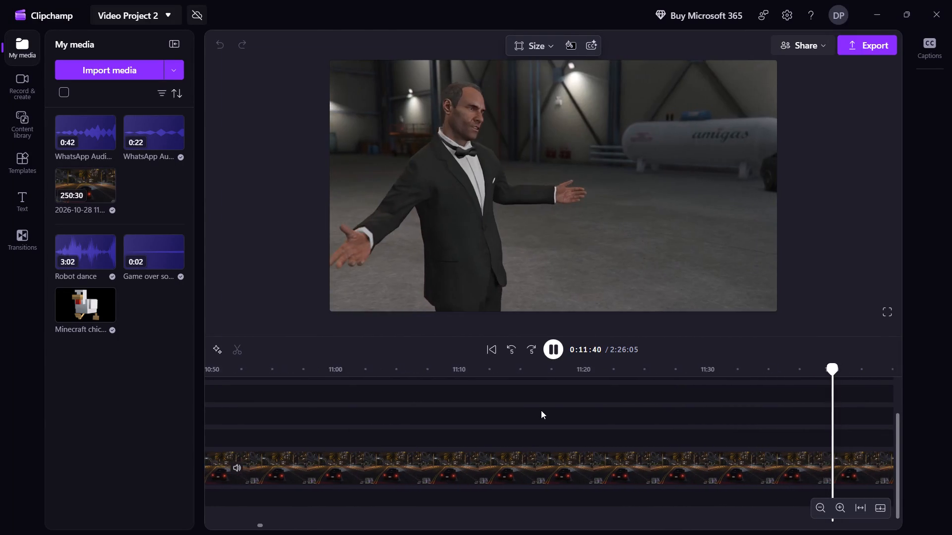
{"action": "key", "text": "shift+Right"}
{"action": "key", "text": "shift+Right"}
{"action": "key", "text": "shift+Right"}
{"action": "key", "text": "shift+Right"}
{"action": "key", "text": "shift+Right"}
{"action": "key", "text": "shift+Right"}
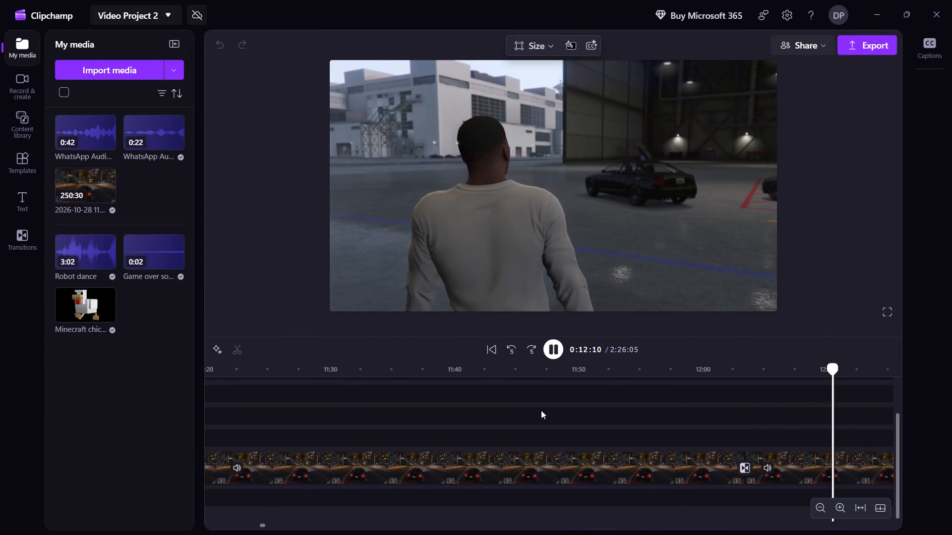
{"action": "key", "text": "shift+Right"}
{"action": "key", "text": "shift+Right"}
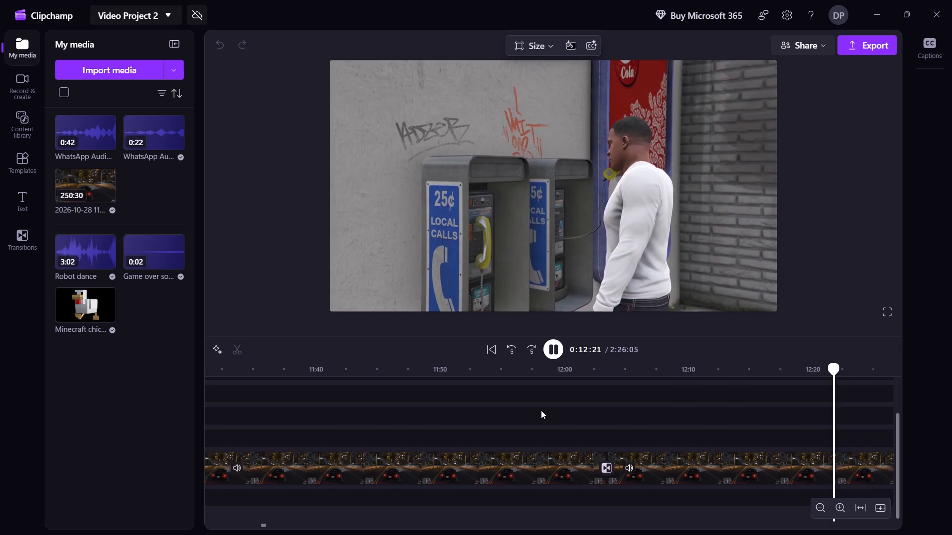
{"action": "key", "text": "shift+Right"}
{"action": "key", "text": "shift+Right"}
{"action": "key", "text": "shift+Right"}
{"action": "key", "text": "shift+Right"}
{"action": "key", "text": "shift+Right"}
{"action": "key", "text": "shift+Right"}
{"action": "key", "text": "shift+Right"}
{"action": "key", "text": "shift+Right"}
{"action": "key", "text": "shift+Right"}
{"action": "key", "text": "shift+Right"}
{"action": "key", "text": "shift+Right"}
{"action": "key", "text": "shift+Right"}
{"action": "key", "text": "shift+Right"}
{"action": "key", "text": "shift+Right"}
{"action": "key", "text": "shift+Right"}
{"action": "key", "text": "shift+Right"}
{"action": "key", "text": "shift+Right"}
{"action": "key", "text": "shift+Right"}
{"action": "key", "text": "shift+Right"}
{"action": "key", "text": "shift+Right"}
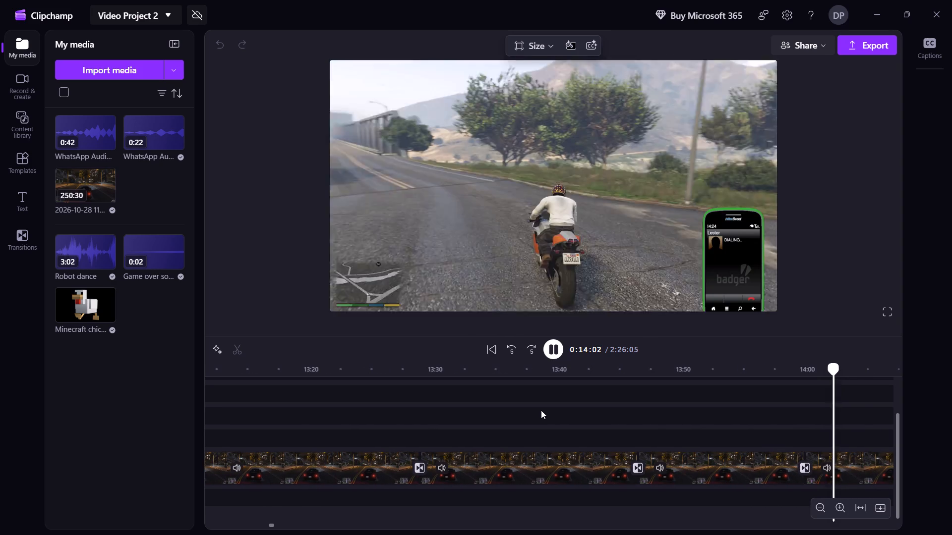
Review the footage from about 14:00 to 17:18, covering the driveway, payphone and bus scenes.
{"action": "key", "text": "shift+Left"}
{"action": "key", "text": "shift+Left"}
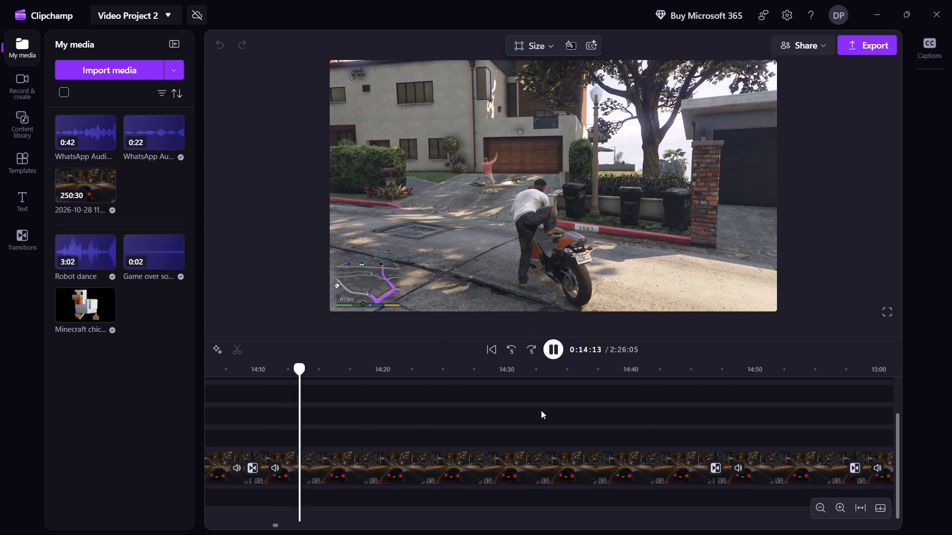
{"action": "key", "text": "shift+Right"}
{"action": "key", "text": "shift+Right"}
{"action": "key", "text": "shift+Right"}
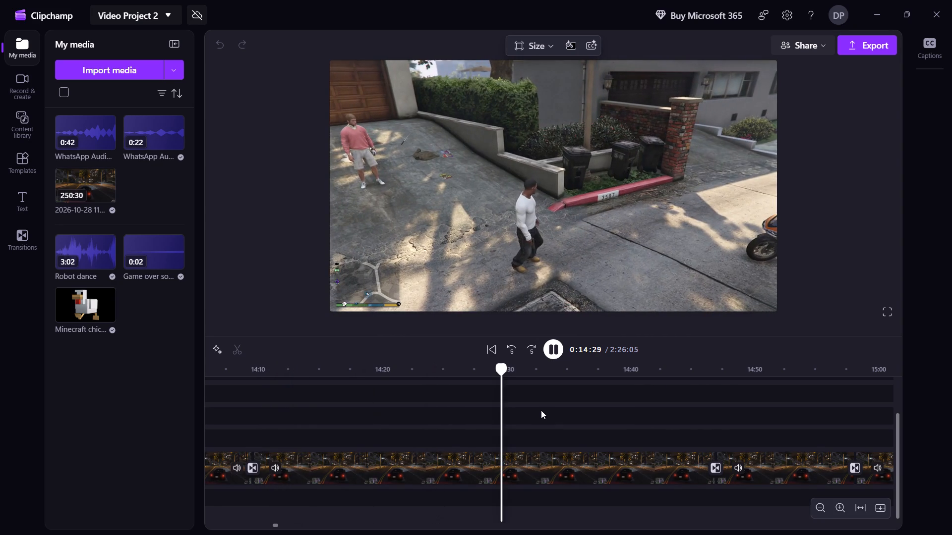
{"action": "key", "text": "shift+Right"}
{"action": "key", "text": "shift+Right"}
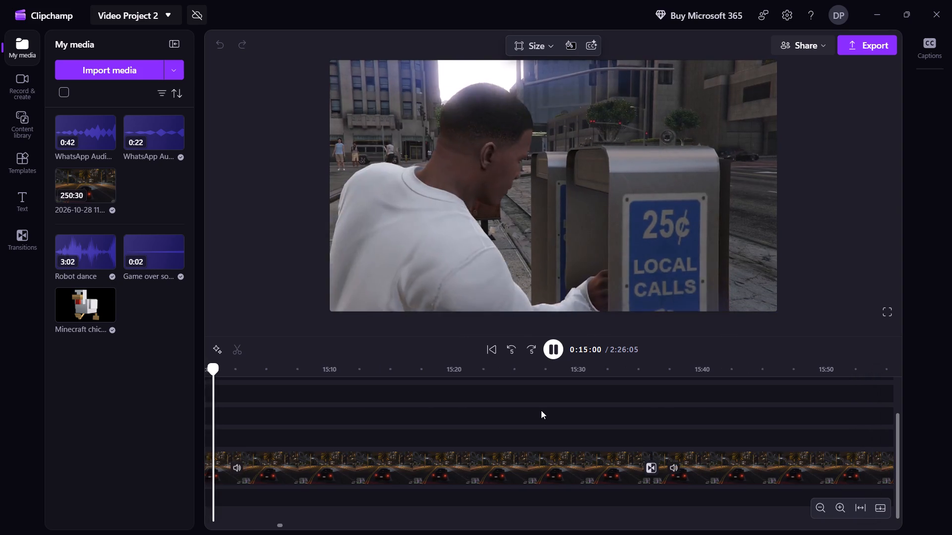
{"action": "key", "text": "shift+Right"}
{"action": "key", "text": "shift+Right"}
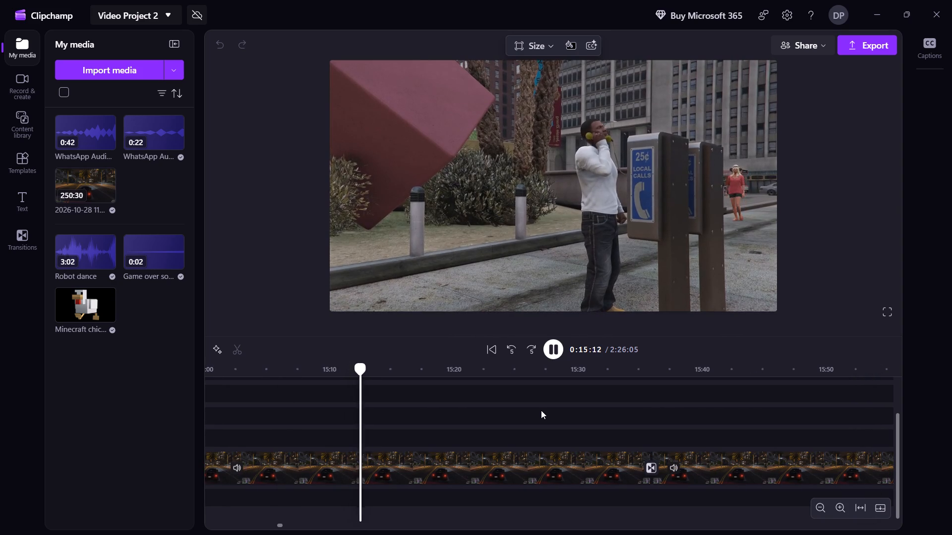
{"action": "key", "text": "shift+Right"}
{"action": "key", "text": "shift+Right"}
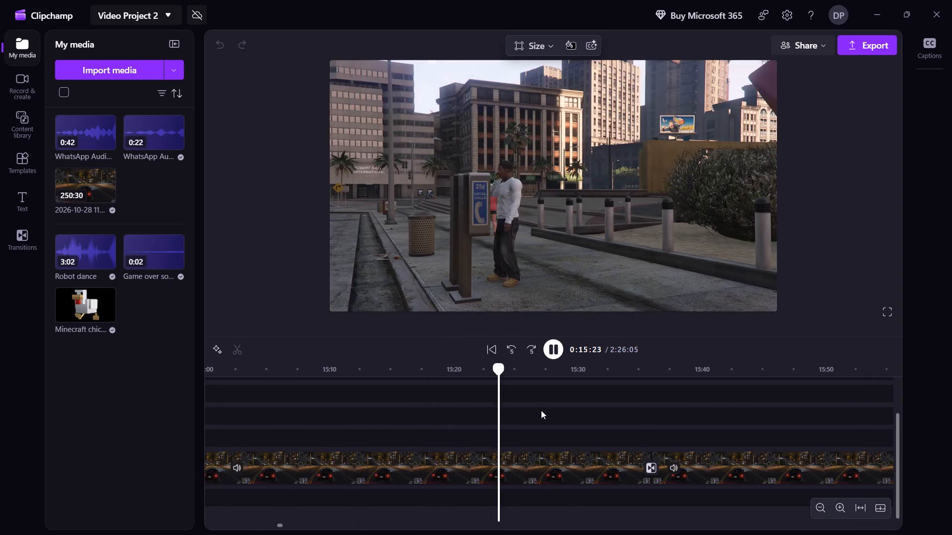
{"action": "key", "text": "shift+Right"}
{"action": "key", "text": "shift+Right"}
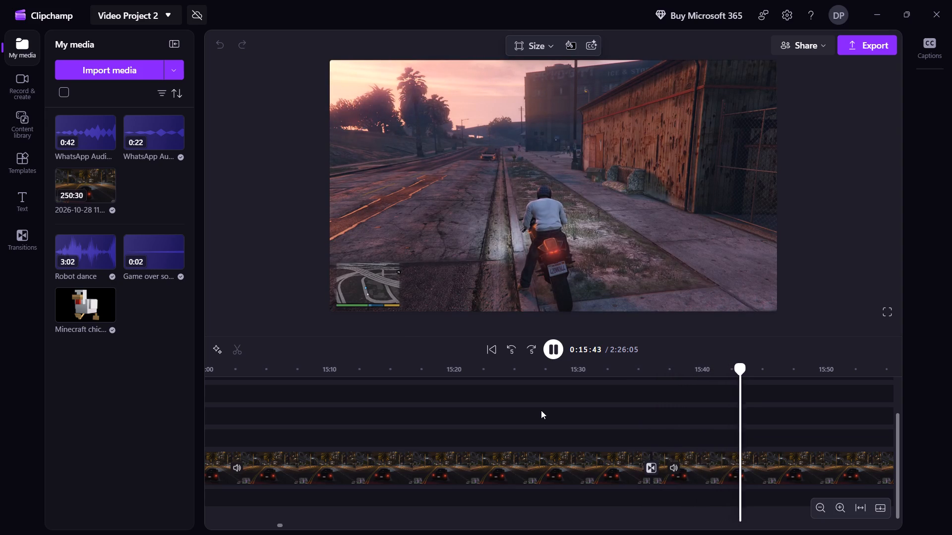
{"action": "key", "text": "shift+Right"}
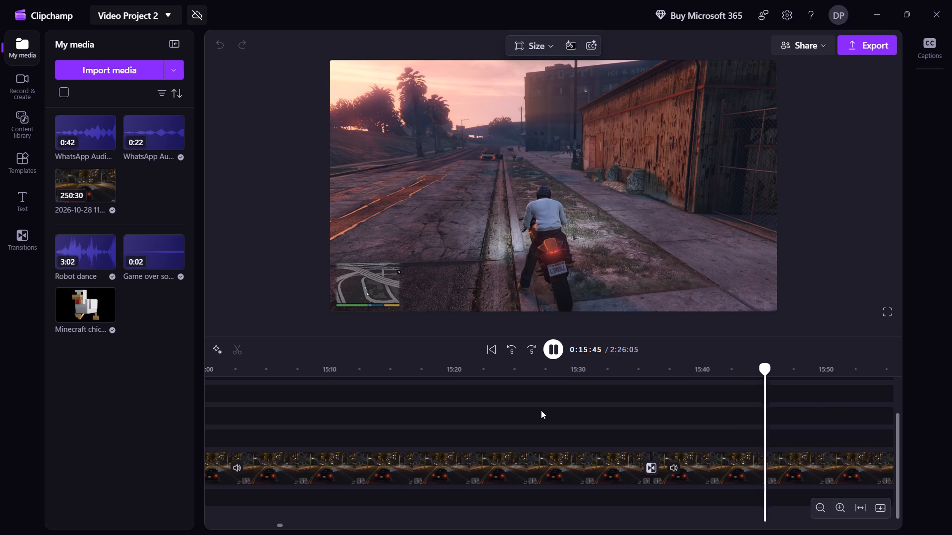
{"action": "key", "text": "shift+Right"}
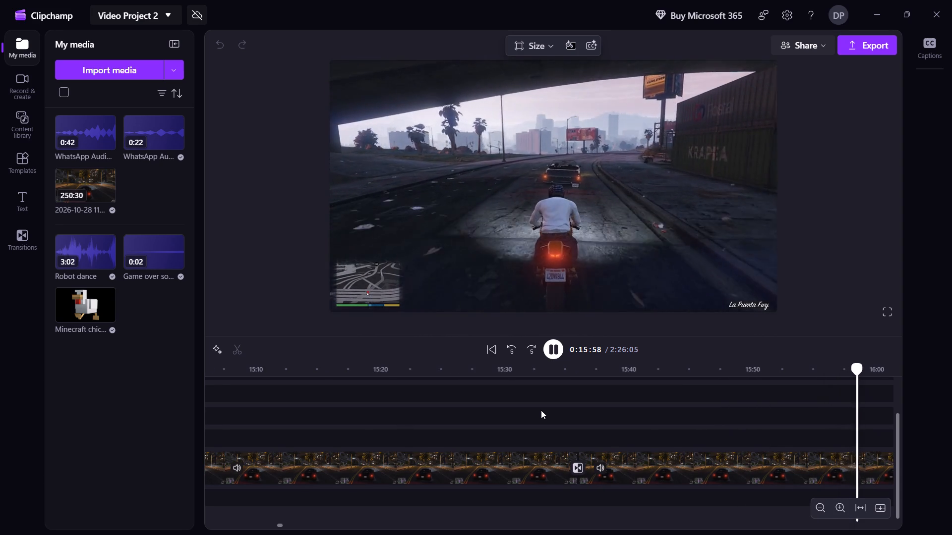
{"action": "key", "text": "shift+Right"}
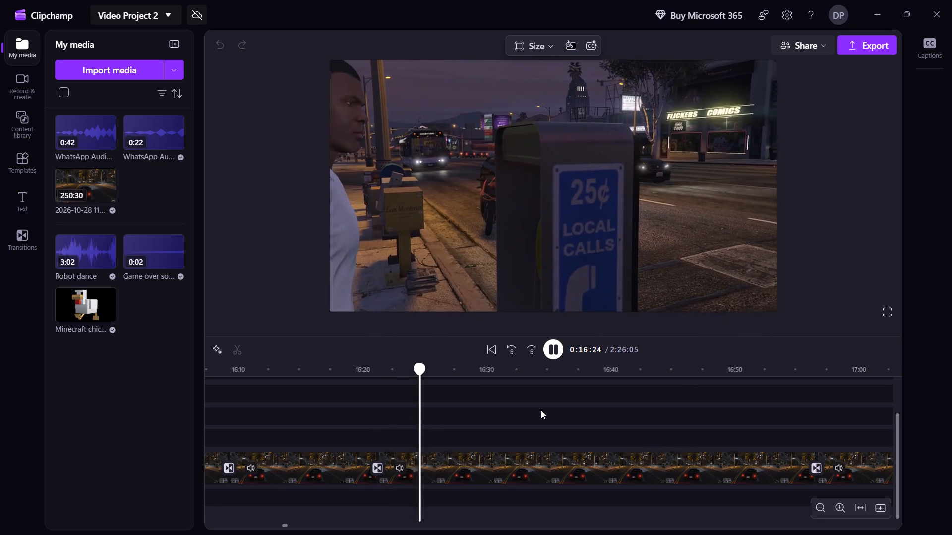
{"action": "key", "text": "shift+Right"}
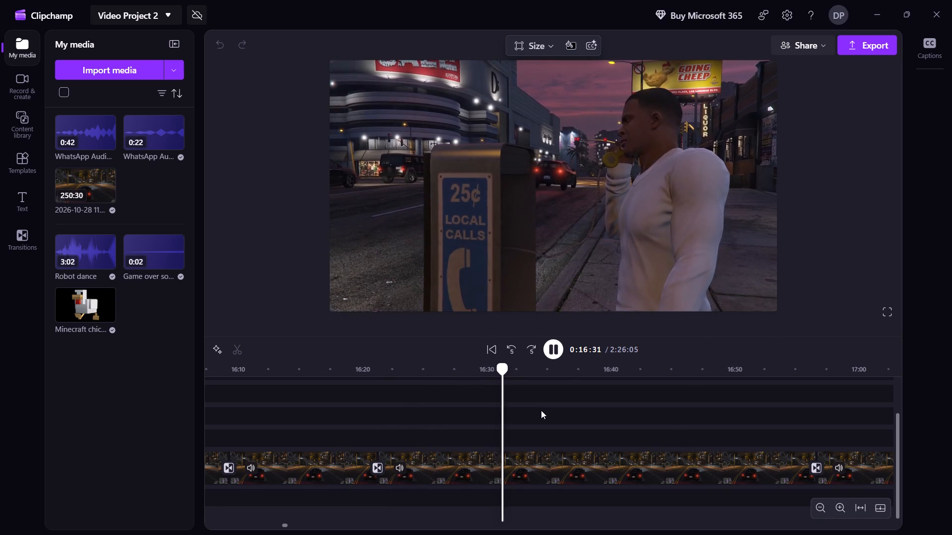
{"action": "key", "text": "shift+Right"}
{"action": "key", "text": "shift+Right"}
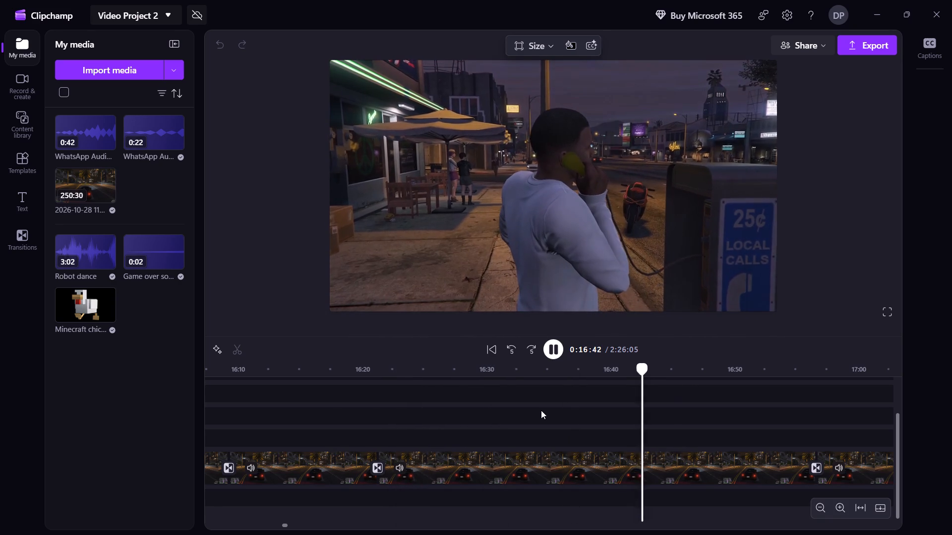
{"action": "key", "text": "shift+Right"}
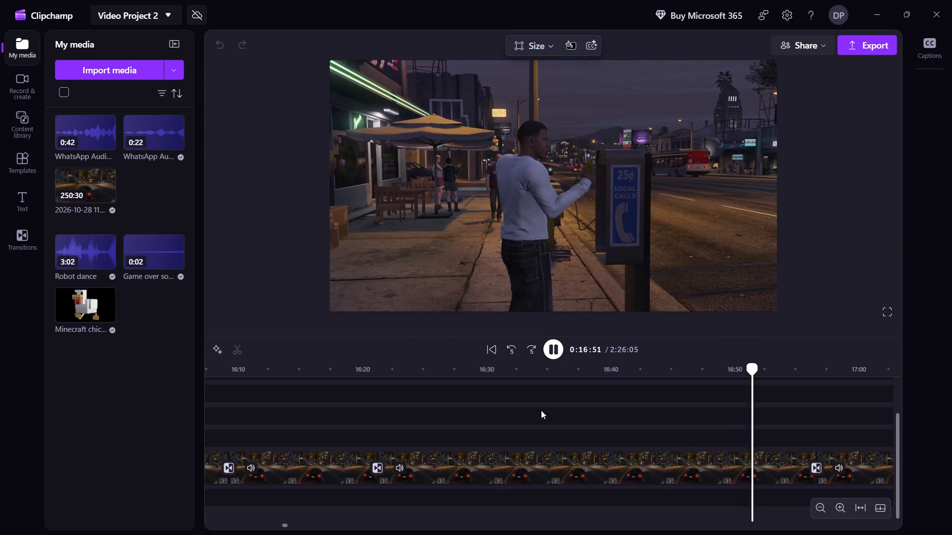
{"action": "key", "text": "shift+Right"}
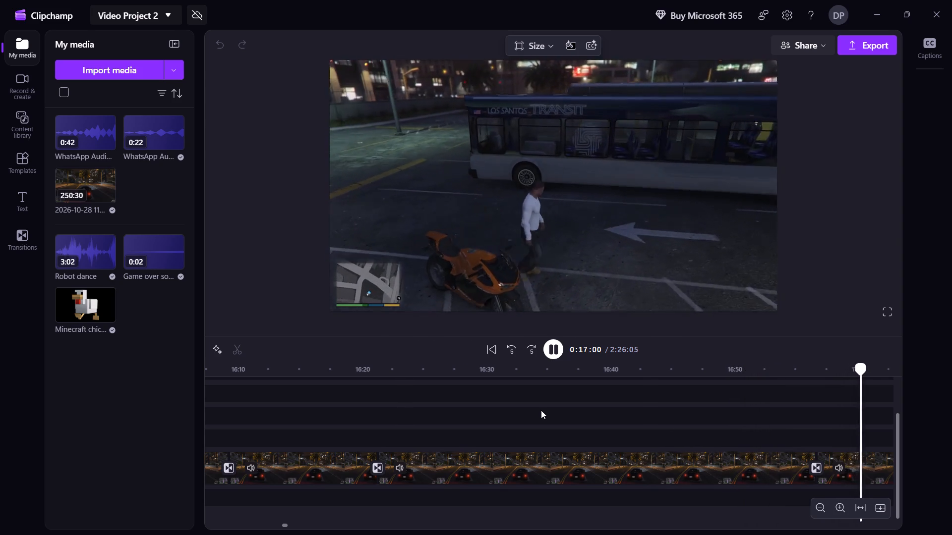
{"action": "key", "text": "shift+Right"}
{"action": "key", "text": "shift+Right"}
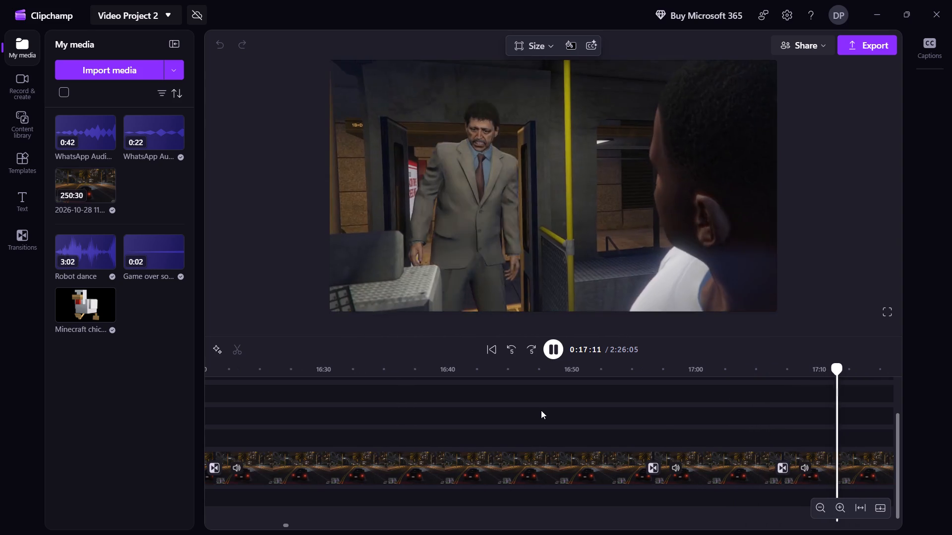
{"action": "key", "text": "shift+Right"}
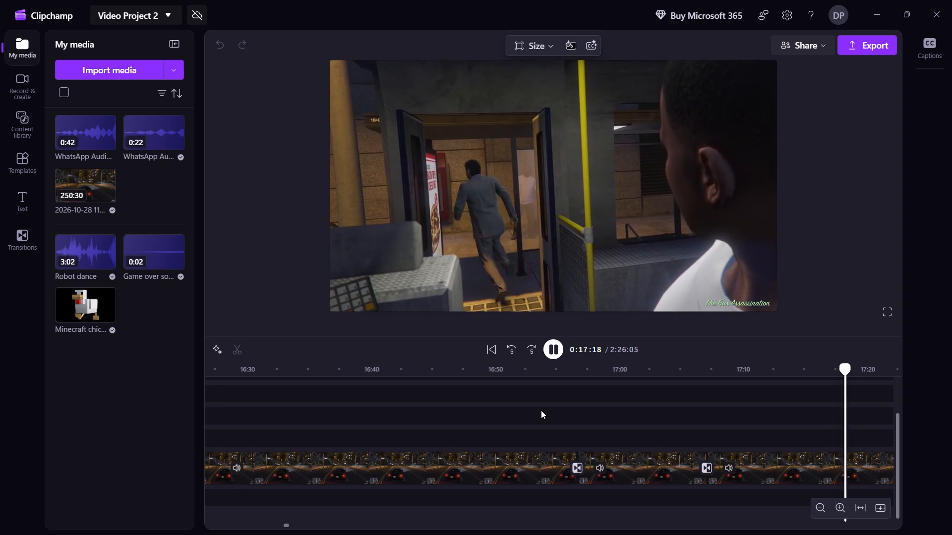
Review the footage on to about 18:59, through the photographer cutscene and into the street walk.
{"action": "key", "text": "shift+Left"}
{"action": "key", "text": "shift+Left"}
{"action": "key", "text": "shift+Left"}
{"action": "key", "text": "shift+Left"}
{"action": "key", "text": "shift+Right"}
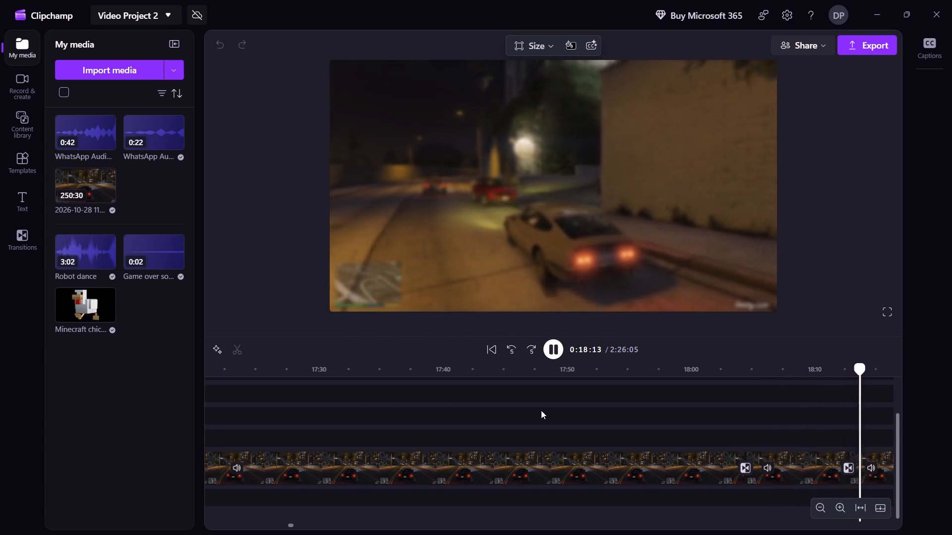
{"action": "key", "text": "shift+Right"}
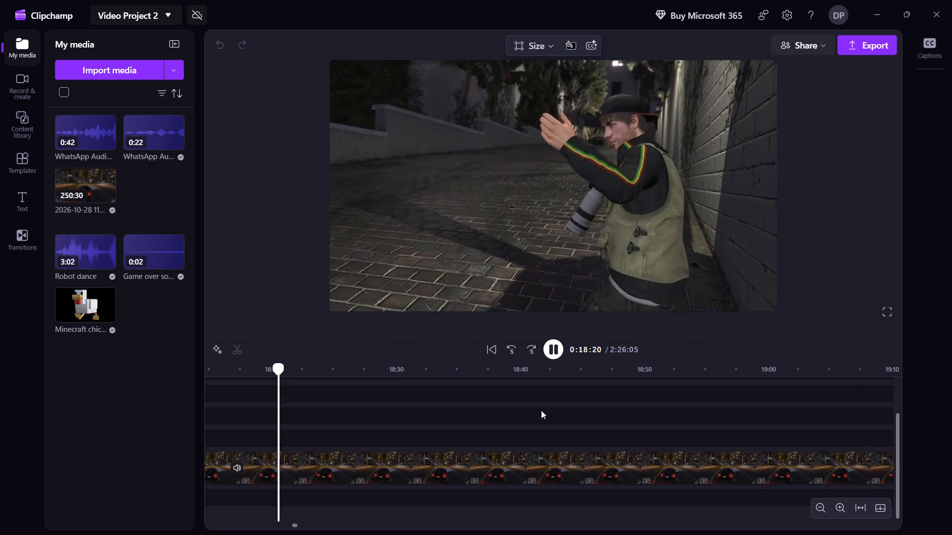
{"action": "key", "text": "shift+Right"}
{"action": "key", "text": "shift+Right"}
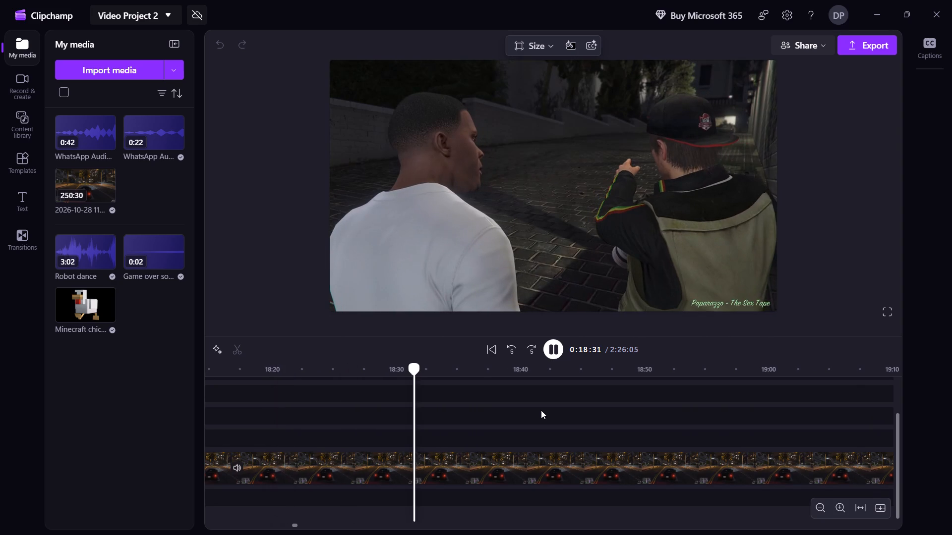
{"action": "key", "text": "shift+Right"}
{"action": "key", "text": "shift+Right"}
{"action": "key", "text": "shift+Right"}
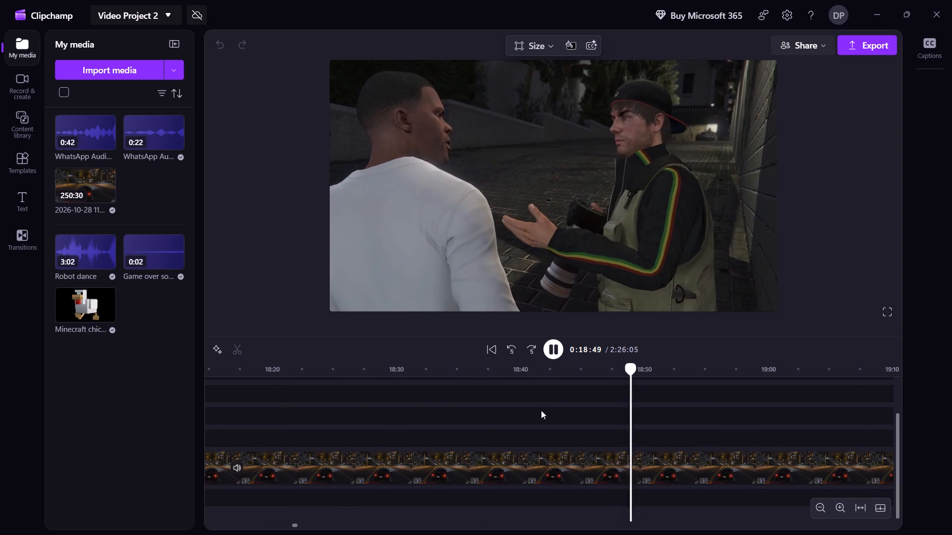
{"action": "key", "text": "shift+Right"}
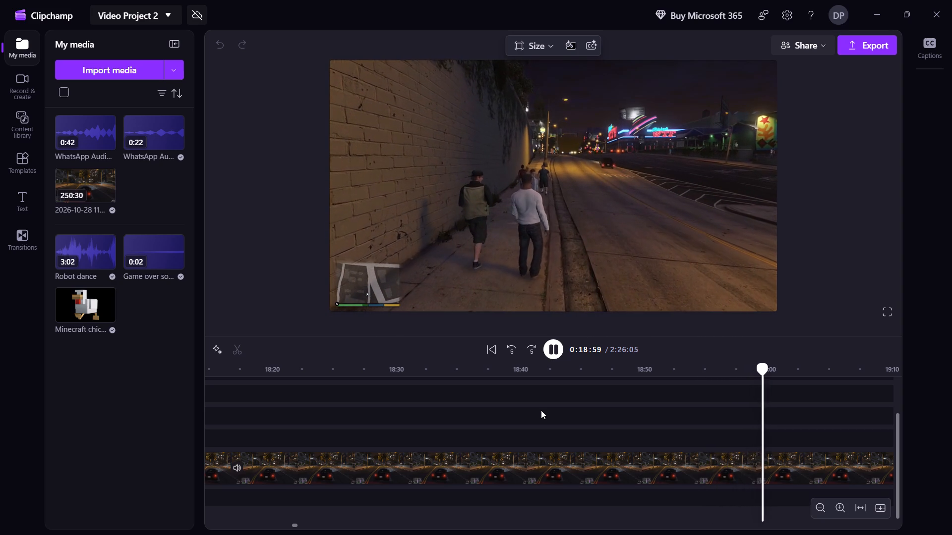
Split the gameplay clip at 0:18:54, just after the photographer cutscene ends and the street walk begins.
{"action": "key", "text": "Left"}
{"action": "key", "text": "Left"}
{"action": "key", "text": "Left"}
{"action": "key", "text": "Left"}
{"action": "key", "text": "Left"}
{"action": "key", "text": "Left"}
{"action": "key", "text": "Left"}
{"action": "key", "text": "Left"}
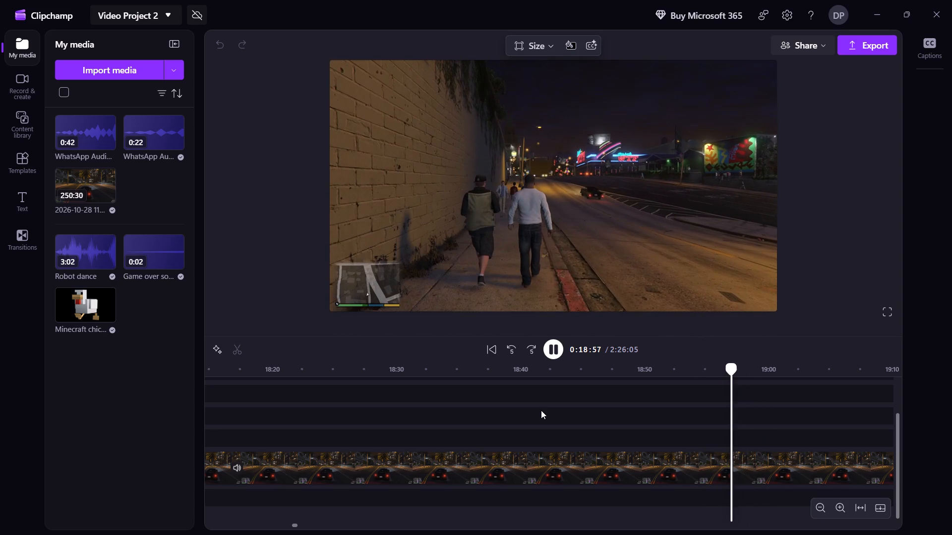
{"action": "key", "text": "Left"}
{"action": "key", "text": "Left"}
{"action": "key", "text": "Left"}
{"action": "key", "text": "Left"}
{"action": "key", "text": "Left"}
{"action": "key", "text": "Left"}
{"action": "key", "text": "Left"}
{"action": "key", "text": "Left"}
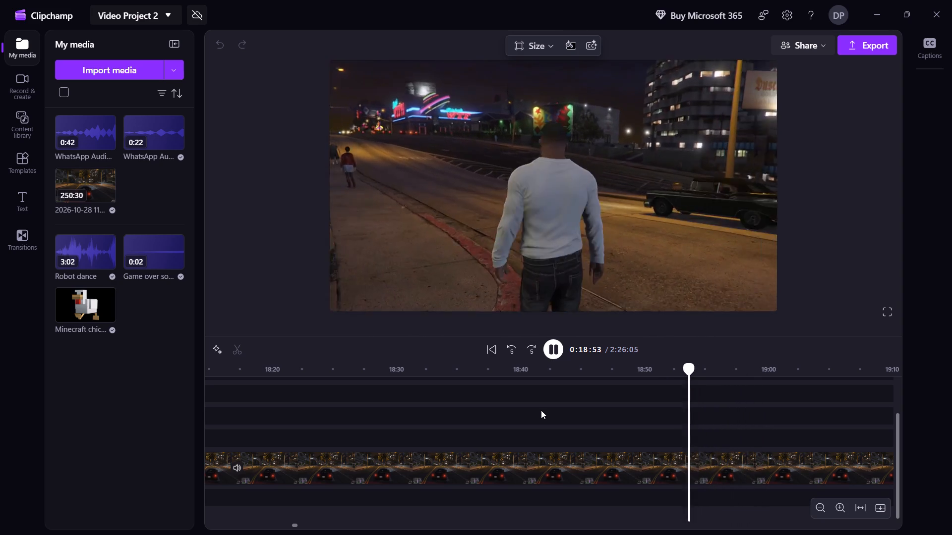
{"action": "key", "text": "Left"}
{"action": "key", "text": "Left"}
{"action": "key", "text": "Left"}
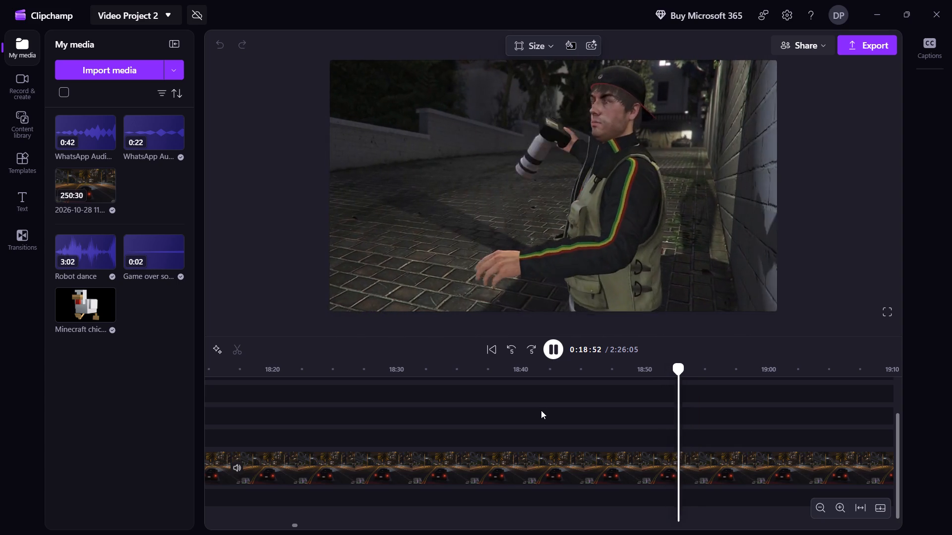
{"action": "key", "text": "space"}
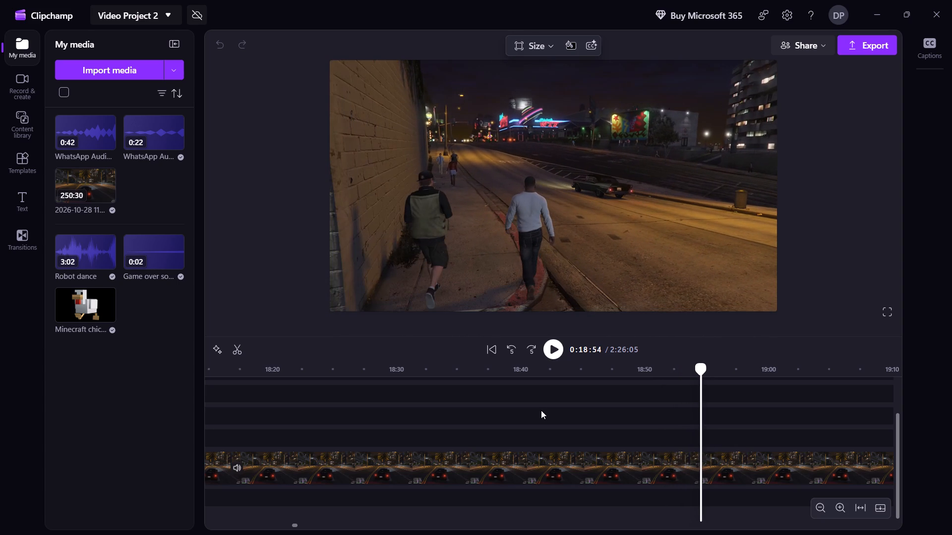
{"action": "key", "text": "s"}
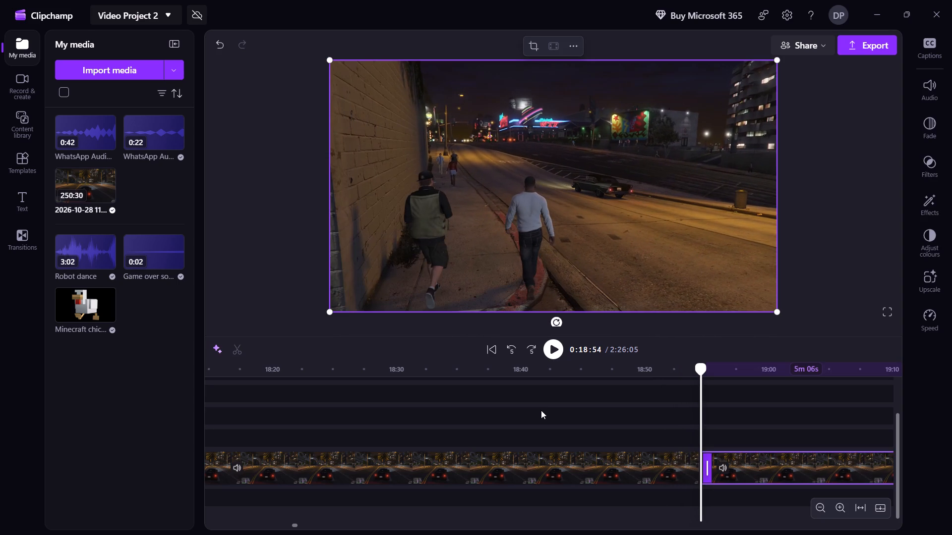
Review the footage from 0:18:54 to about 20:10, following the street walk and garden path to the start of the cutscene.
{"action": "key", "text": "space"}
{"action": "key", "text": "shift+Right"}
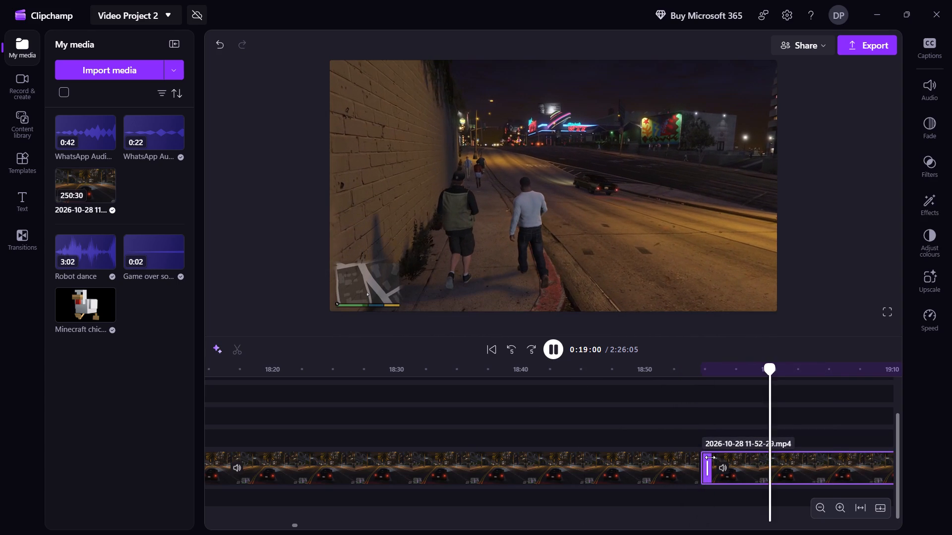
{"action": "key", "text": "shift+Right"}
{"action": "key", "text": "shift+Right"}
{"action": "key", "text": "shift+Right"}
{"action": "key", "text": "shift+Right"}
{"action": "key", "text": "shift+Right"}
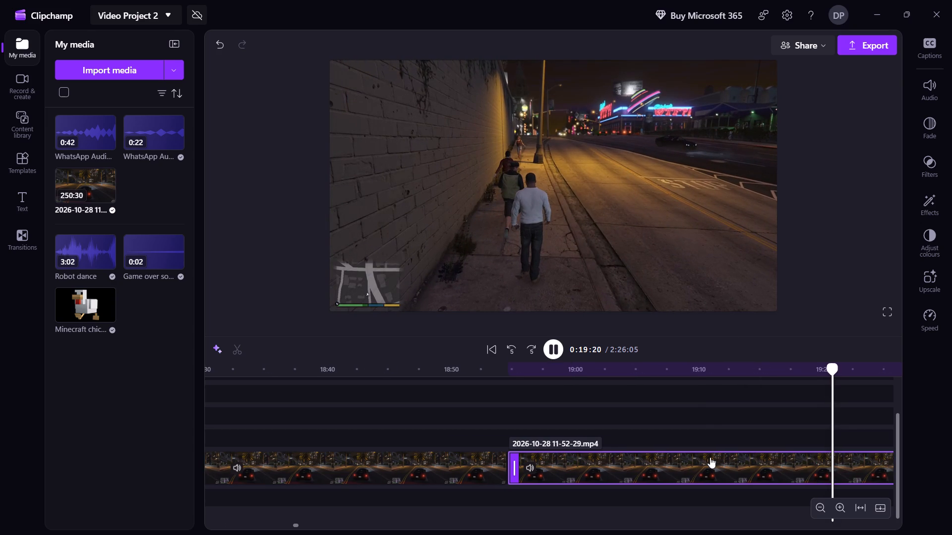
{"action": "key", "text": "shift+Right"}
{"action": "key", "text": "shift+Right"}
{"action": "key", "text": "shift+Right"}
{"action": "key", "text": "shift+Right"}
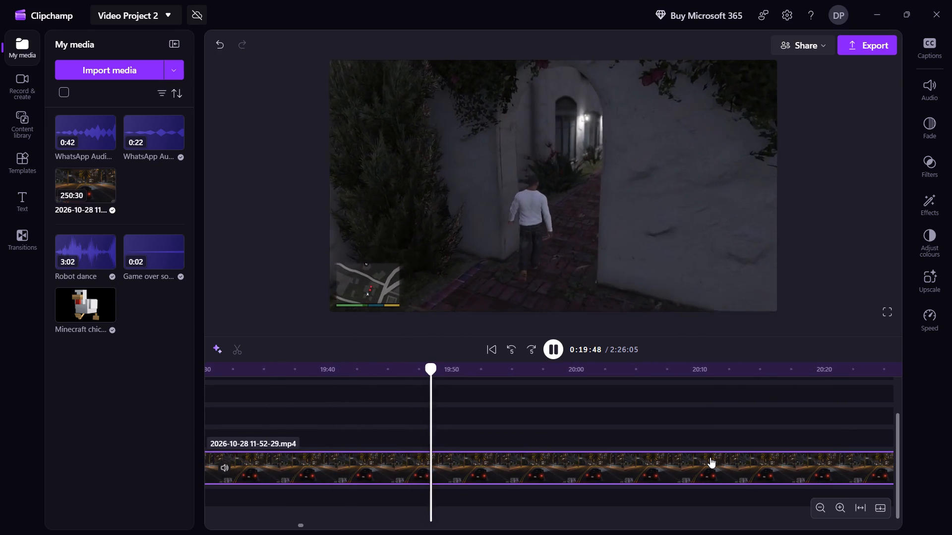
{"action": "key", "text": "shift+Right"}
{"action": "key", "text": "shift+Right"}
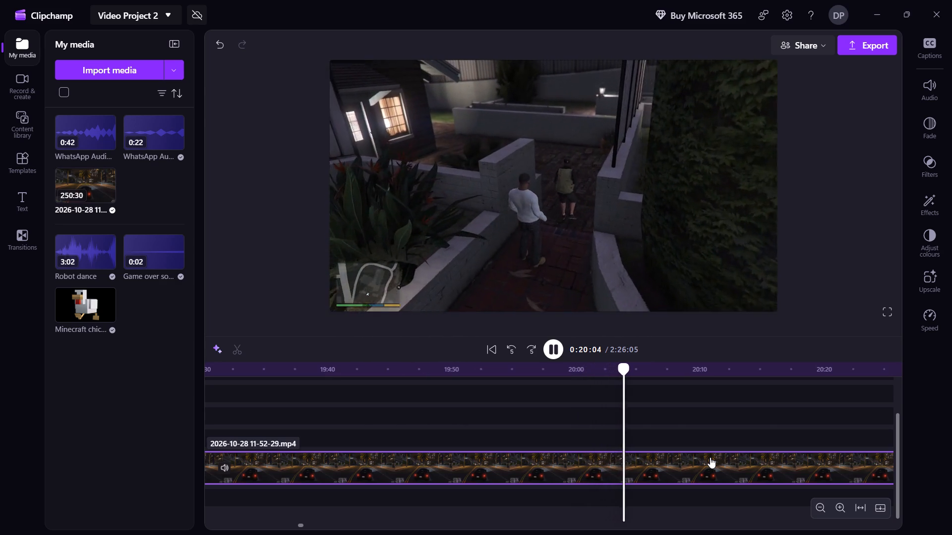
{"action": "key", "text": "shift+Right"}
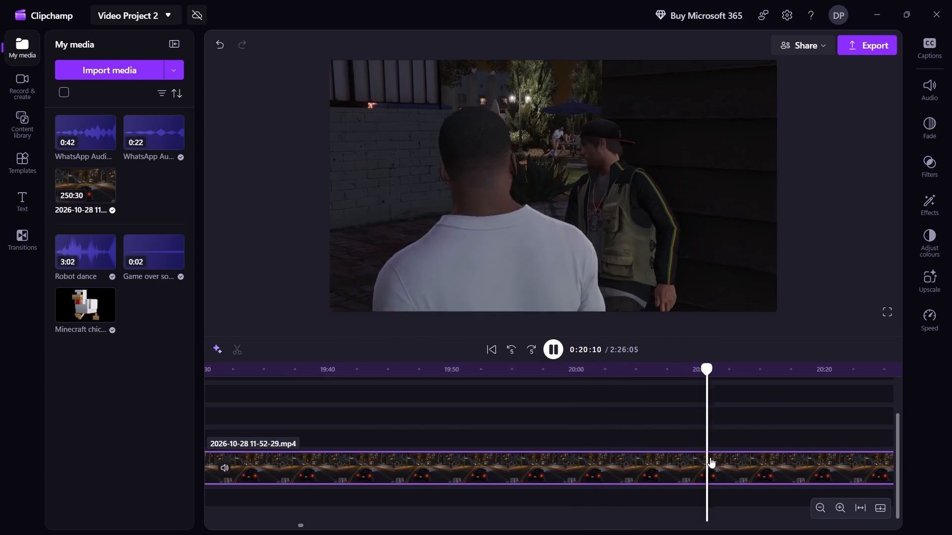
Split the gameplay clip at 0:20:08, just before the walk gives way to the cutscene.
{"action": "key", "text": "Left"}
{"action": "key", "text": "shift+Left"}
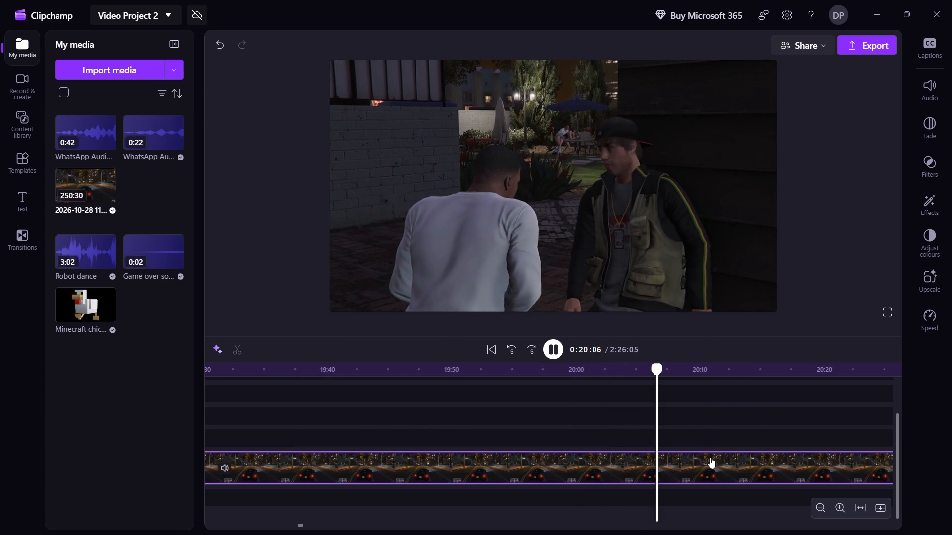
{"action": "key", "text": "space"}
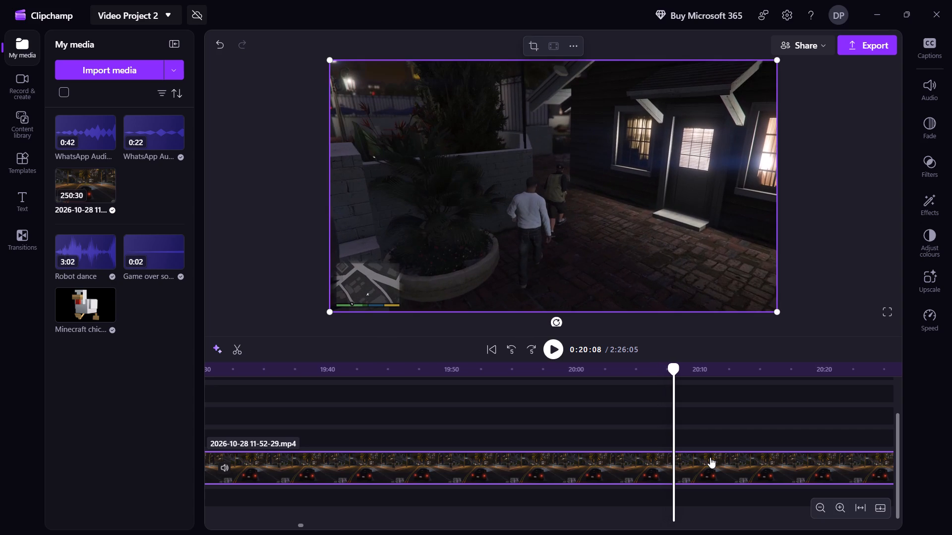
{"action": "key", "text": "s"}
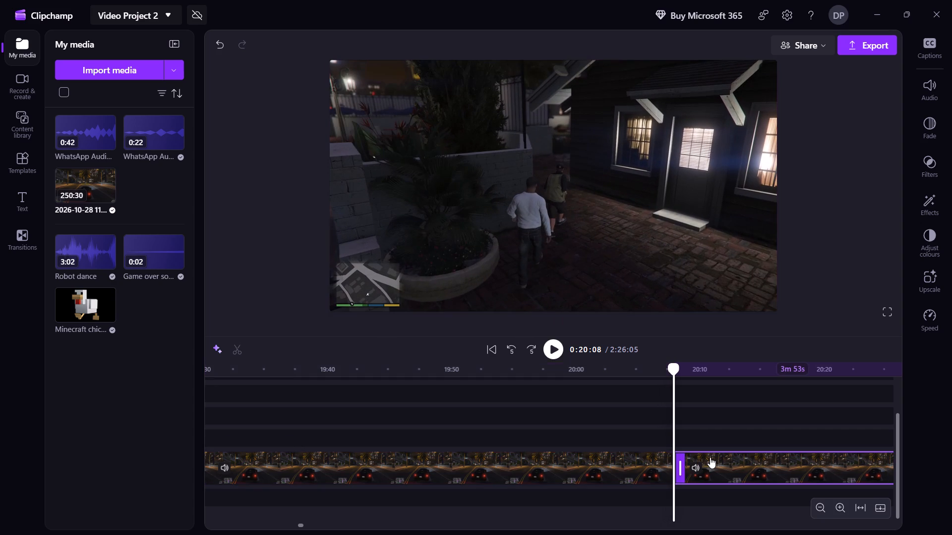
Delete the walking segment between 18:54 and 20:08 and close the gap it leaves on the timeline.
{"action": "left_click", "coordinate": [587, 451]}
{"action": "left_click", "coordinate": [561, 461]}
{"action": "right_click", "coordinate": [561, 461]}
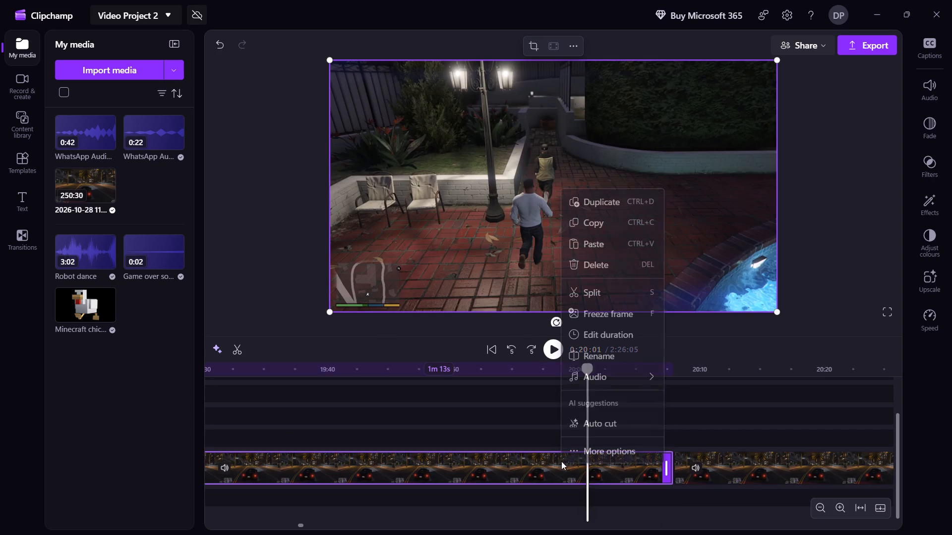
{"action": "left_click", "coordinate": [609, 268]}
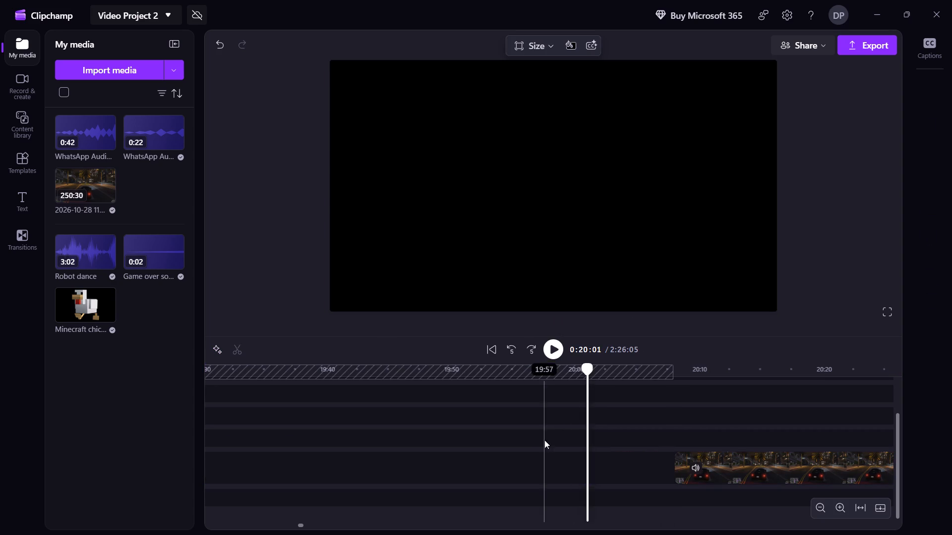
{"action": "left_click", "coordinate": [446, 470]}
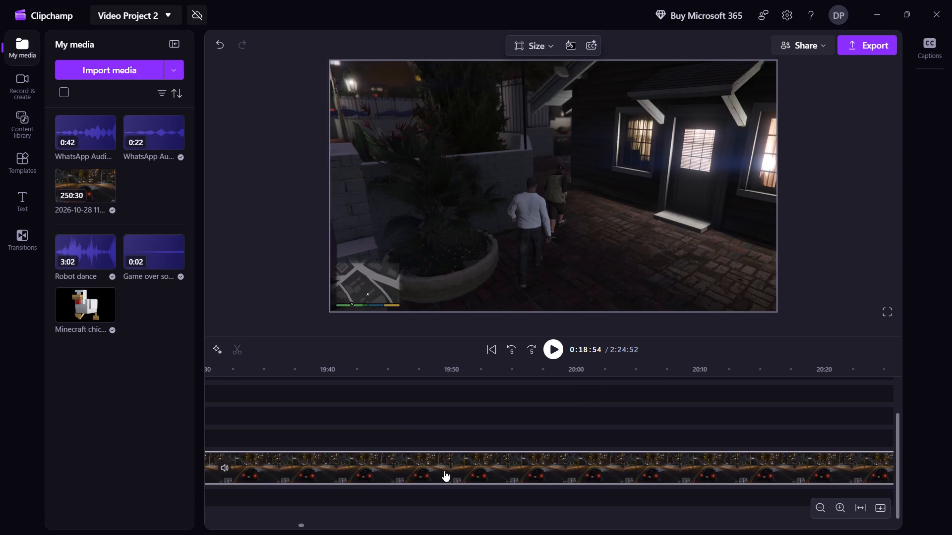
Add a Cross fade transition at the 18:54 join between the photographer cutscene and the garden cutscene.
{"action": "key", "text": "Left"}
{"action": "key", "text": "Left"}
{"action": "key", "text": "Left"}
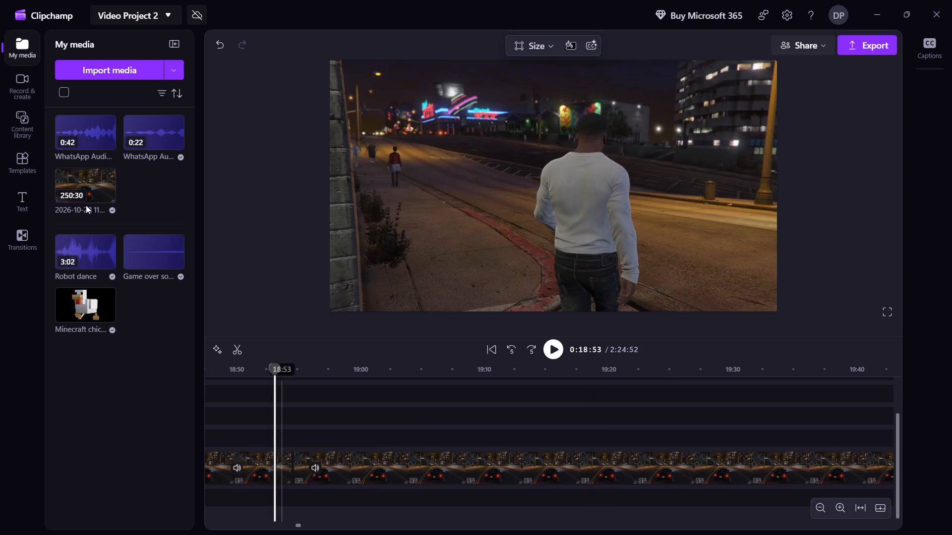
{"action": "left_click", "coordinate": [23, 250]}
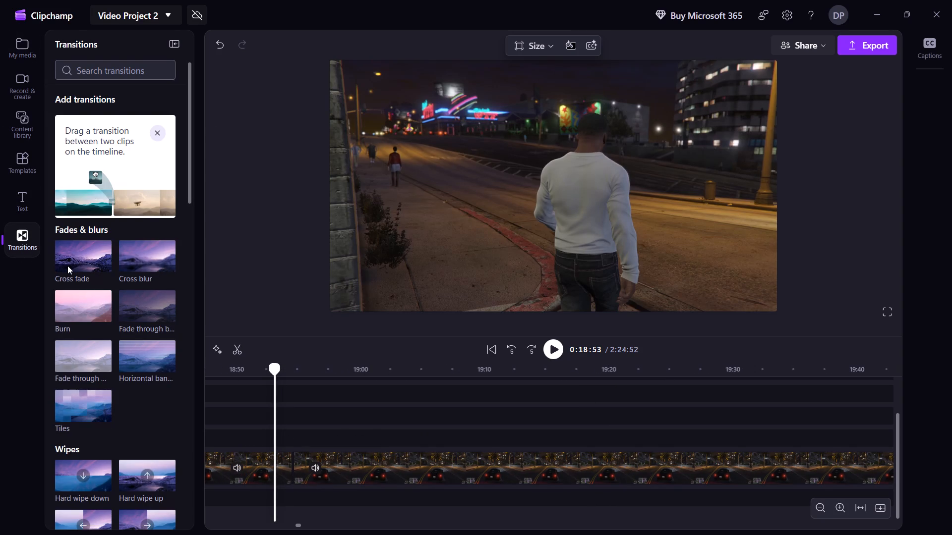
{"action": "left_click_drag", "start_coordinate": [69, 252], "coordinate": [79, 272]}
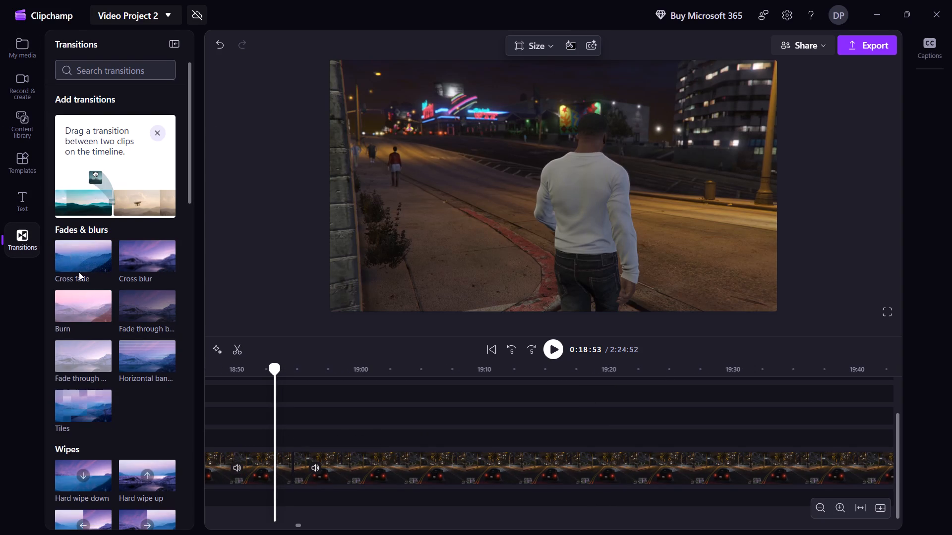
{"action": "left_click_drag", "start_coordinate": [79, 272], "coordinate": [541, 458]}
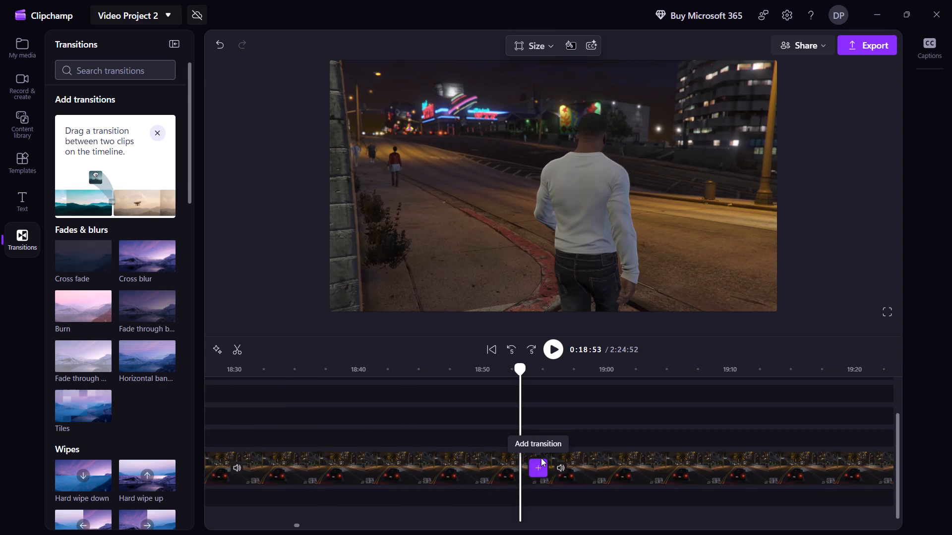
{"action": "left_click_drag", "start_coordinate": [541, 458], "coordinate": [541, 465]}
Review the footage from 18:53 to about 20:30, checking the cross fade, the garden filming scene and the start of the car chase.
{"action": "key", "text": "space"}
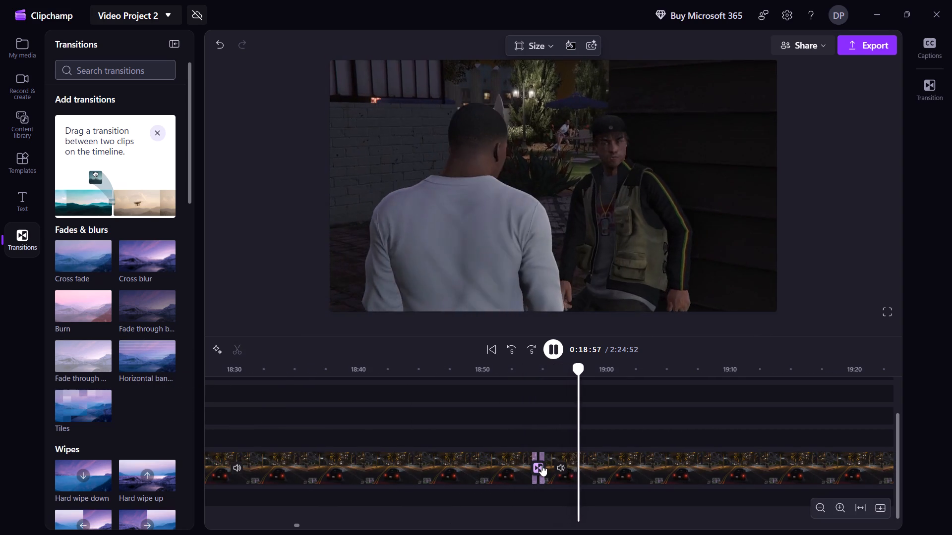
{"action": "key", "text": "shift+Right"}
{"action": "key", "text": "shift+Right"}
{"action": "key", "text": "shift+Right"}
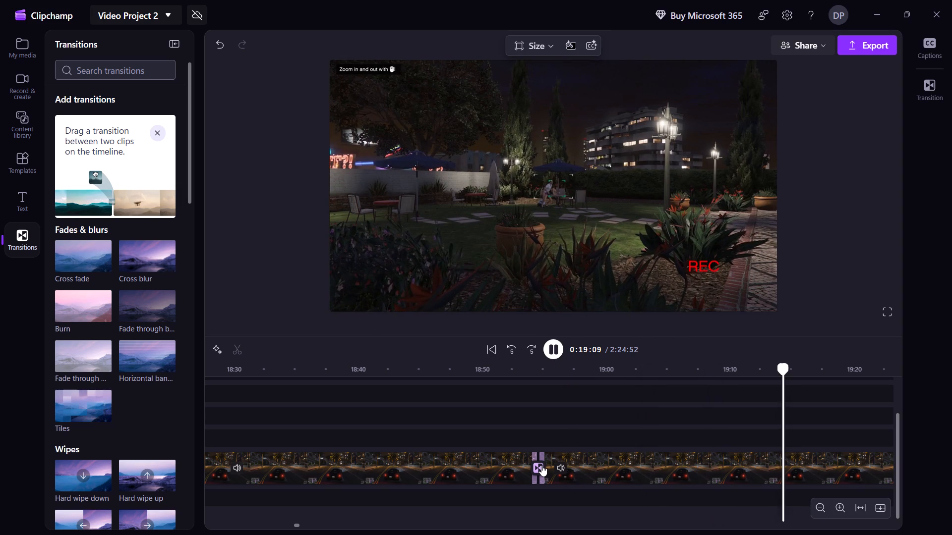
{"action": "key", "text": "shift+Right"}
{"action": "key", "text": "shift+Right"}
{"action": "key", "text": "shift+Right"}
{"action": "key", "text": "shift+Right"}
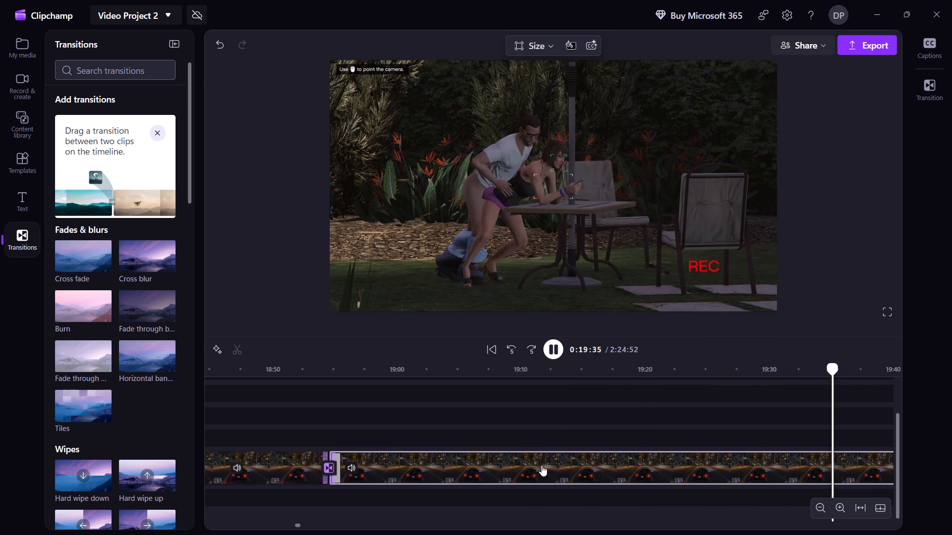
{"action": "key", "text": "shift+Right"}
{"action": "key", "text": "shift+Right"}
{"action": "key", "text": "shift+Right"}
{"action": "key", "text": "shift+Right"}
{"action": "key", "text": "shift+Right"}
{"action": "key", "text": "shift+Right"}
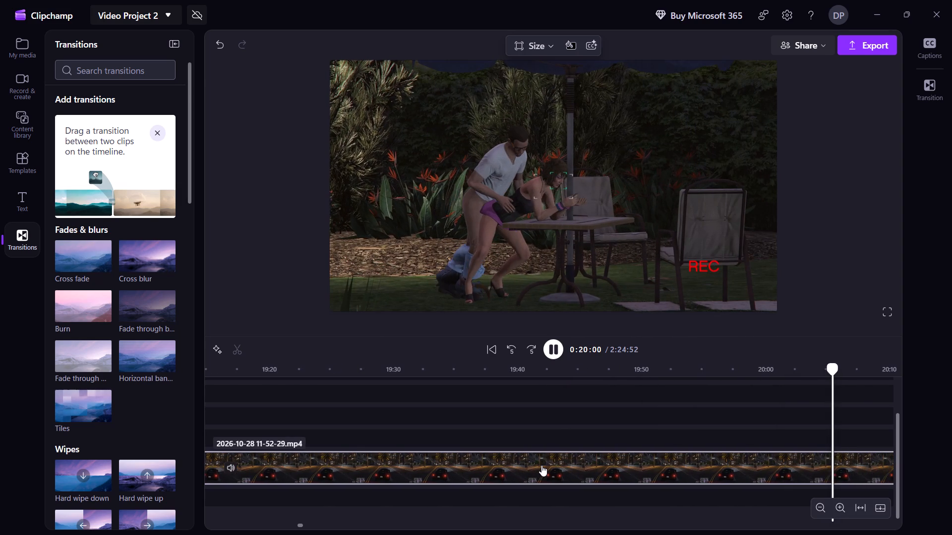
{"action": "key", "text": "shift+Right"}
{"action": "key", "text": "shift+Right"}
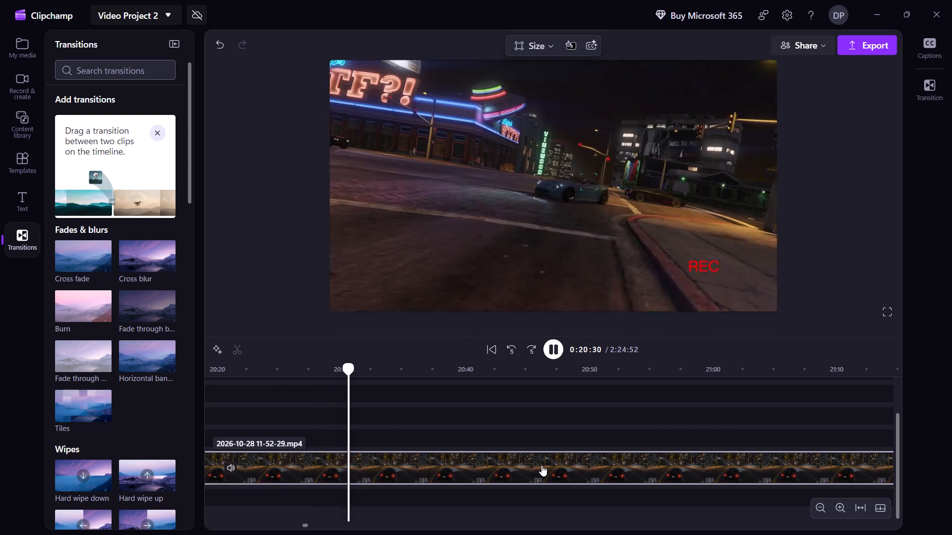
Review the filmed car chase from about 20:30 to 21:48.
{"action": "key", "text": "shift+Right"}
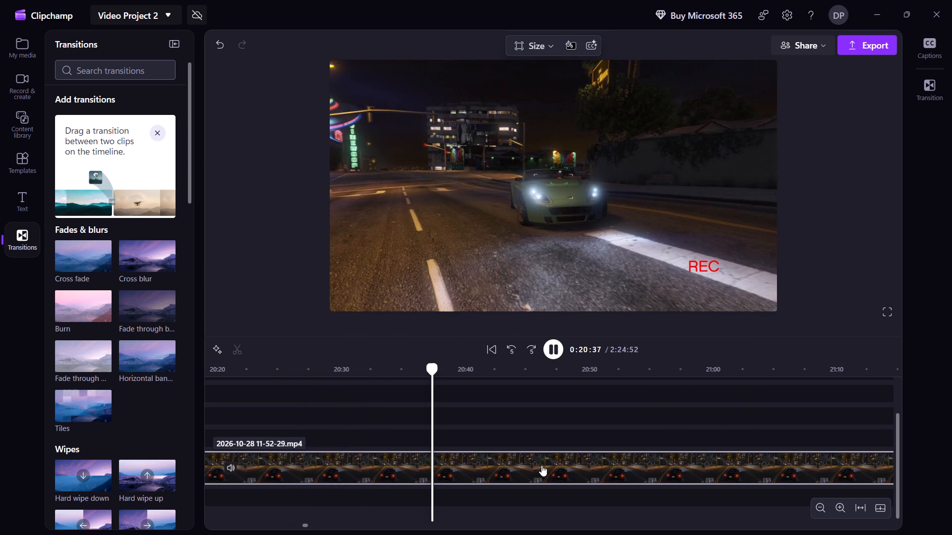
{"action": "key", "text": "shift+Right"}
{"action": "key", "text": "shift+Right"}
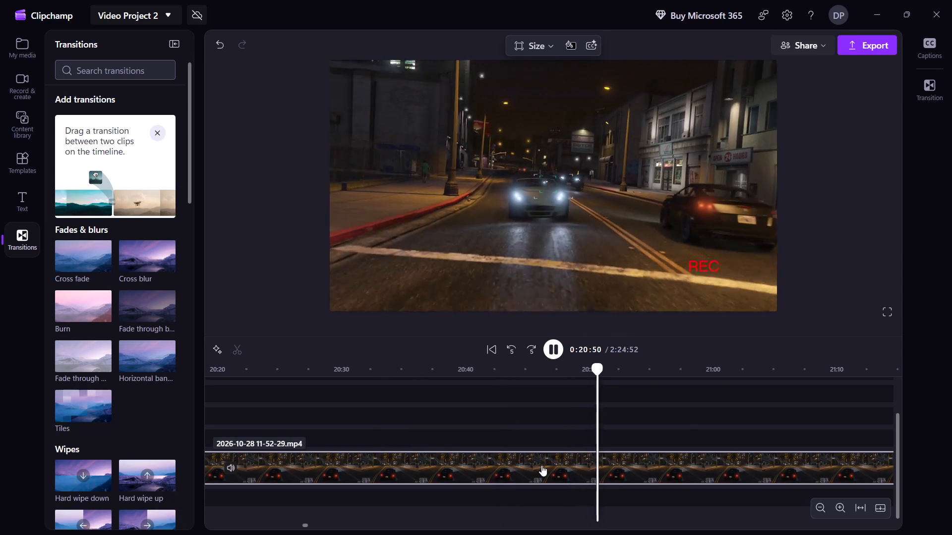
{"action": "key", "text": "shift+Right"}
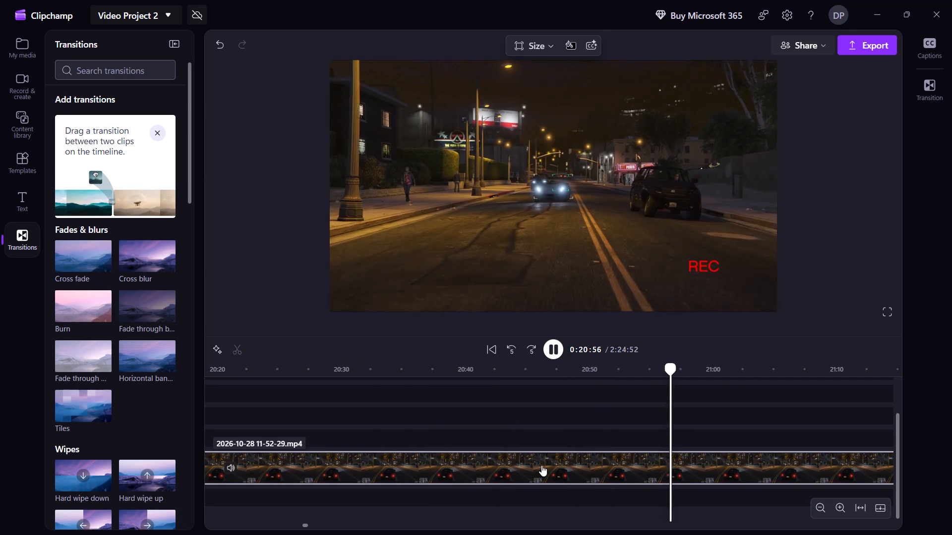
{"action": "key", "text": "shift+Right"}
{"action": "key", "text": "shift+Right"}
{"action": "key", "text": "shift+Right"}
{"action": "key", "text": "shift+Right"}
{"action": "key", "text": "shift+Right"}
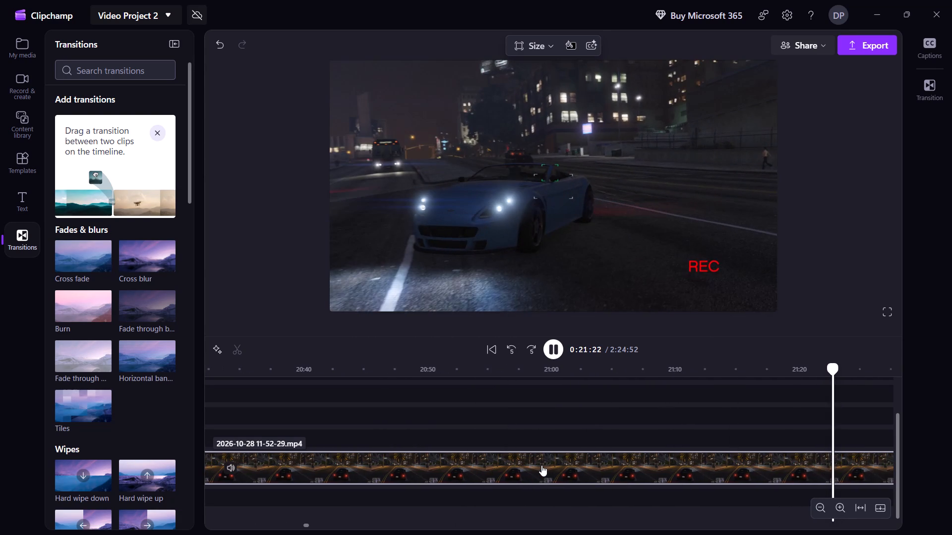
{"action": "key", "text": "shift+Right"}
{"action": "key", "text": "shift+Right"}
{"action": "key", "text": "shift+Right"}
{"action": "key", "text": "shift+Right"}
{"action": "key", "text": "shift+Right"}
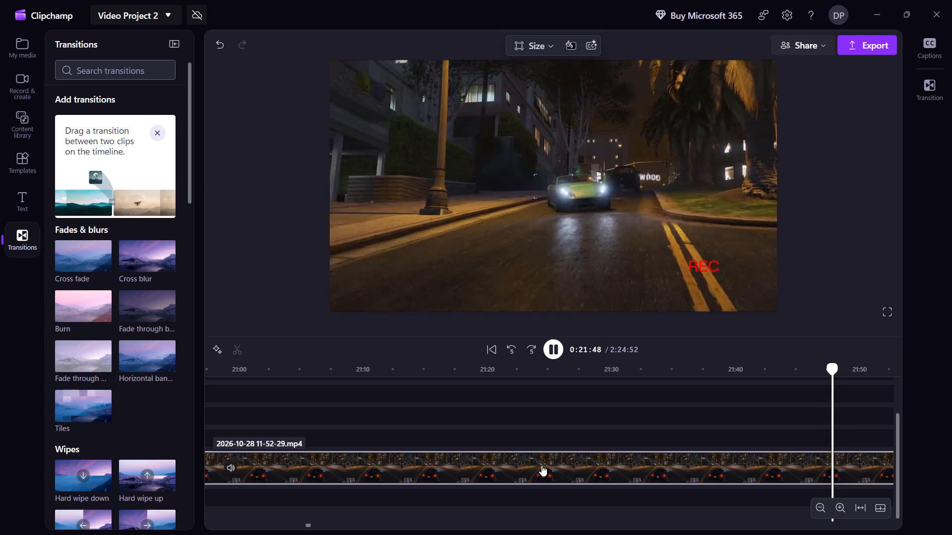
Review the footage from about 21:48 to 22:45, through the end of the chase and the red car cutscene to the mission-passed screen.
{"action": "key", "text": "shift+Right"}
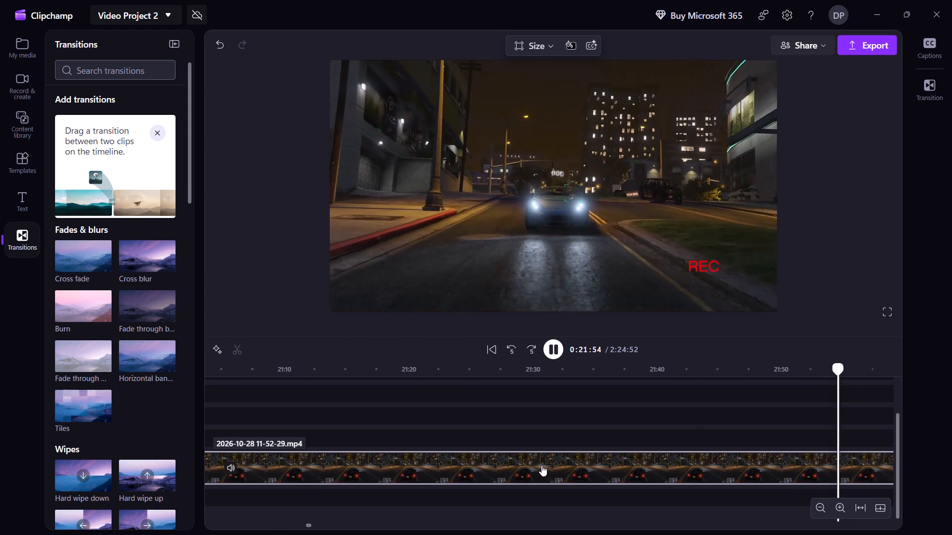
{"action": "key", "text": "shift+Right"}
{"action": "key", "text": "shift+Right"}
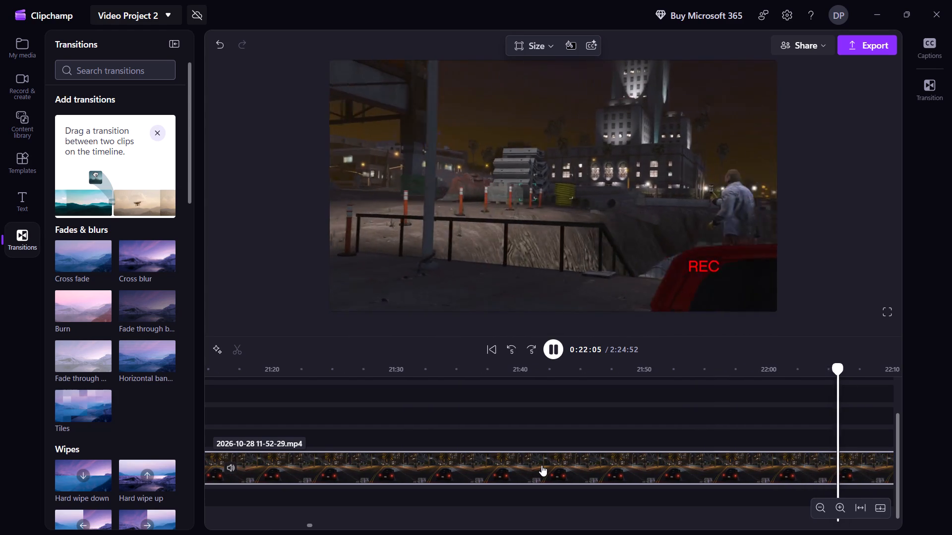
{"action": "key", "text": "shift+Right"}
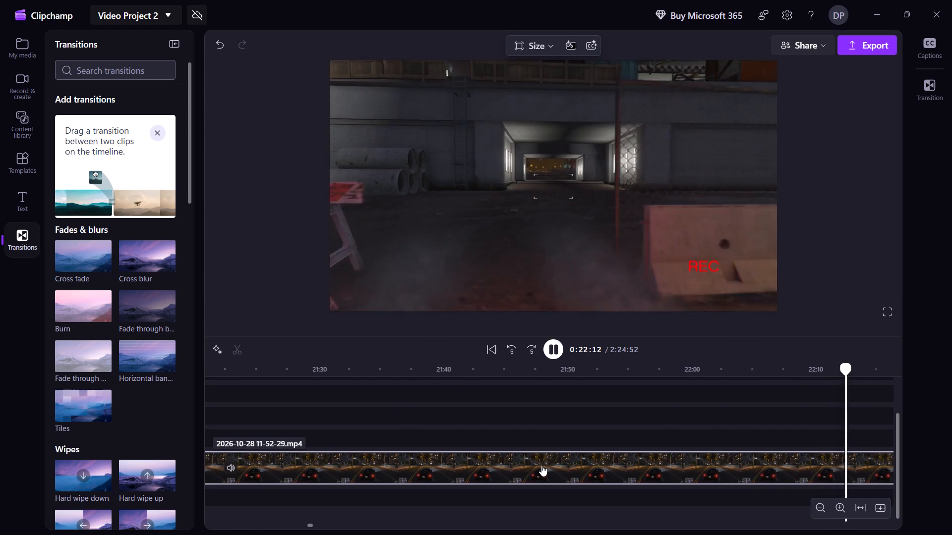
{"action": "key", "text": "shift+Right"}
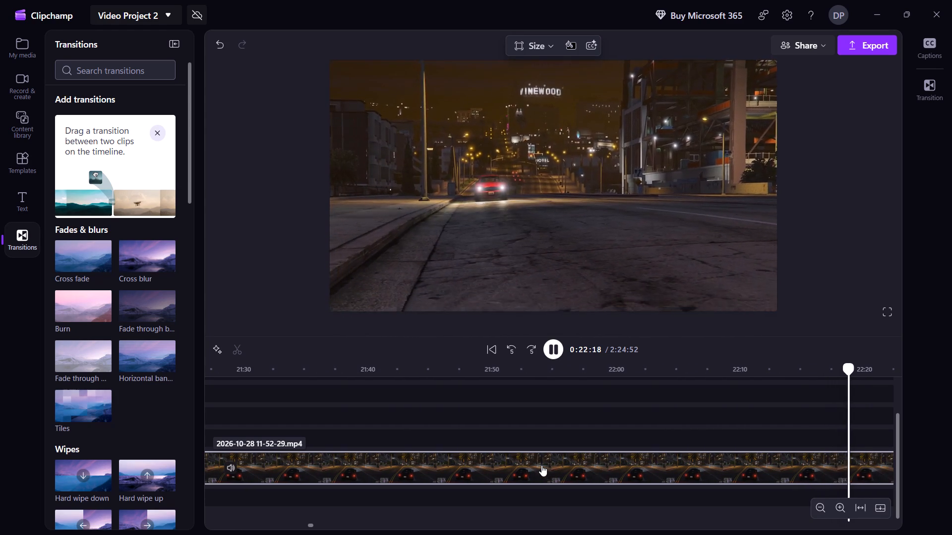
{"action": "key", "text": "shift+Right"}
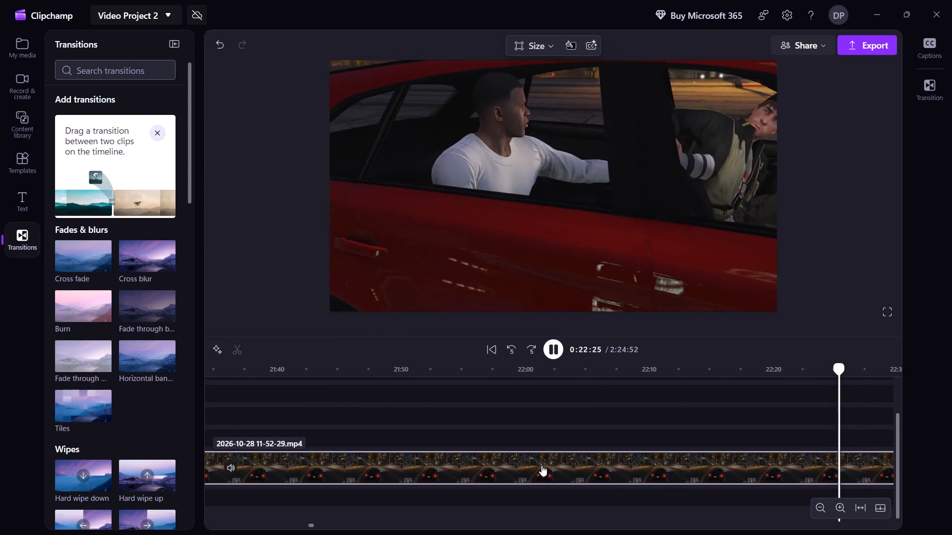
{"action": "key", "text": "shift+Right"}
{"action": "key", "text": "shift+Right"}
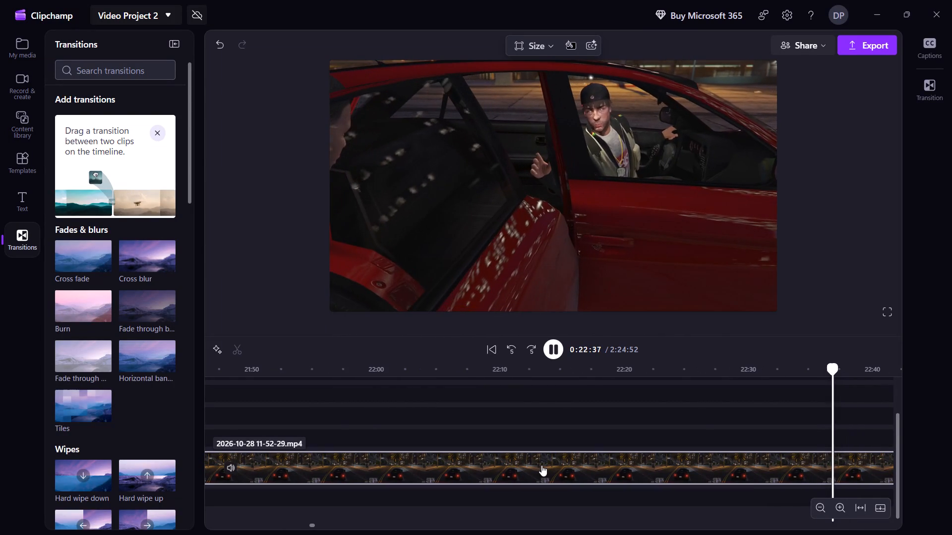
{"action": "key", "text": "shift+Right"}
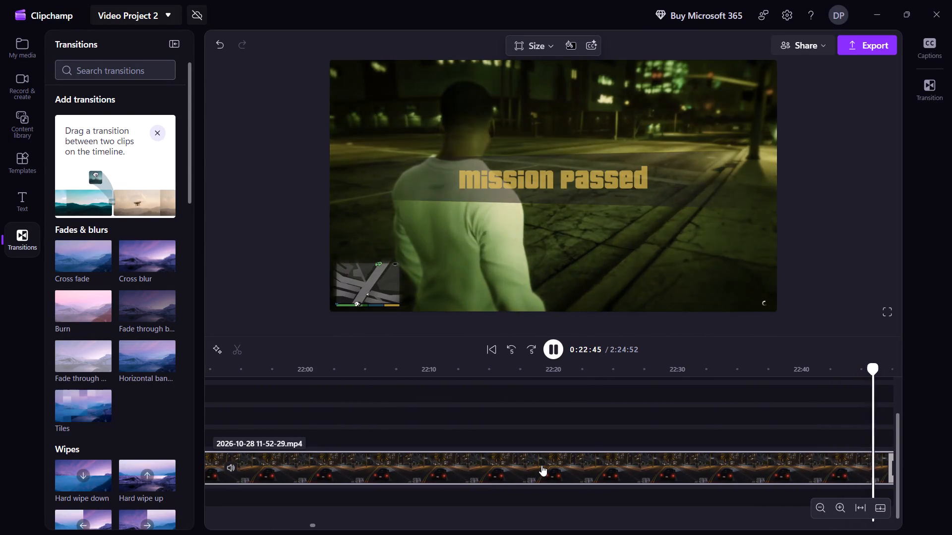
Add a Cross fade transition at the clip join at about 22:48, just after the mission-passed screen.
{"action": "key", "text": "space"}
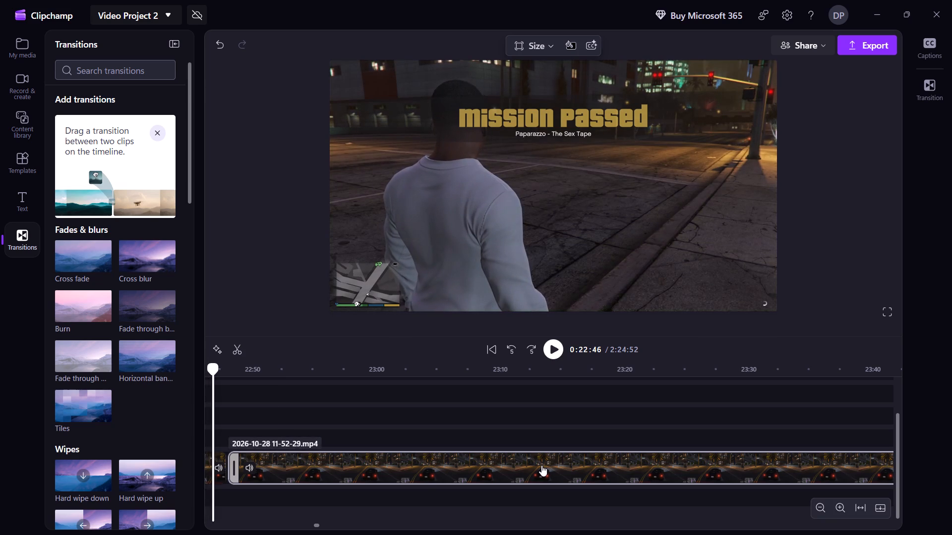
{"action": "left_click_drag", "start_coordinate": [70, 251], "coordinate": [227, 427]}
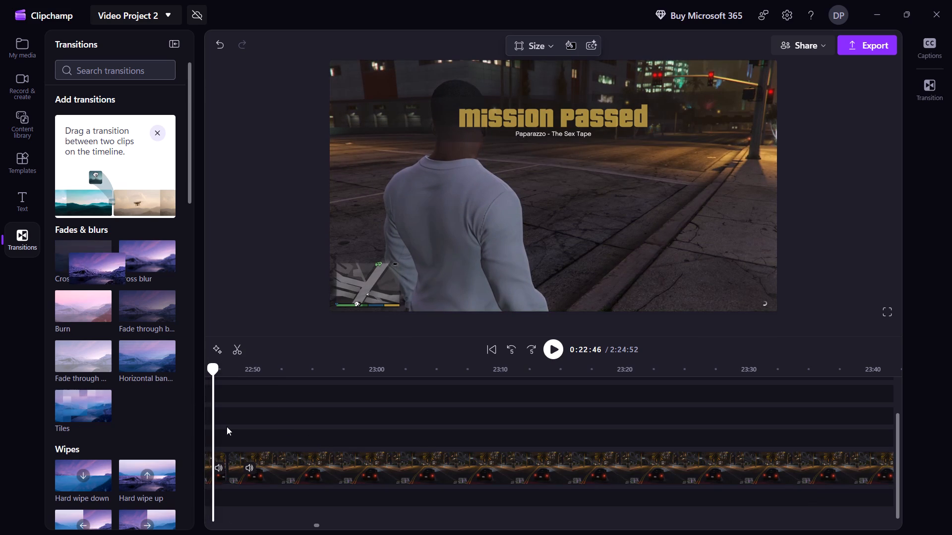
{"action": "left_click_drag", "start_coordinate": [227, 427], "coordinate": [244, 453]}
Review the footage from 22:46 to about 24:13, through the pause map, the character switch and the start of the drive.
{"action": "key", "text": "space"}
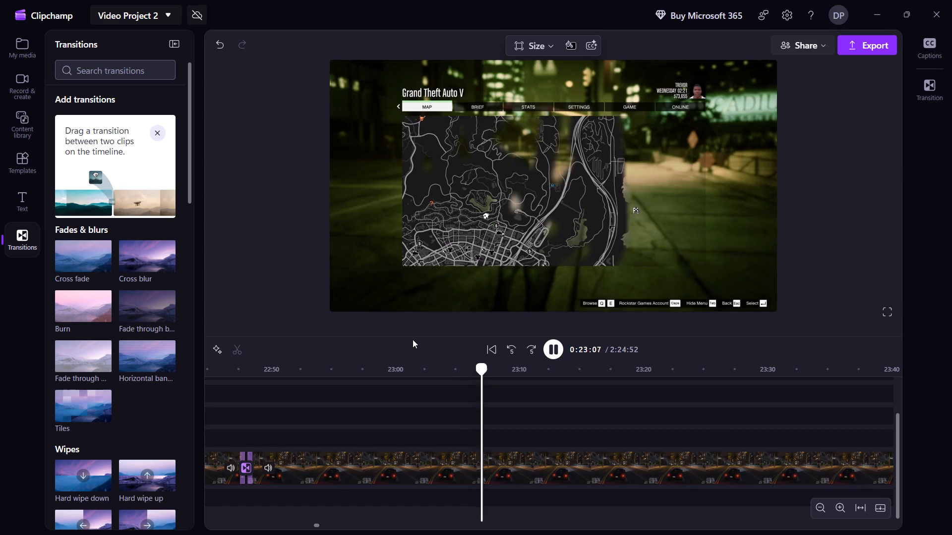
{"action": "key", "text": "shift+Right"}
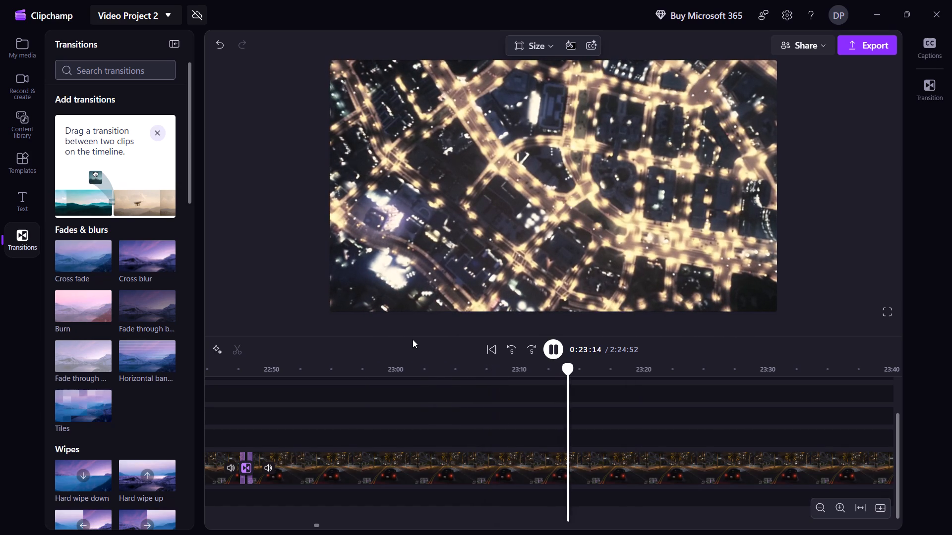
{"action": "key", "text": "shift+Right"}
{"action": "key", "text": "shift+Right"}
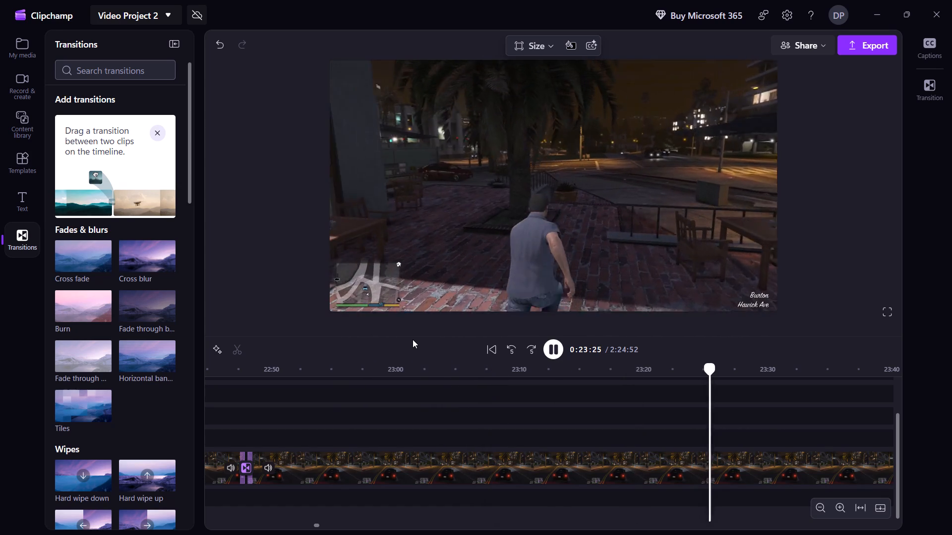
{"action": "key", "text": "shift+Right"}
{"action": "key", "text": "shift+Right"}
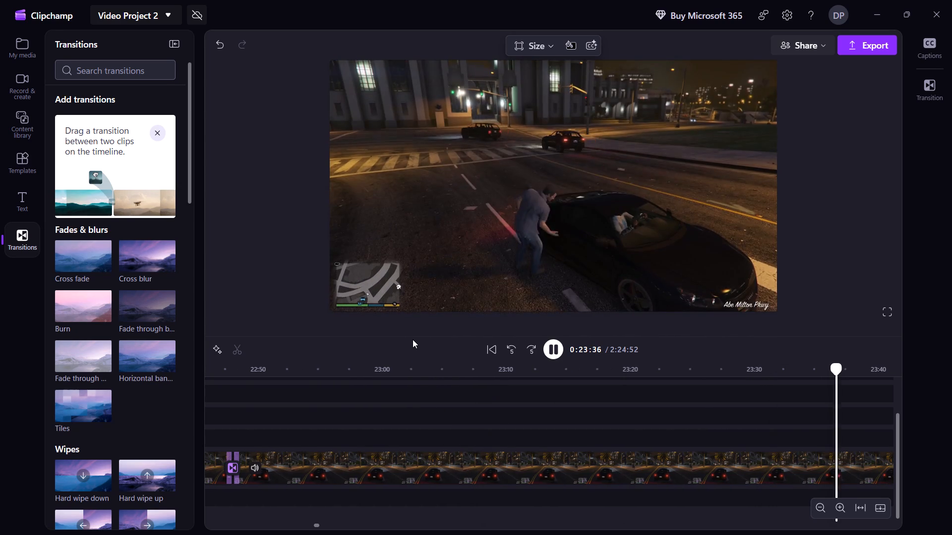
{"action": "key", "text": "shift+Right"}
{"action": "key", "text": "shift+Right"}
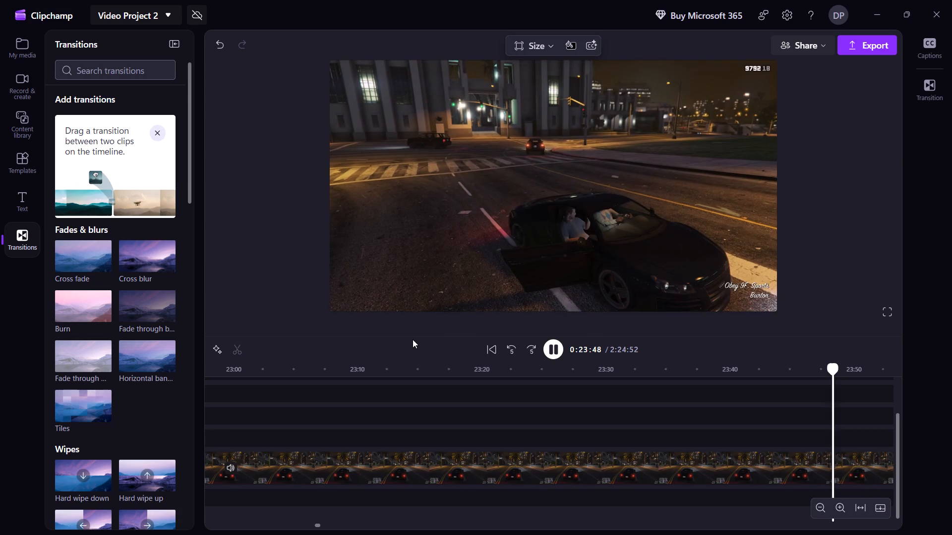
{"action": "key", "text": "shift+Right"}
{"action": "key", "text": "shift+Right"}
{"action": "key", "text": "shift+Right"}
{"action": "key", "text": "shift+Right"}
{"action": "key", "text": "shift+Right"}
{"action": "key", "text": "shift+Right"}
{"action": "key", "text": "shift+Right"}
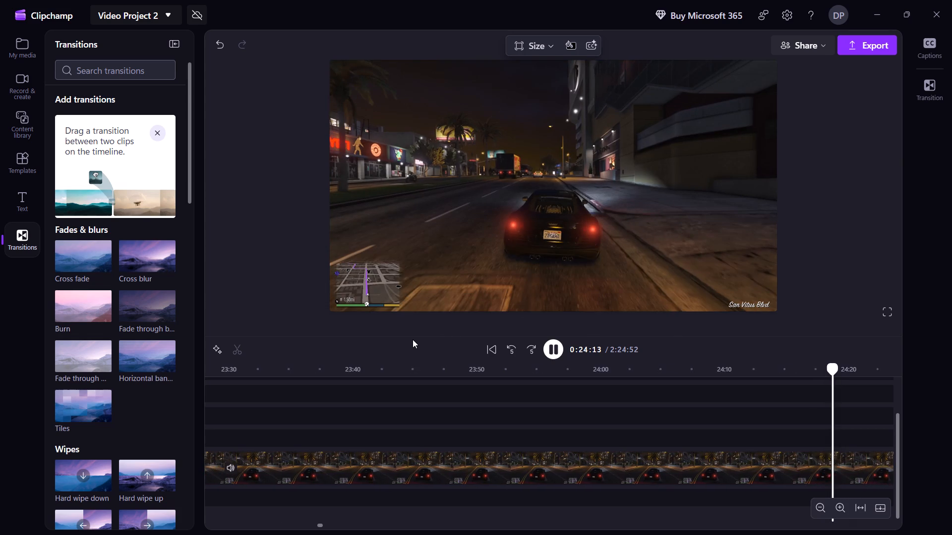
Review the night drive from about 24:13 to the driveway cutscene at about 25:39.
{"action": "key", "text": "shift+Right"}
{"action": "key", "text": "shift+Right"}
{"action": "key", "text": "shift+Right"}
{"action": "key", "text": "shift+Right"}
{"action": "key", "text": "shift+Right"}
{"action": "key", "text": "shift+Right"}
{"action": "key", "text": "shift+Right"}
{"action": "key", "text": "shift+Right"}
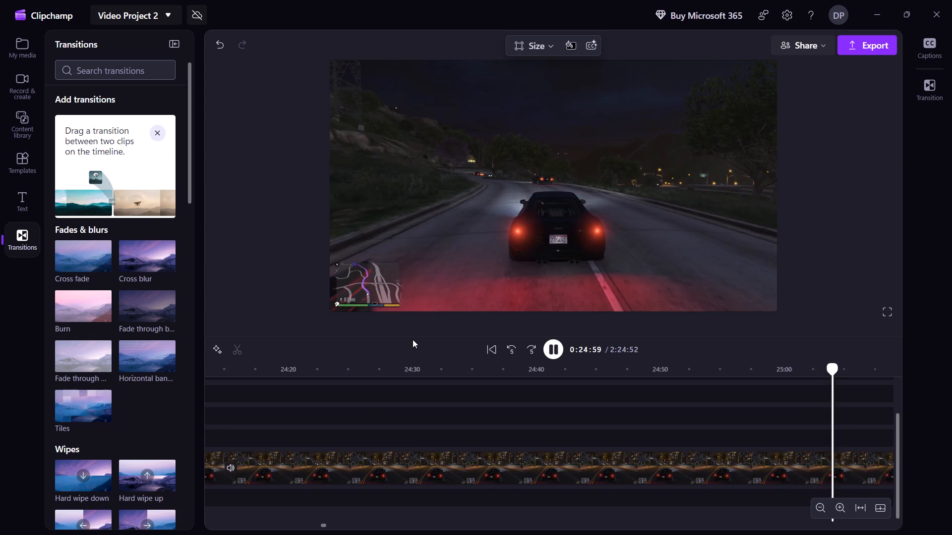
{"action": "key", "text": "shift+Right"}
{"action": "key", "text": "shift+Right"}
{"action": "key", "text": "shift+Right"}
{"action": "key", "text": "shift+Right"}
{"action": "key", "text": "shift+Right"}
{"action": "key", "text": "shift+Right"}
{"action": "key", "text": "shift+Right"}
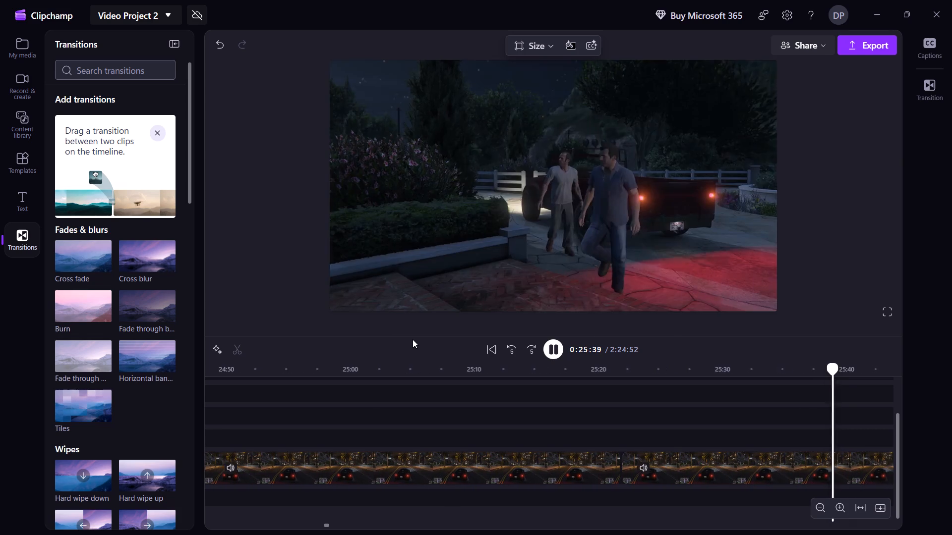
{"action": "key", "text": "shift+Right"}
Split the recording at about 25:22, where the black car stands parked in front of the house.
{"action": "key", "text": "shift+Left"}
{"action": "key", "text": "shift+Left"}
{"action": "key", "text": "shift+Left"}
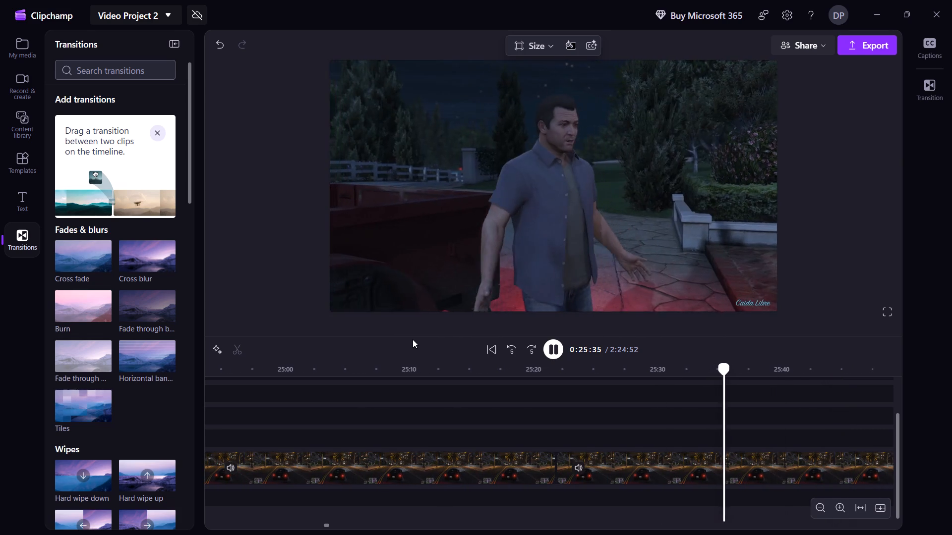
{"action": "key", "text": "shift+Left"}
{"action": "key", "text": "space"}
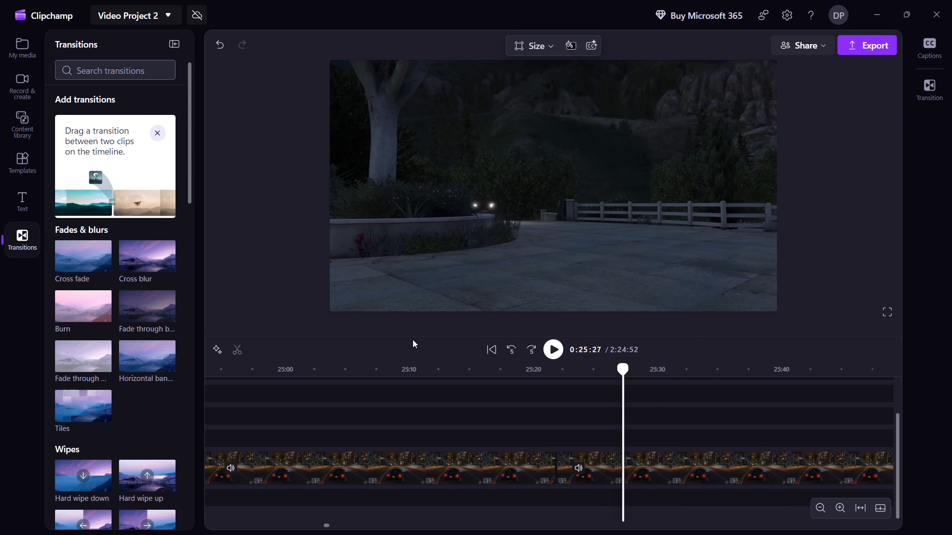
{"action": "key", "text": "space"}
{"action": "key", "text": "Left"}
{"action": "key", "text": "Left"}
{"action": "key", "text": "Left"}
{"action": "key", "text": "Left"}
{"action": "key", "text": "Left"}
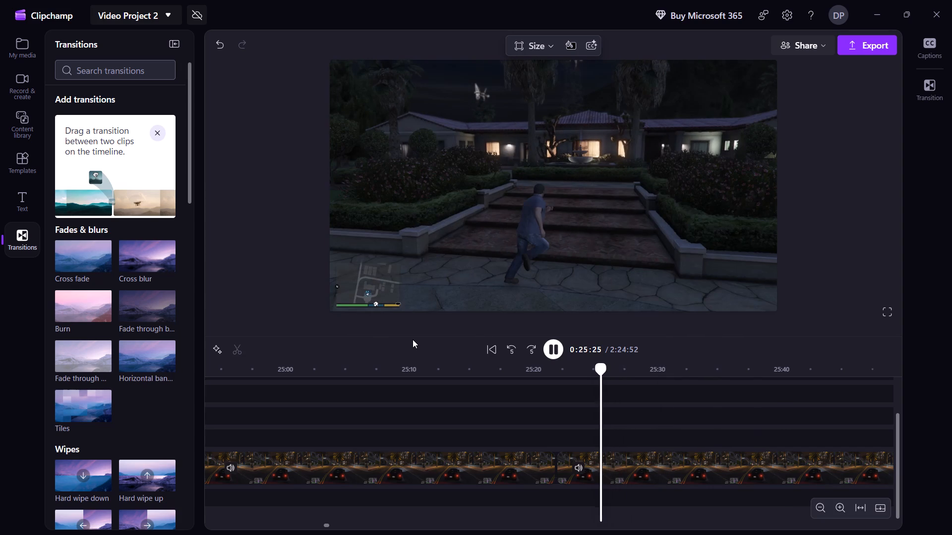
{"action": "key", "text": "Left"}
{"action": "key", "text": "Left"}
{"action": "key", "text": "Left"}
{"action": "key", "text": "Left"}
{"action": "key", "text": "Left"}
{"action": "key", "text": "space"}
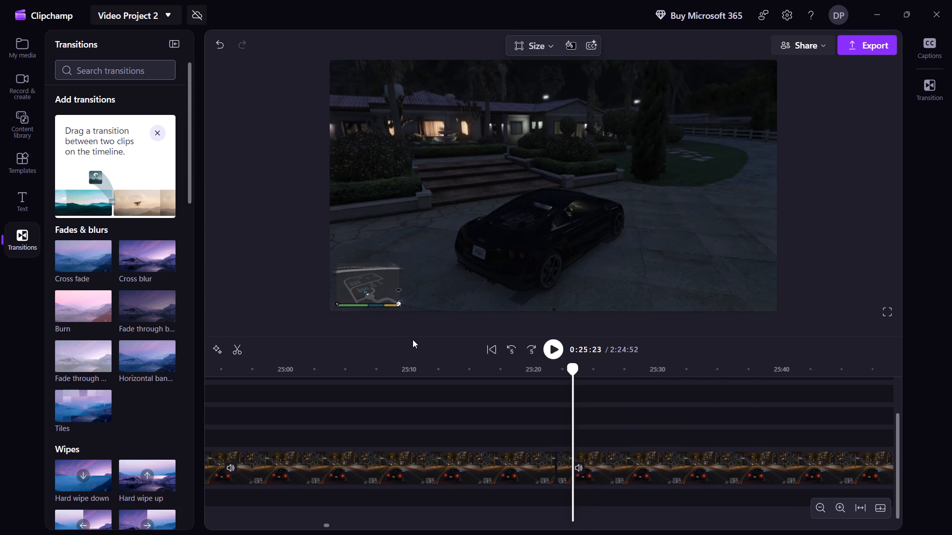
{"action": "key", "text": "Left"}
{"action": "key", "text": "s"}
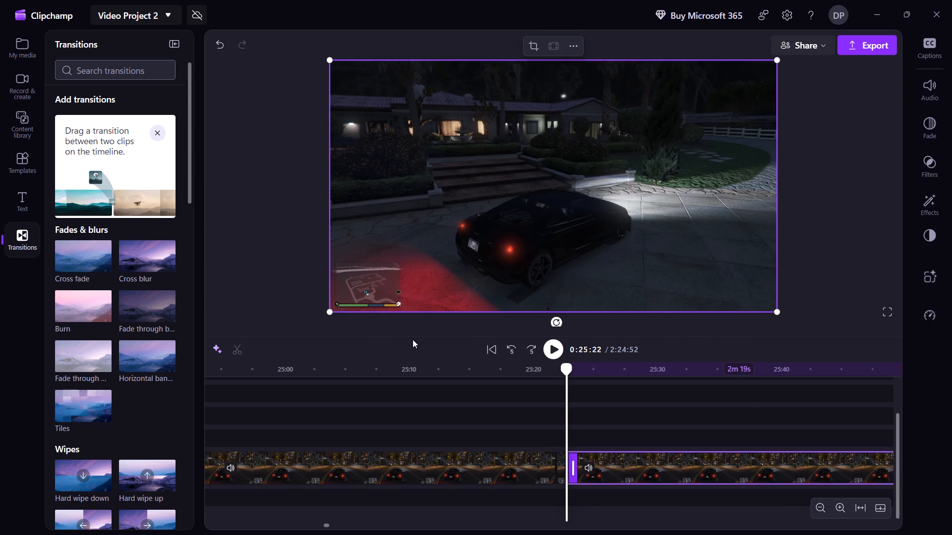
Delete the drive clip between about 22:48 and 25:22 and close the gap.
{"action": "left_click", "coordinate": [474, 453]}
{"action": "right_click", "coordinate": [474, 453]}
{"action": "left_click", "coordinate": [530, 256]}
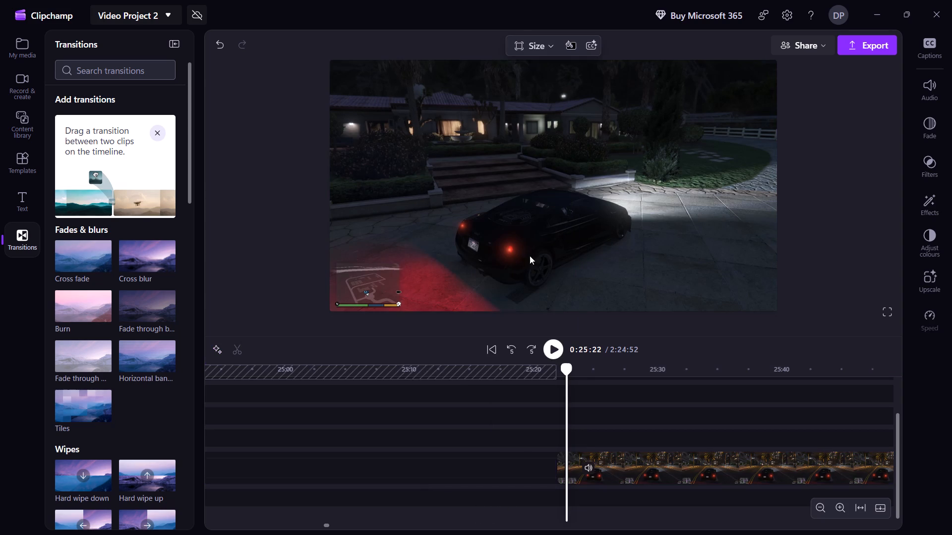
{"action": "left_click", "coordinate": [385, 465]}
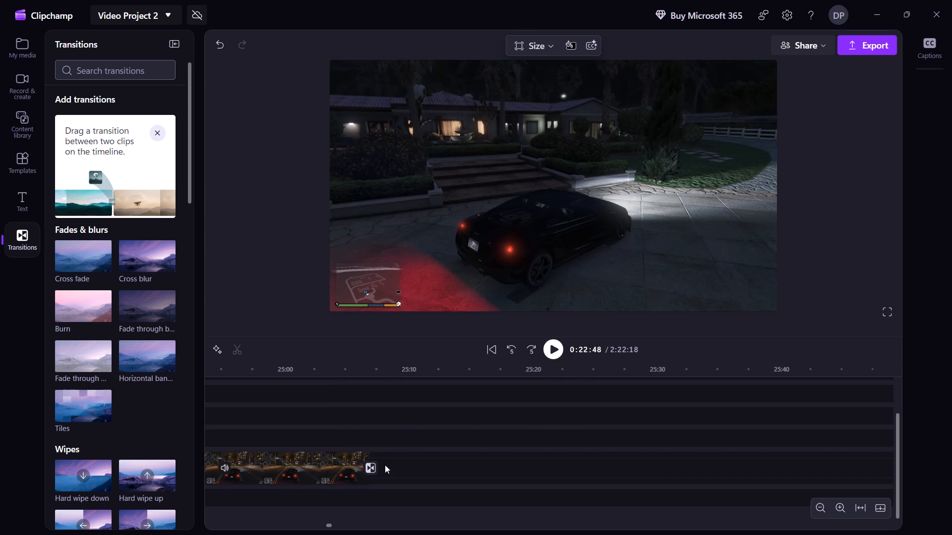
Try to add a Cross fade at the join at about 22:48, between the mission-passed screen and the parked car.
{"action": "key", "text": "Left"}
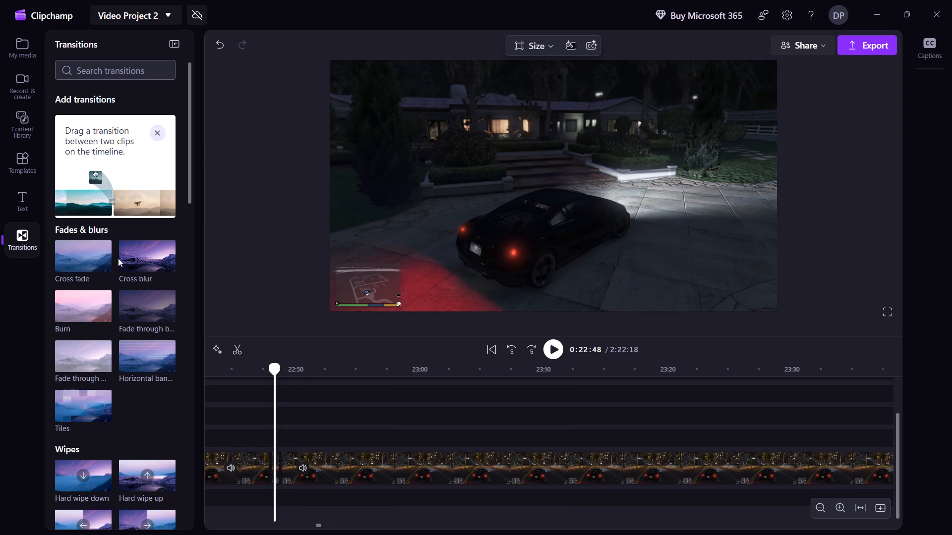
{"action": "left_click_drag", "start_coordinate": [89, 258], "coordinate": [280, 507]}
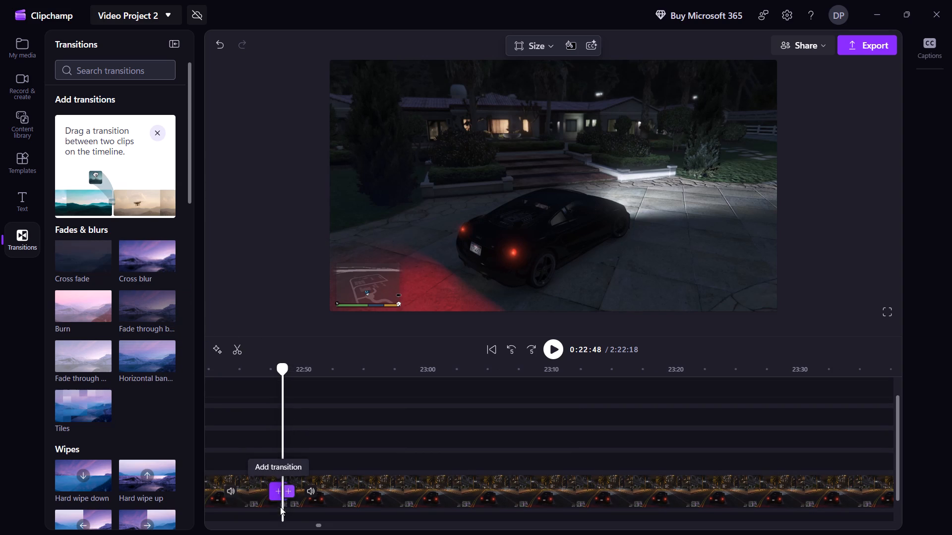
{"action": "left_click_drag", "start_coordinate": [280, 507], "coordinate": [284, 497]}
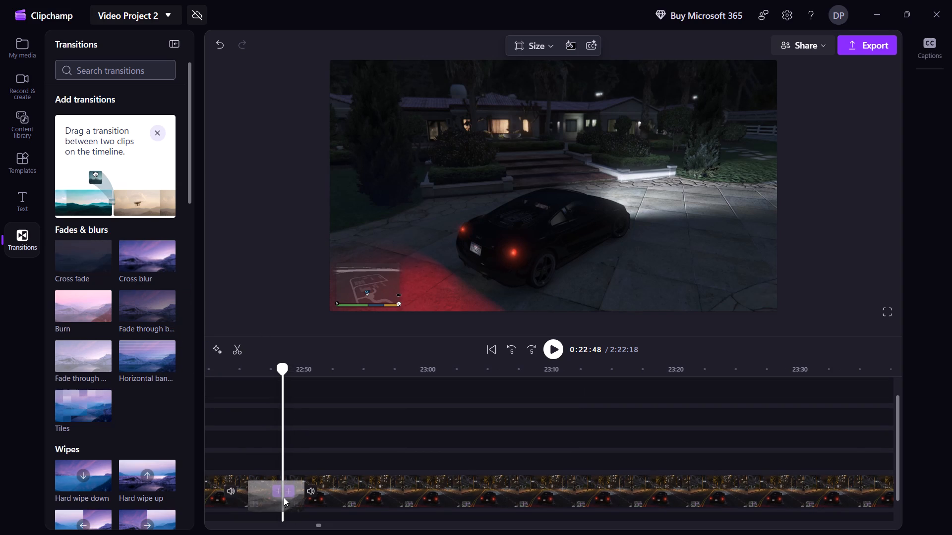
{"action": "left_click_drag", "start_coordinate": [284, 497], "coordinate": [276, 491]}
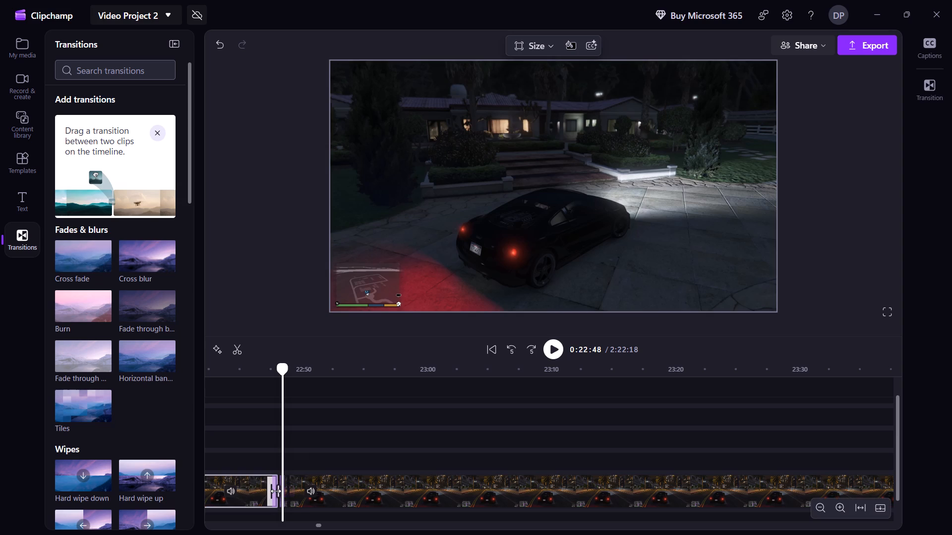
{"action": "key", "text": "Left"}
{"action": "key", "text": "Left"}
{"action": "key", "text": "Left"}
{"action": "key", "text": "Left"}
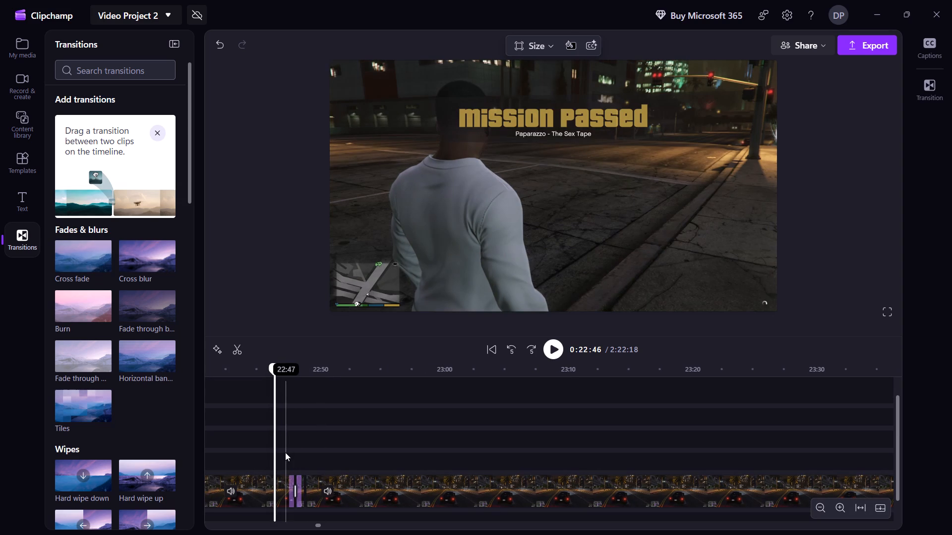
Separate the following clip, delete the short leftover clip at about 22:48 and close the gap.
{"action": "left_click_drag", "start_coordinate": [318, 487], "coordinate": [351, 487]}
{"action": "left_click", "coordinate": [319, 492]}
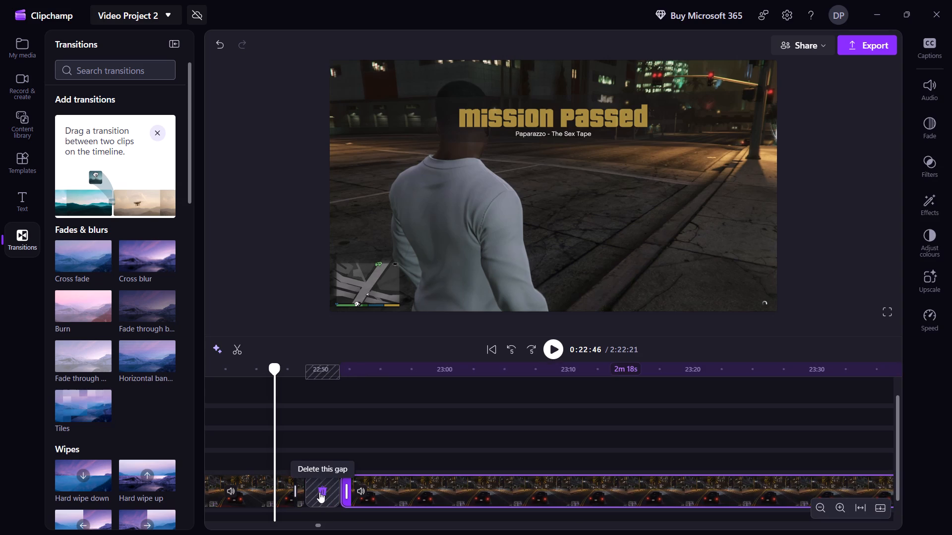
{"action": "left_click_drag", "start_coordinate": [302, 492], "coordinate": [294, 496]}
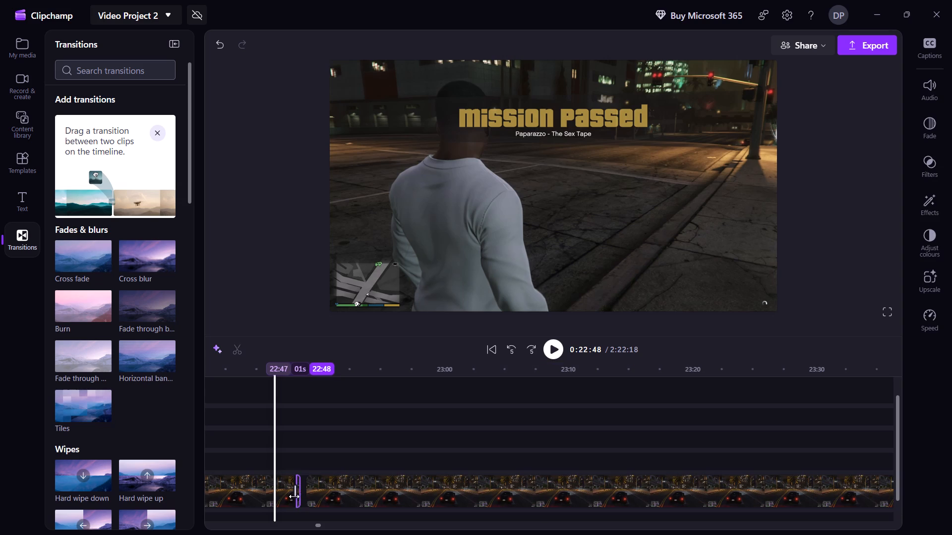
{"action": "left_click_drag", "start_coordinate": [294, 496], "coordinate": [277, 496]}
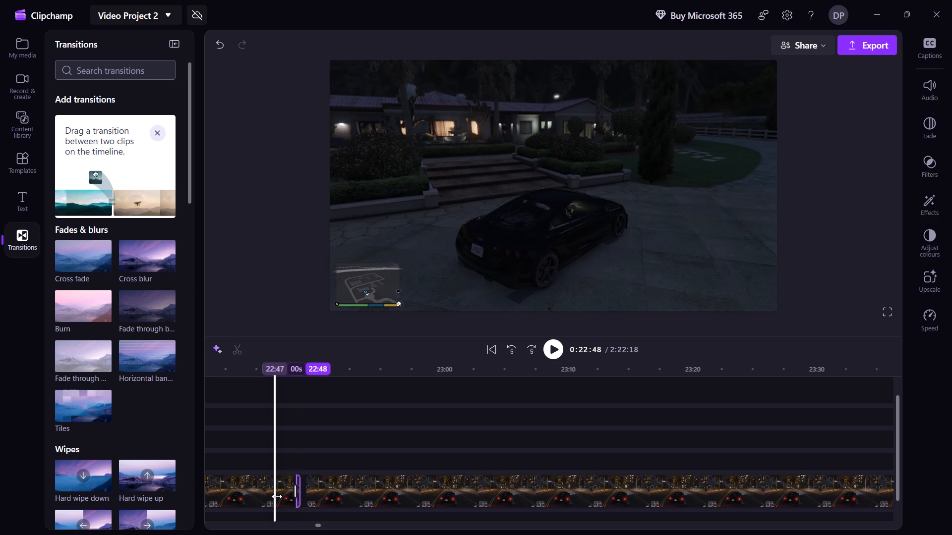
{"action": "left_click_drag", "start_coordinate": [277, 496], "coordinate": [320, 492]}
{"action": "left_click", "coordinate": [308, 492]}
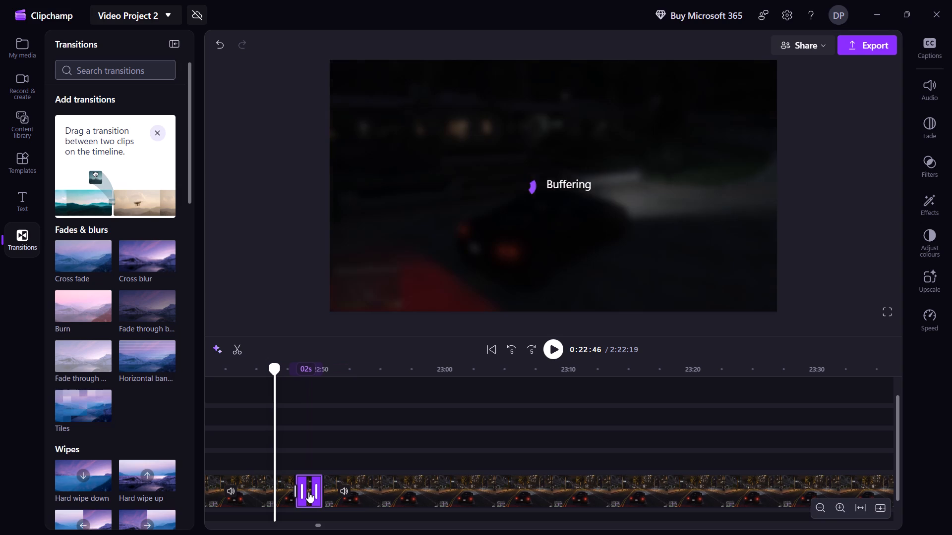
{"action": "right_click", "coordinate": [308, 492]}
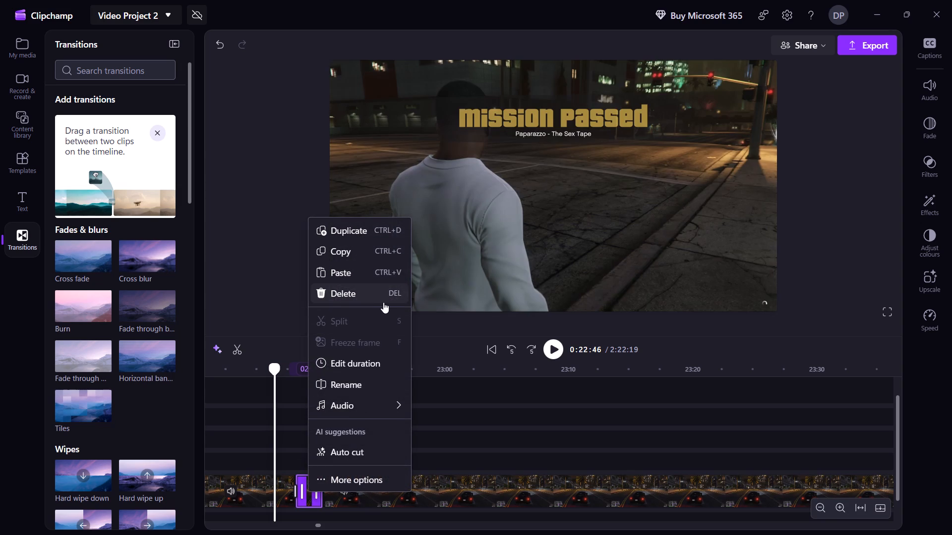
{"action": "left_click", "coordinate": [383, 302]}
{"action": "left_click", "coordinate": [314, 488]}
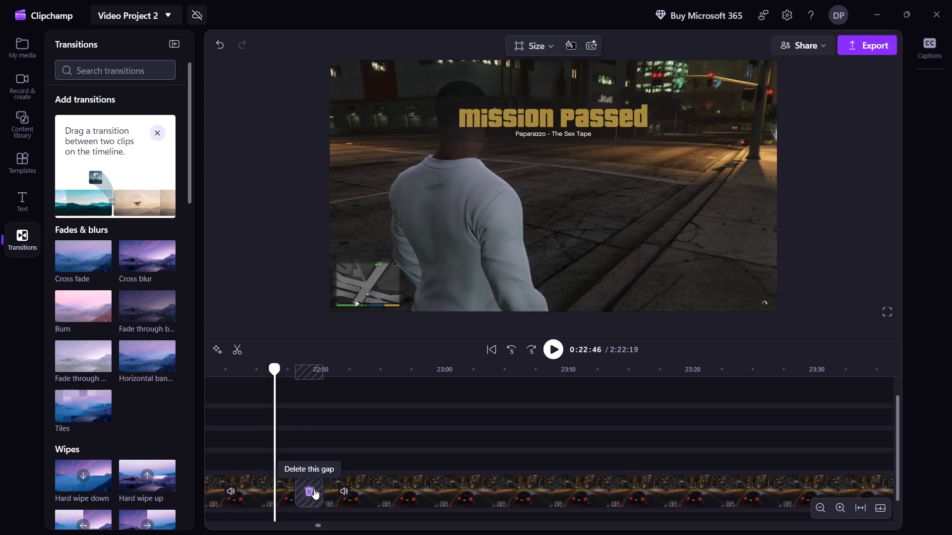
Preview the join at about 22:48 and add a Cross fade between the mission-passed clip and the parked-car clip.
{"action": "key", "text": "space"}
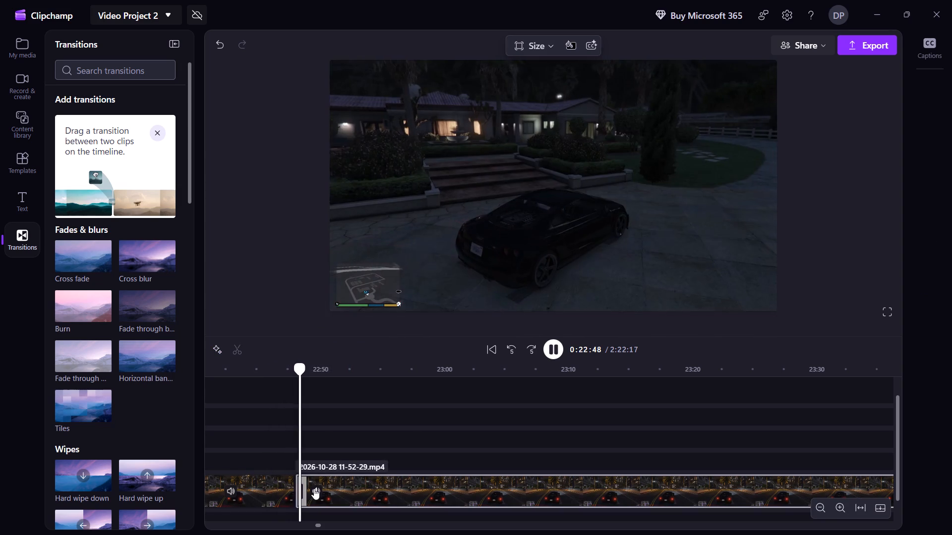
{"action": "key", "text": "space"}
{"action": "key", "text": "Left"}
{"action": "key", "text": "Left"}
{"action": "key", "text": "Left"}
{"action": "key", "text": "Left"}
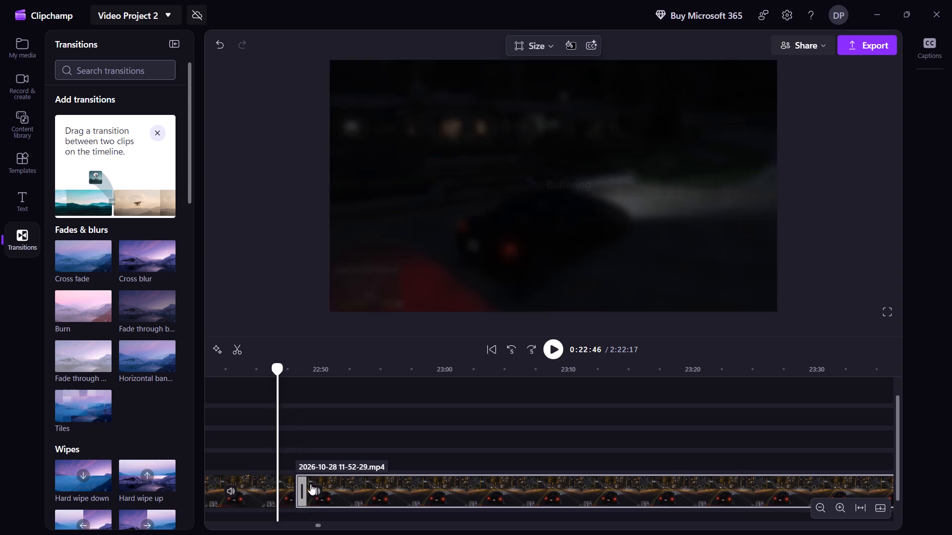
{"action": "left_click_drag", "start_coordinate": [85, 259], "coordinate": [353, 507]}
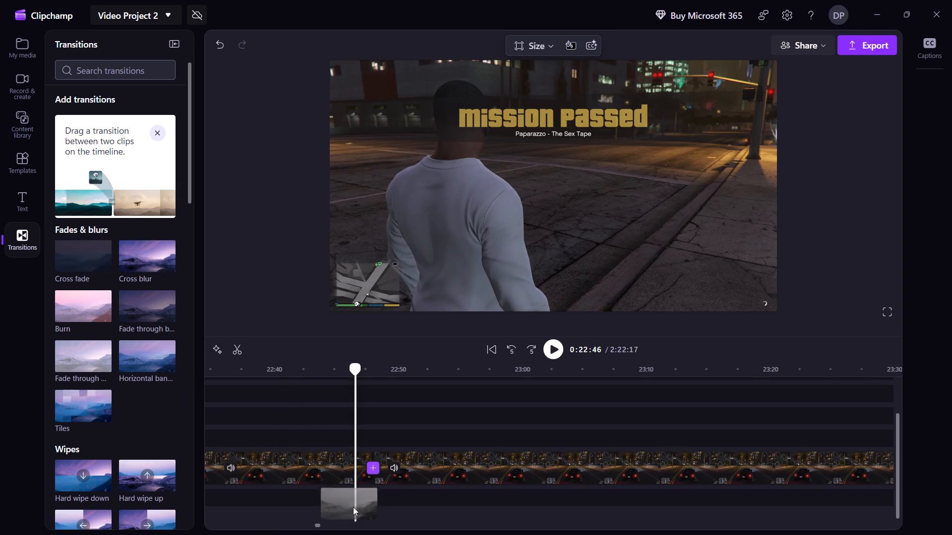
{"action": "left_click_drag", "start_coordinate": [353, 507], "coordinate": [370, 472]}
Play the cross fade at about 22:48 and skim the cutscene footage up to the next join at about 25:06.
{"action": "key", "text": "space"}
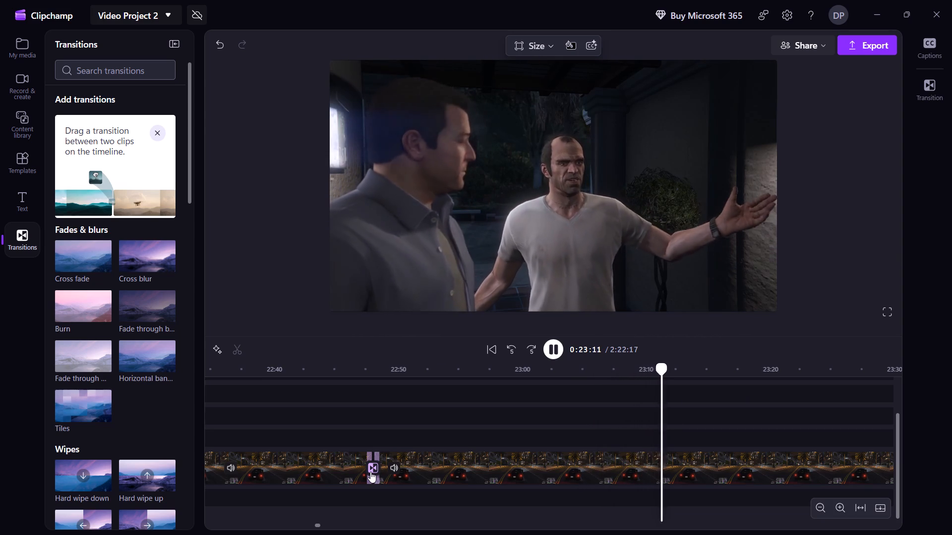
{"action": "key", "text": "Right"}
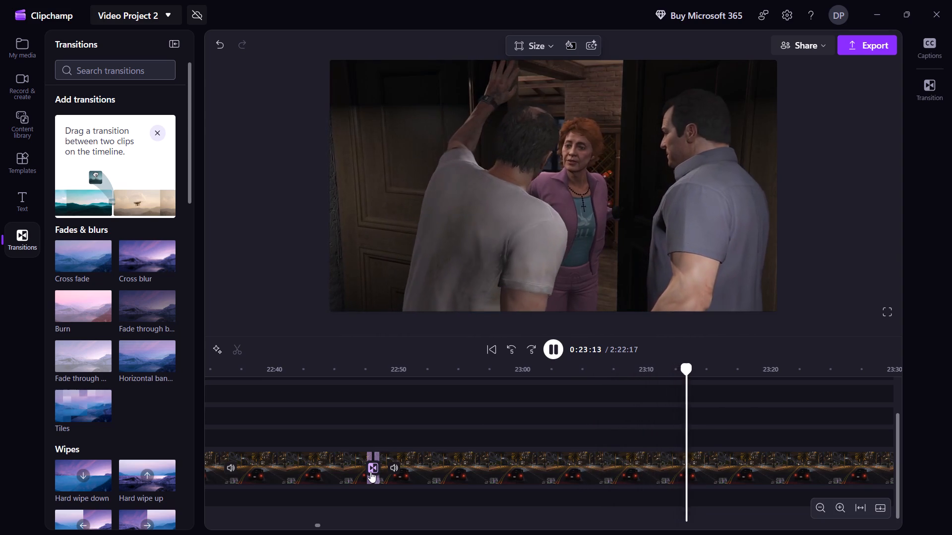
{"action": "key", "text": "Left"}
{"action": "key", "text": "Down"}
{"action": "key", "text": "Down"}
{"action": "key", "text": "Up"}
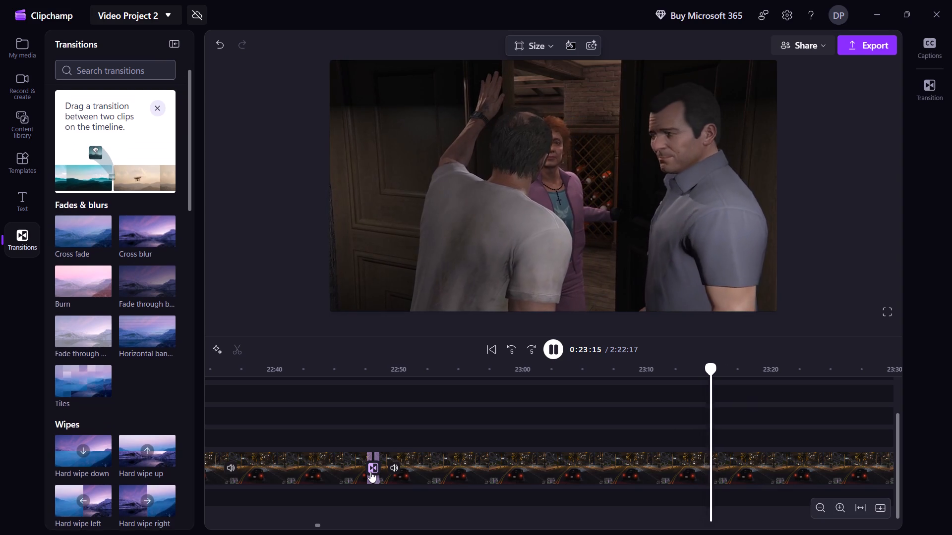
{"action": "key", "text": "Up"}
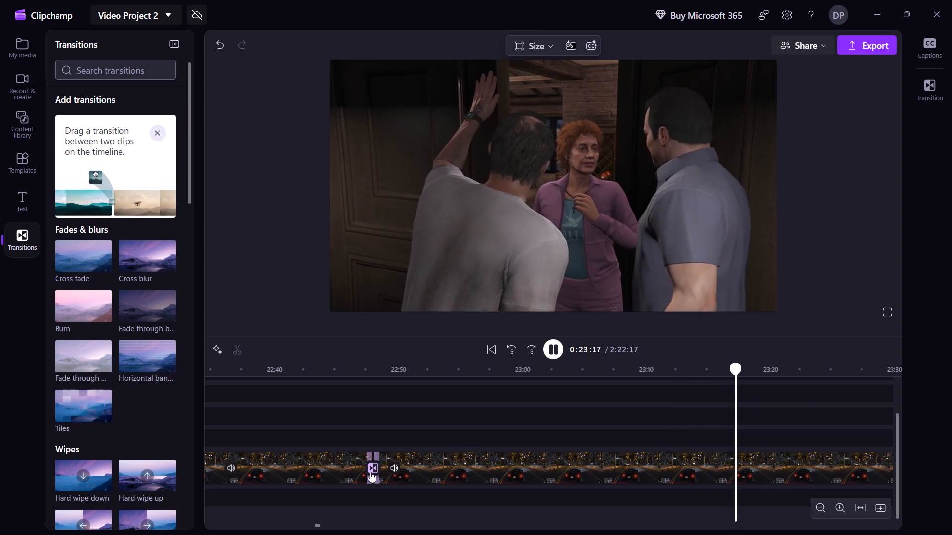
{"action": "key", "text": "shift+Right"}
{"action": "key", "text": "shift+Right"}
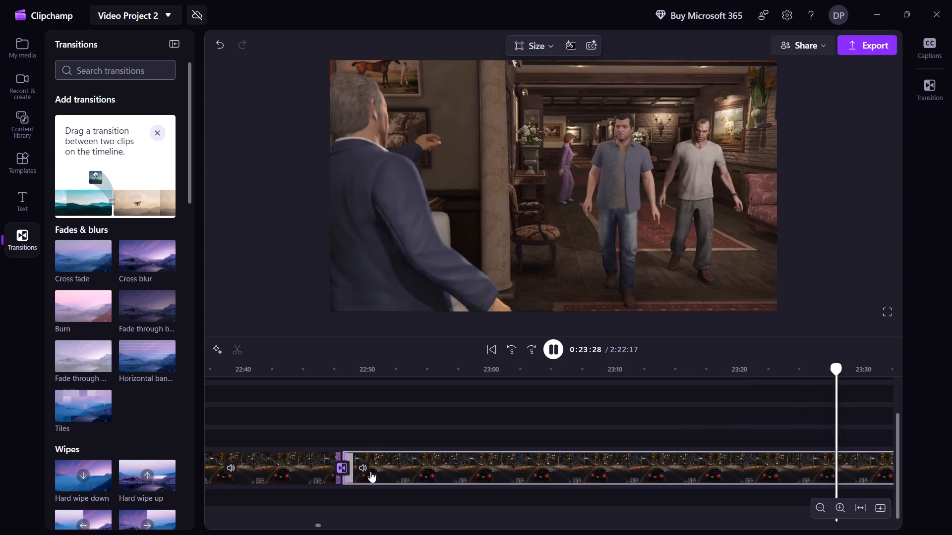
{"action": "key", "text": "shift+Right"}
{"action": "key", "text": "shift+Right"}
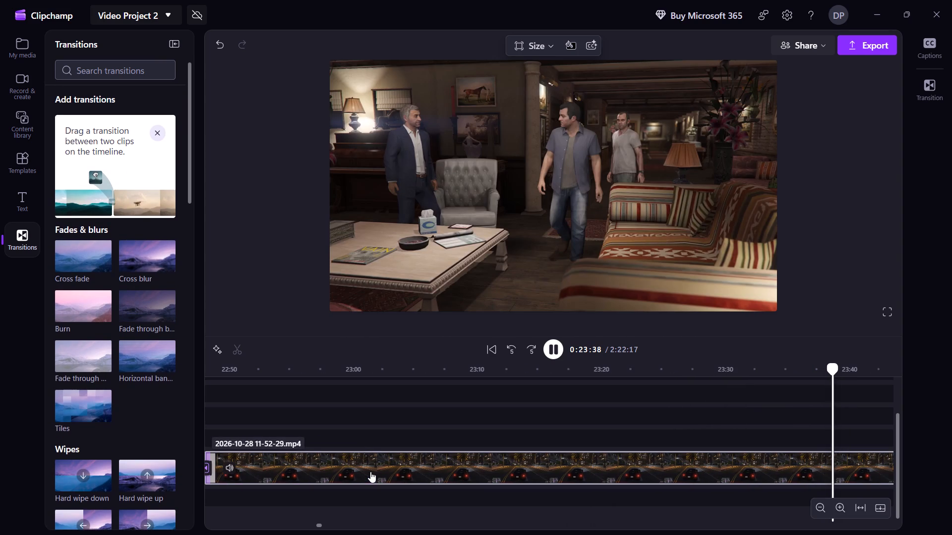
{"action": "key", "text": "shift+Right"}
{"action": "key", "text": "shift+Right"}
{"action": "key", "text": "shift+Right"}
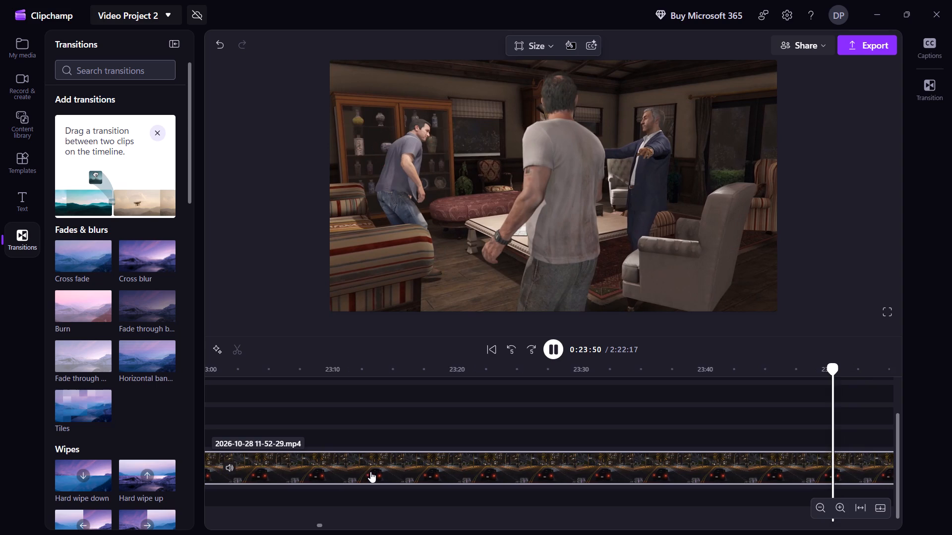
{"action": "key", "text": "shift+Right"}
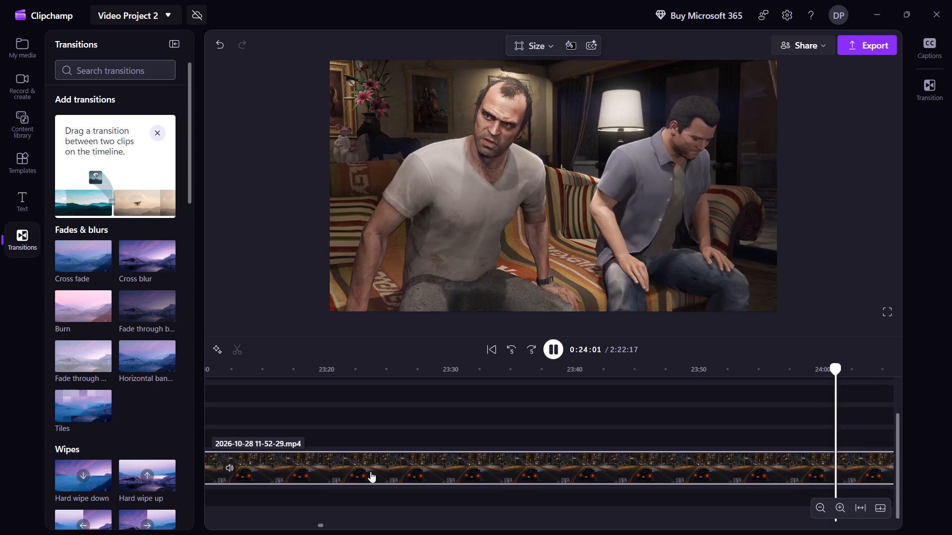
{"action": "key", "text": "shift+Right"}
{"action": "key", "text": "shift+Right"}
{"action": "key", "text": "shift+Right"}
{"action": "key", "text": "shift+Right"}
{"action": "key", "text": "shift+Right"}
{"action": "key", "text": "shift+Right"}
{"action": "key", "text": "shift+Right"}
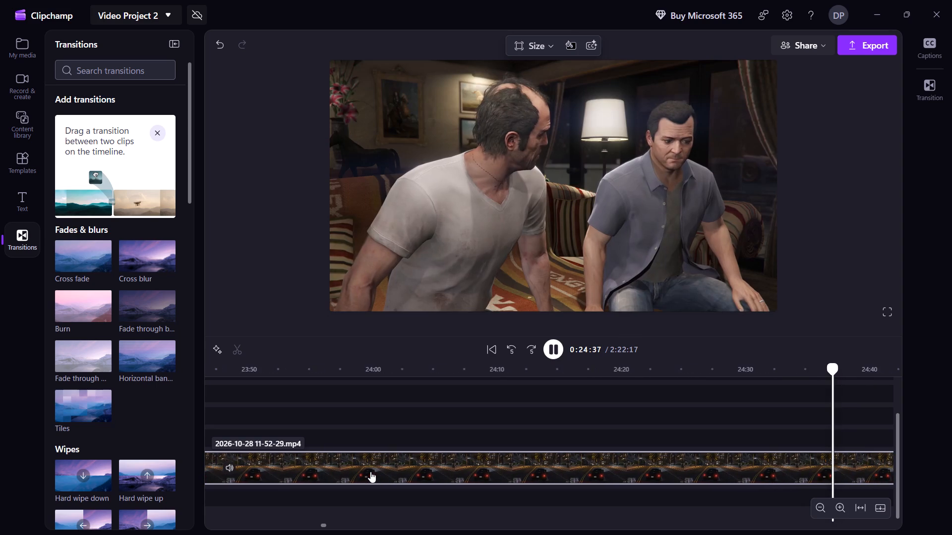
{"action": "key", "text": "shift+Right"}
{"action": "key", "text": "shift+Right"}
{"action": "key", "text": "shift+Right"}
{"action": "key", "text": "shift+Right"}
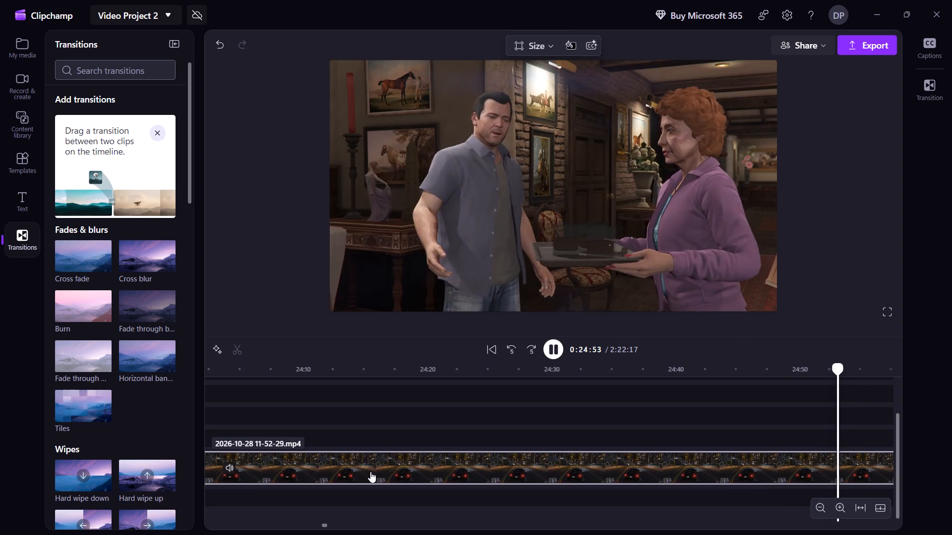
{"action": "key", "text": "shift+Right"}
{"action": "key", "text": "shift+Left"}
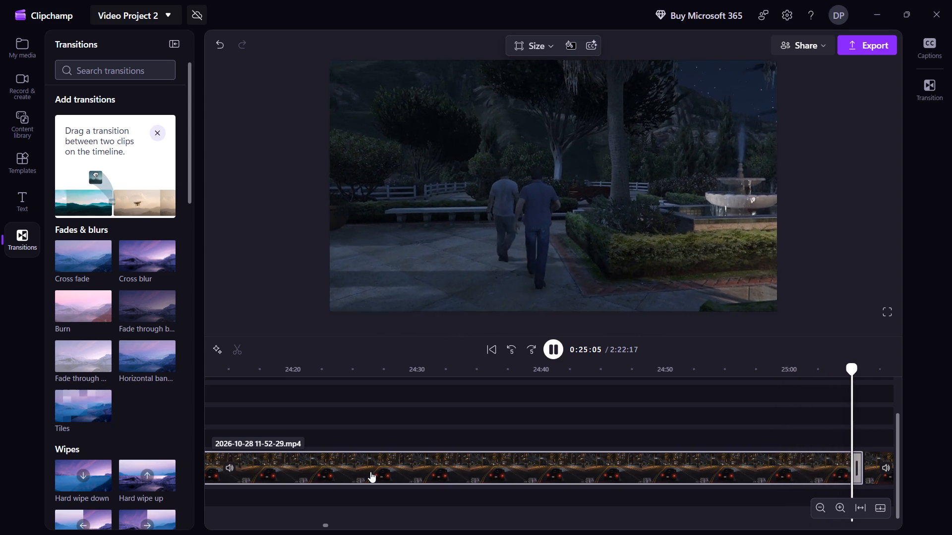
Add a Cross fade at the join at about 25:06, between the fountain walk and the parked car at the observatory.
{"action": "key", "text": "space"}
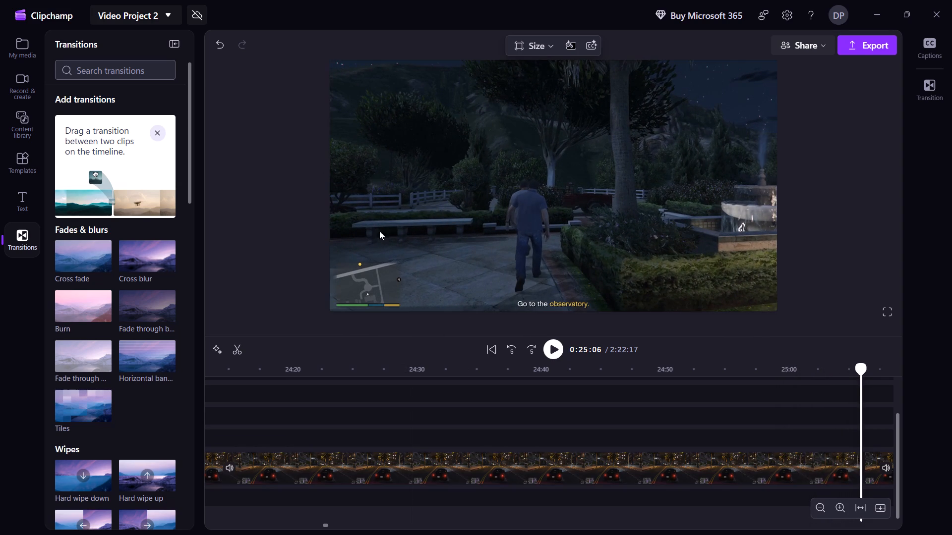
{"action": "left_click_drag", "start_coordinate": [68, 264], "coordinate": [872, 512]}
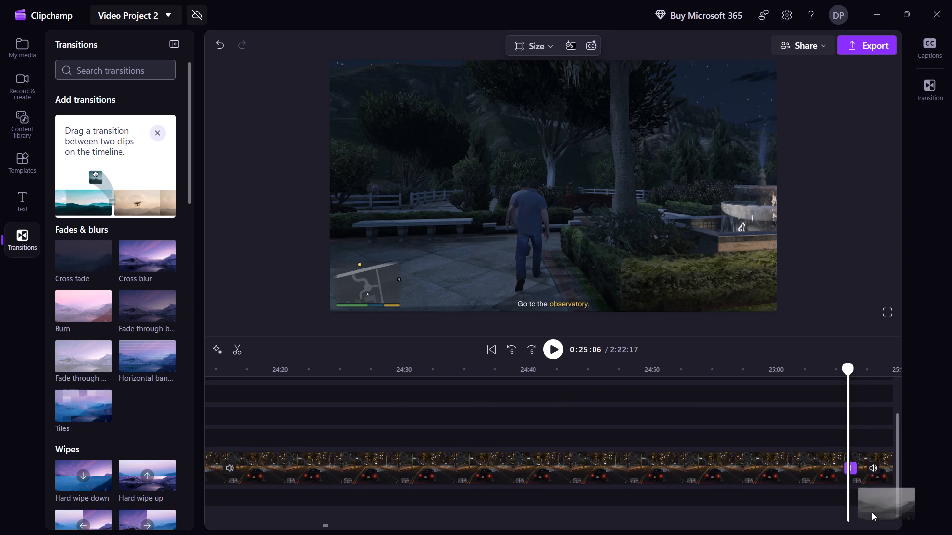
{"action": "left_click_drag", "start_coordinate": [872, 512], "coordinate": [851, 459]}
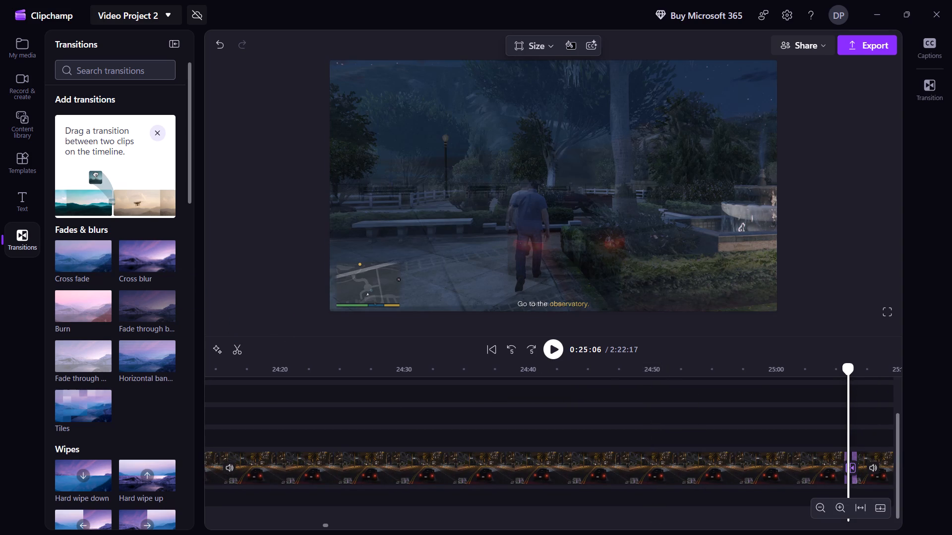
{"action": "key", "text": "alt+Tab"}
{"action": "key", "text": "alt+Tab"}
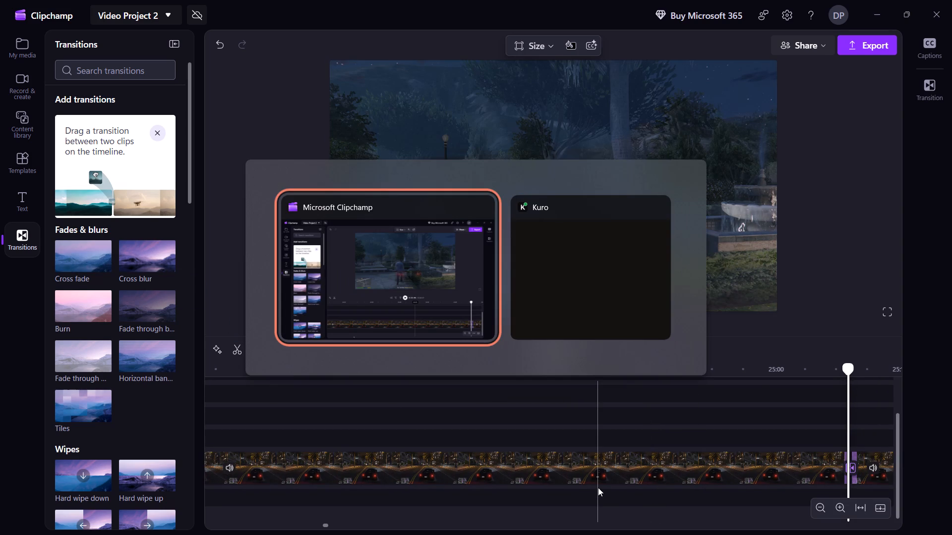
Play the cross fade at about 25:06 and skim the van, plane-shooting and dirt-bike footage up to about 26:37.
{"action": "key", "text": "space"}
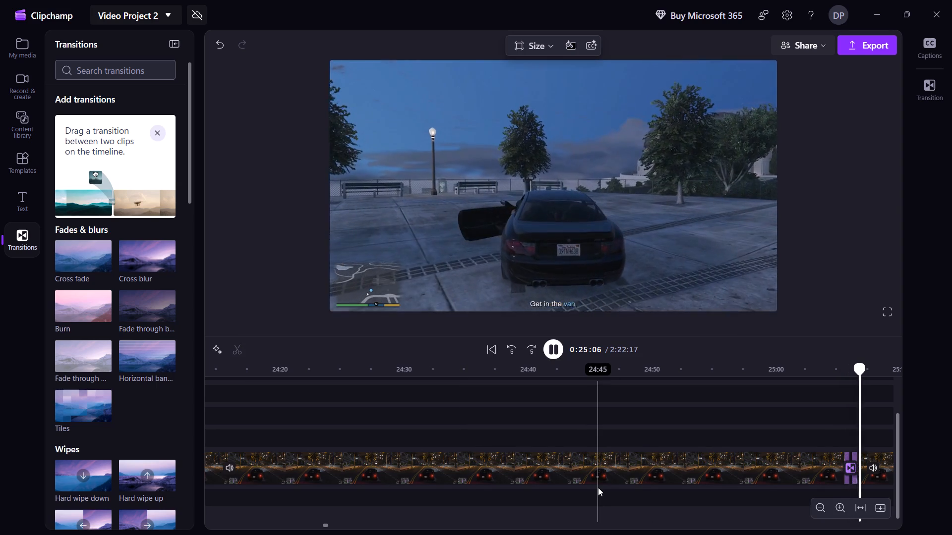
{"action": "key", "text": "shift+Right"}
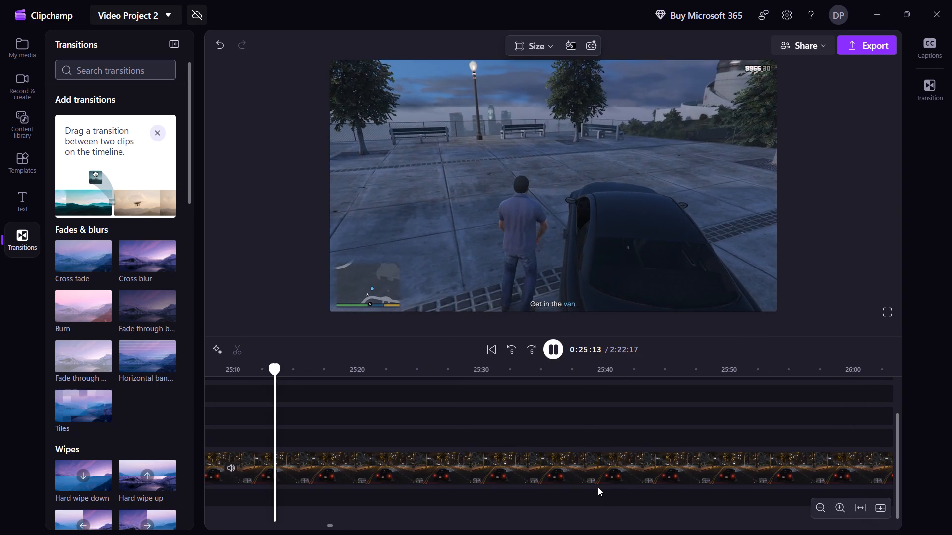
{"action": "key", "text": "shift+Right"}
{"action": "key", "text": "shift+Right"}
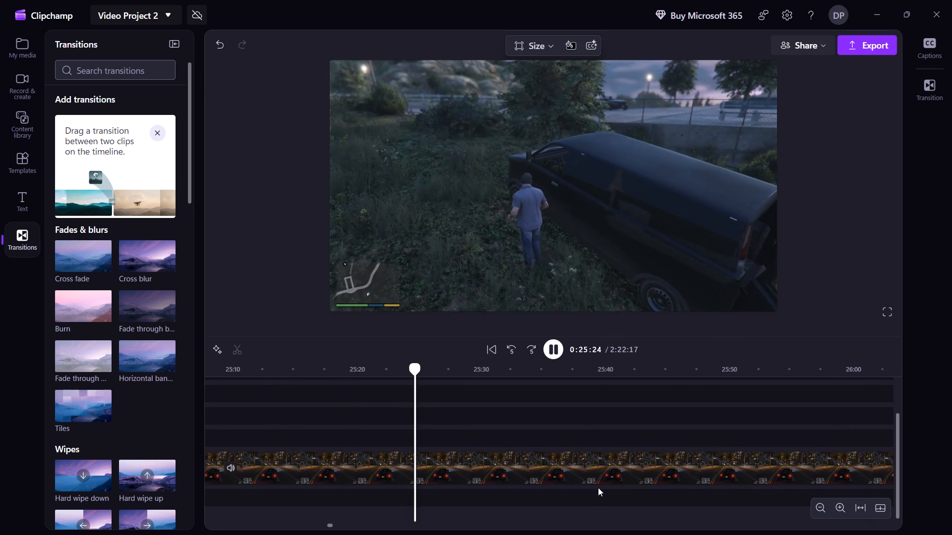
{"action": "key", "text": "shift+Right"}
{"action": "key", "text": "shift+Right"}
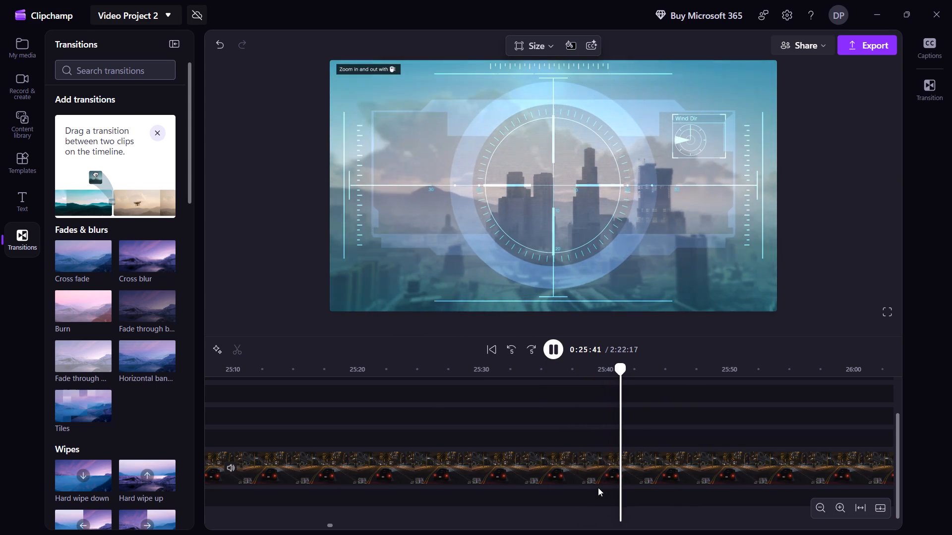
{"action": "key", "text": "shift+Right"}
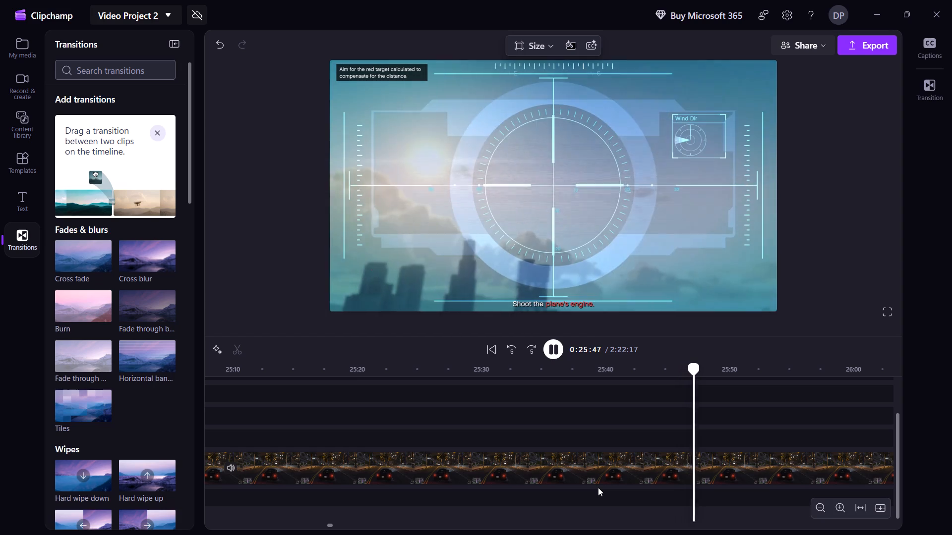
{"action": "key", "text": "shift+Right"}
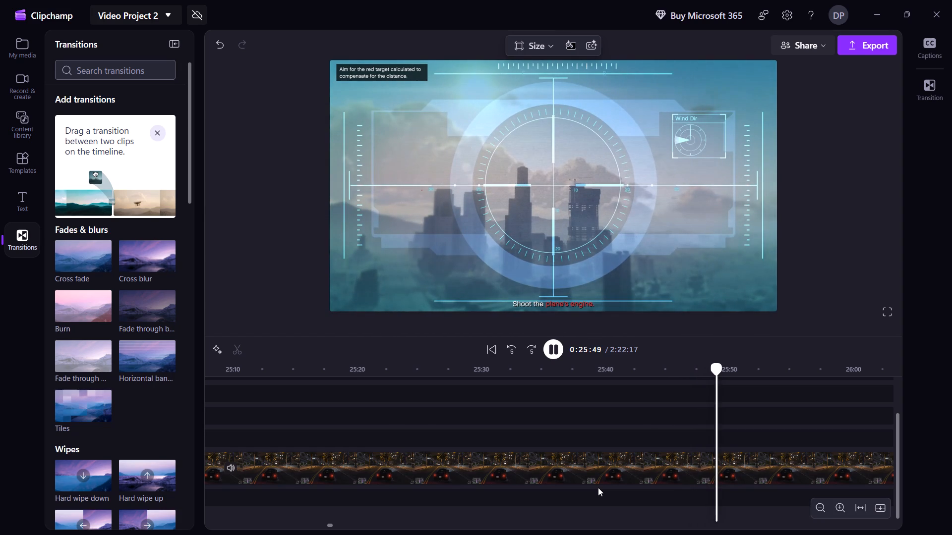
{"action": "key", "text": "shift+Right"}
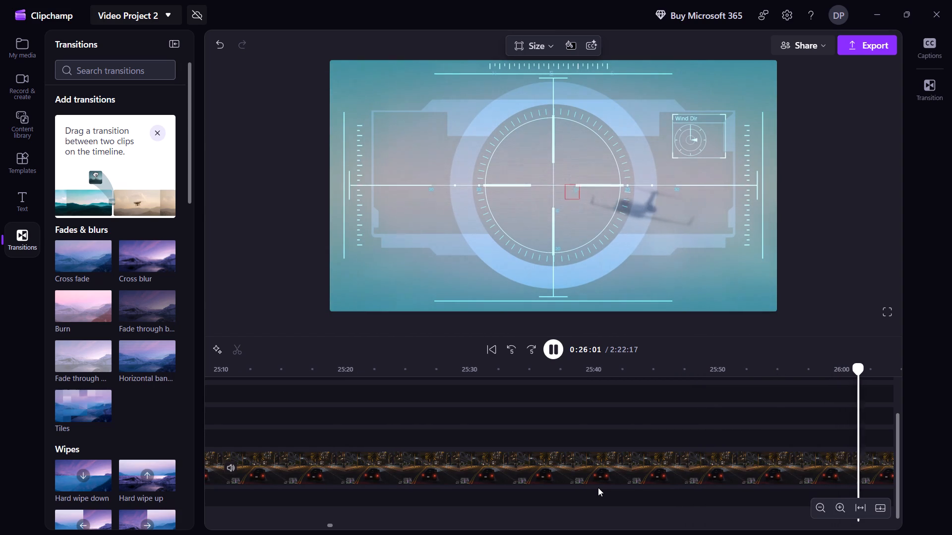
{"action": "key", "text": "Right"}
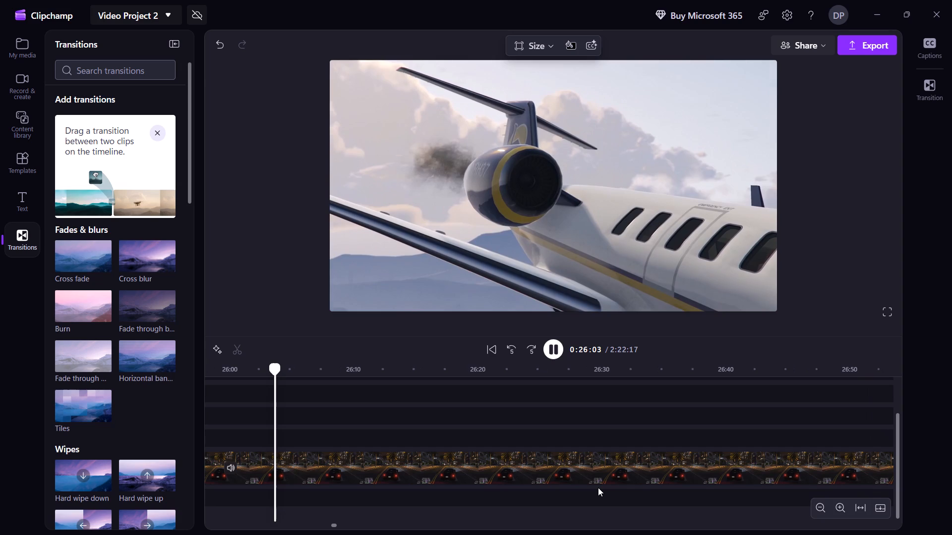
{"action": "key", "text": "Right"}
{"action": "key", "text": "Right"}
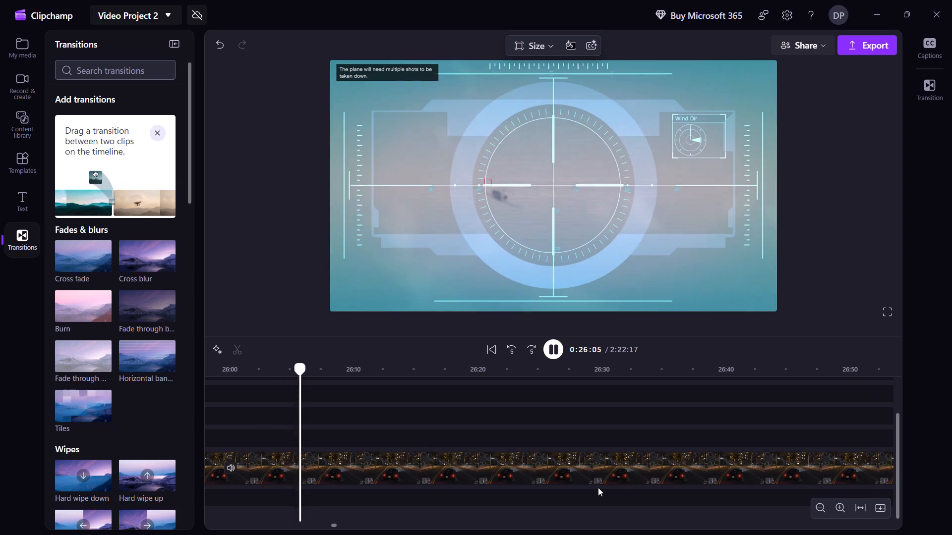
{"action": "key", "text": "shift+Right"}
{"action": "key", "text": "shift+Right"}
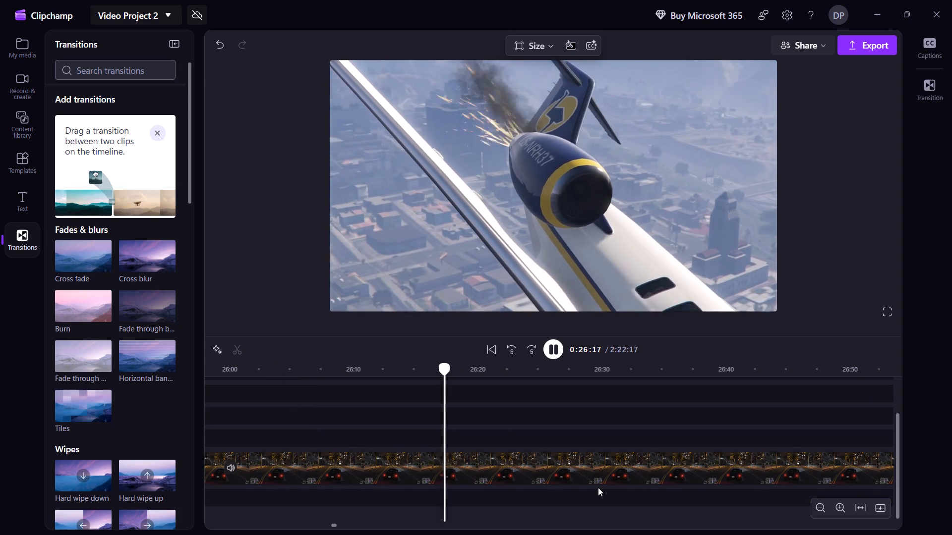
{"action": "key", "text": "shift+Right"}
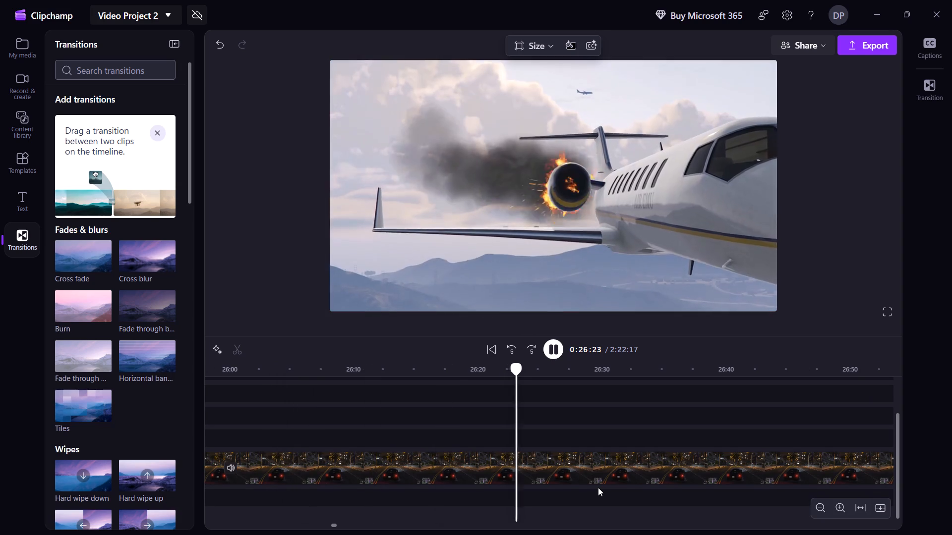
{"action": "key", "text": "shift+Right"}
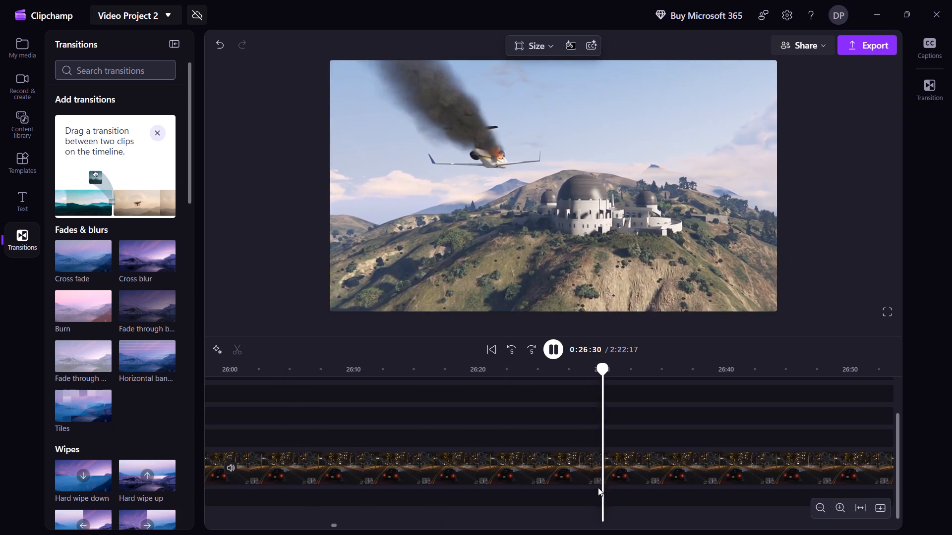
{"action": "key", "text": "shift+Right"}
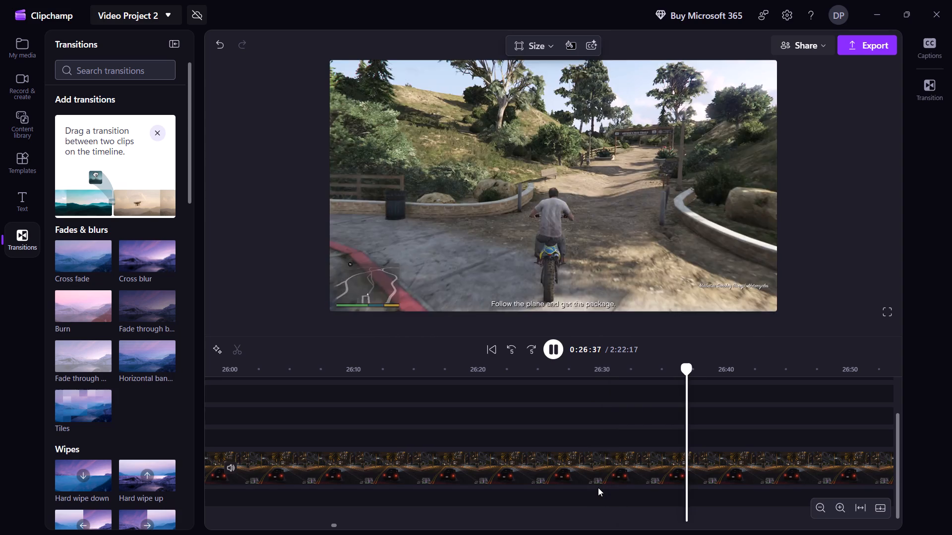
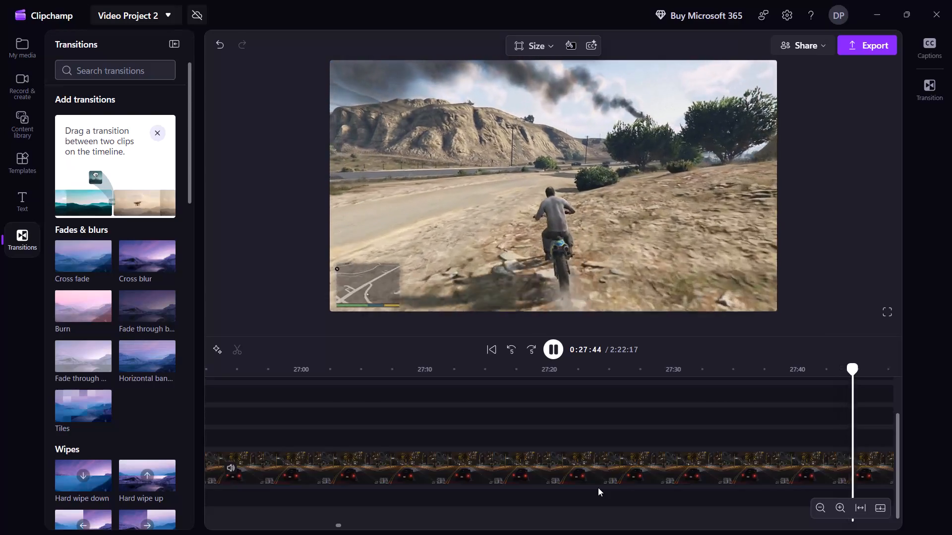
Skim the dirt-bike chase footage from about 27:44 up to the crashed-plane cutscene at about 30:23.
{"action": "key", "text": "shift+Right"}
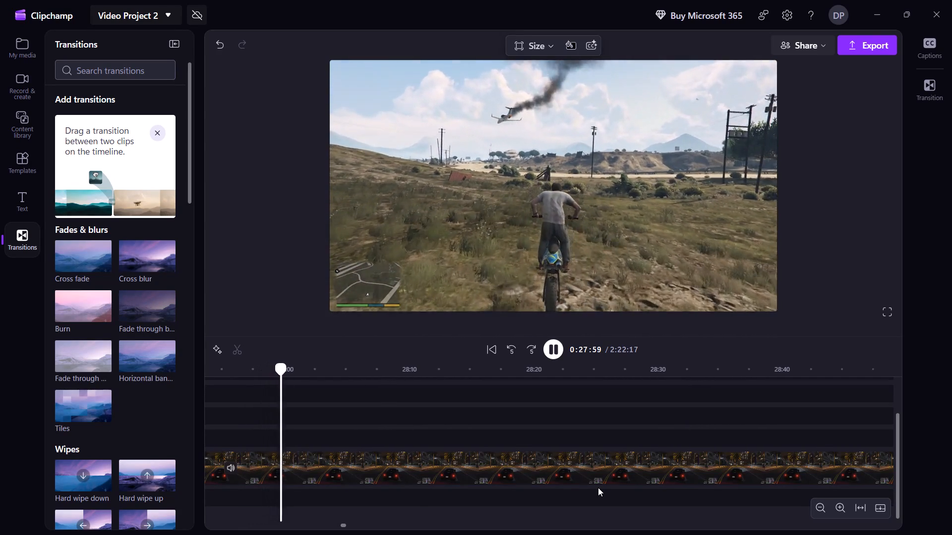
{"action": "key", "text": "shift+Right"}
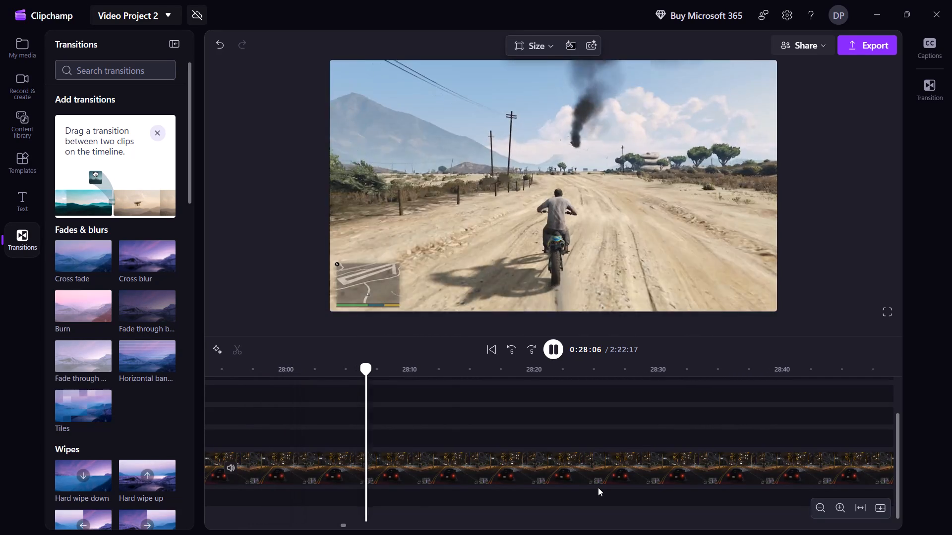
{"action": "key", "text": "shift+Right"}
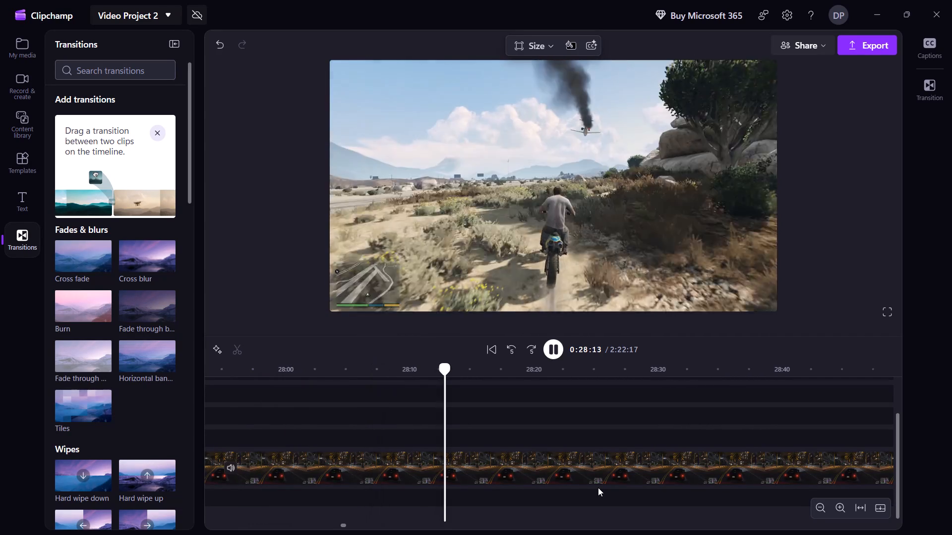
{"action": "key", "text": "shift+Right"}
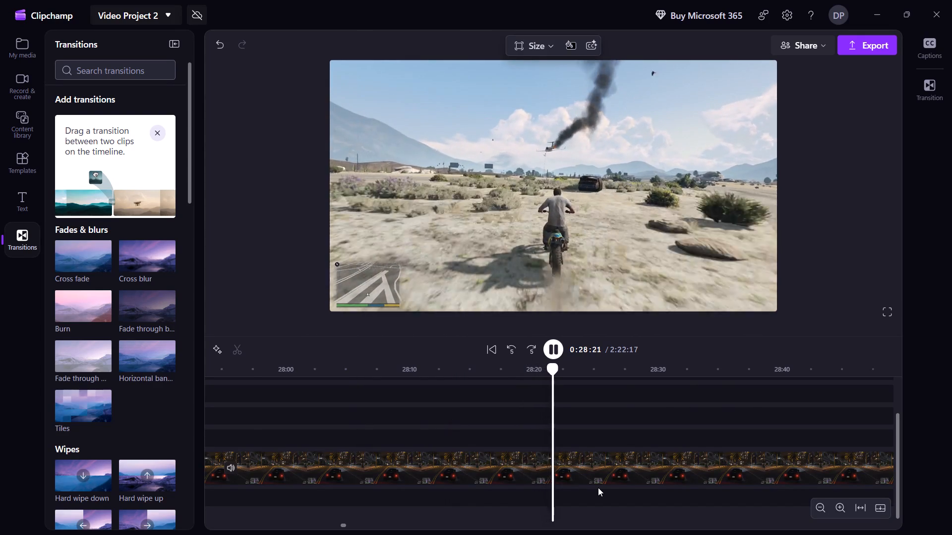
{"action": "key", "text": "shift+Right"}
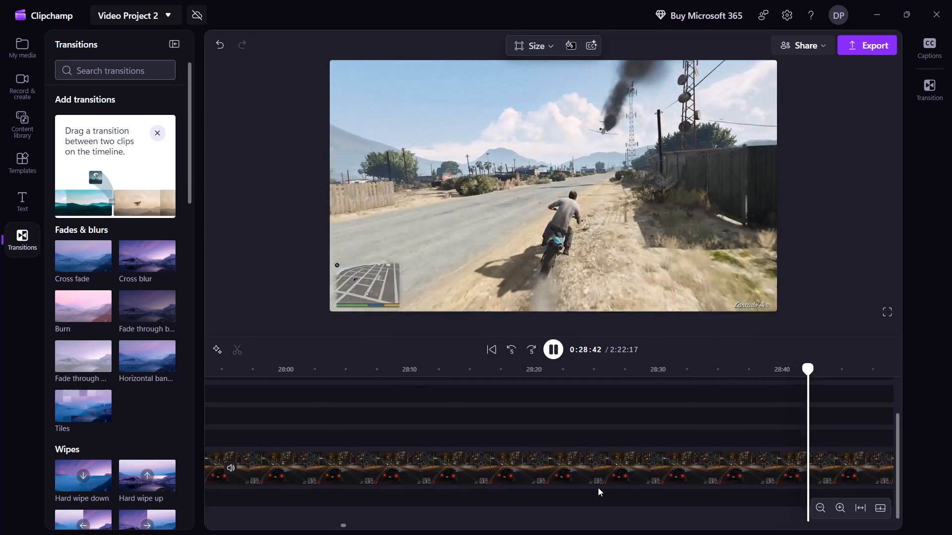
{"action": "key", "text": "shift+Right"}
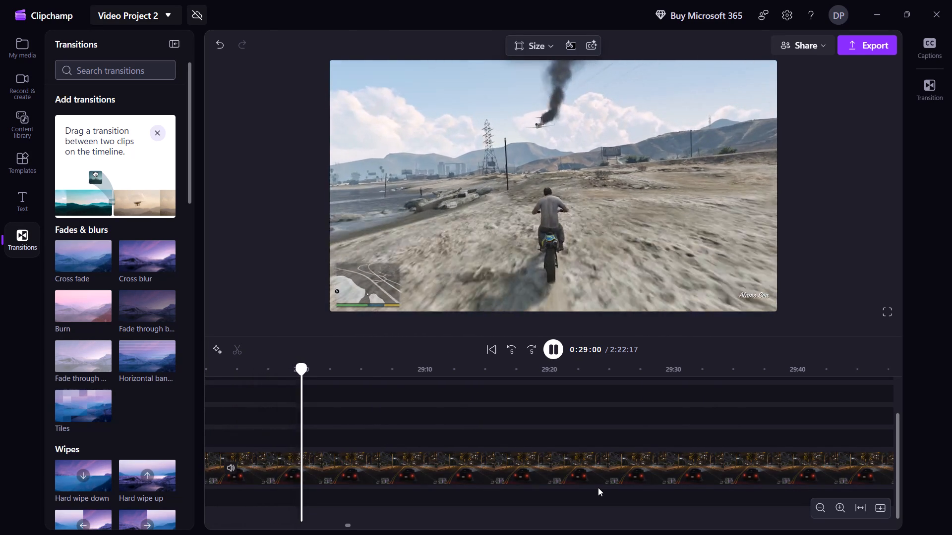
{"action": "key", "text": "shift+Right"}
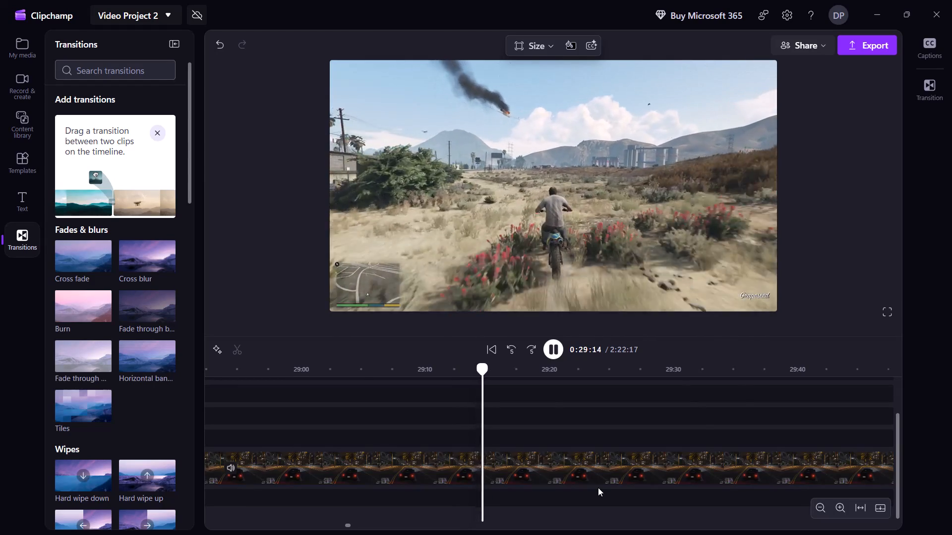
{"action": "key", "text": "shift+Right"}
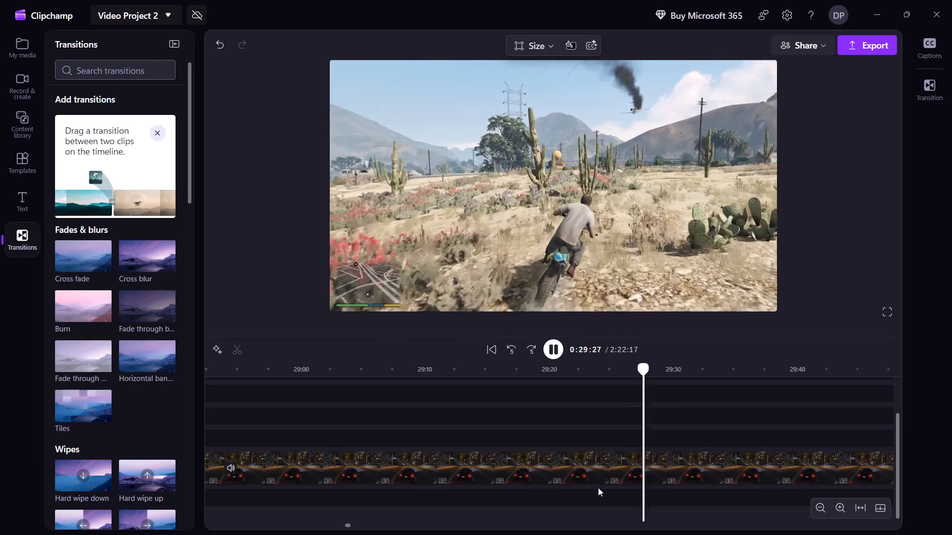
{"action": "key", "text": "shift+Right"}
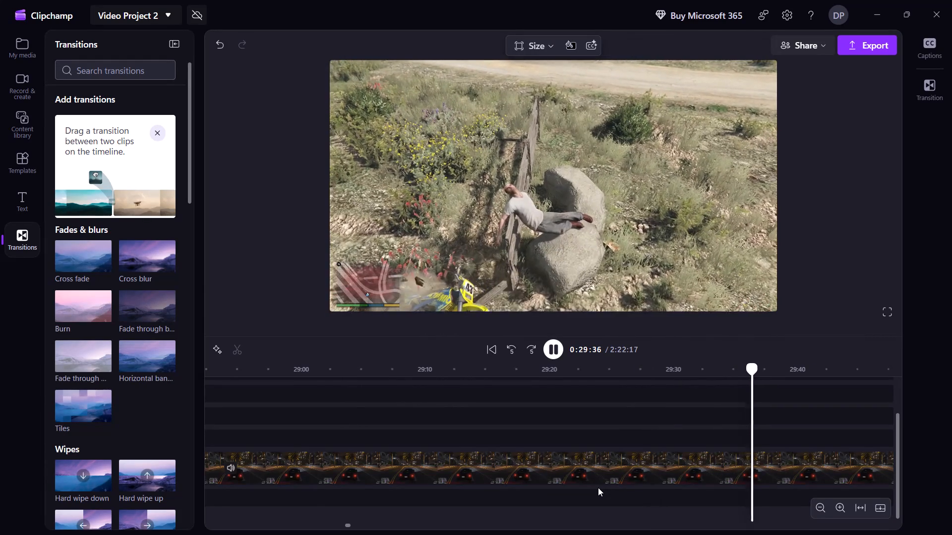
{"action": "key", "text": "shift+Right"}
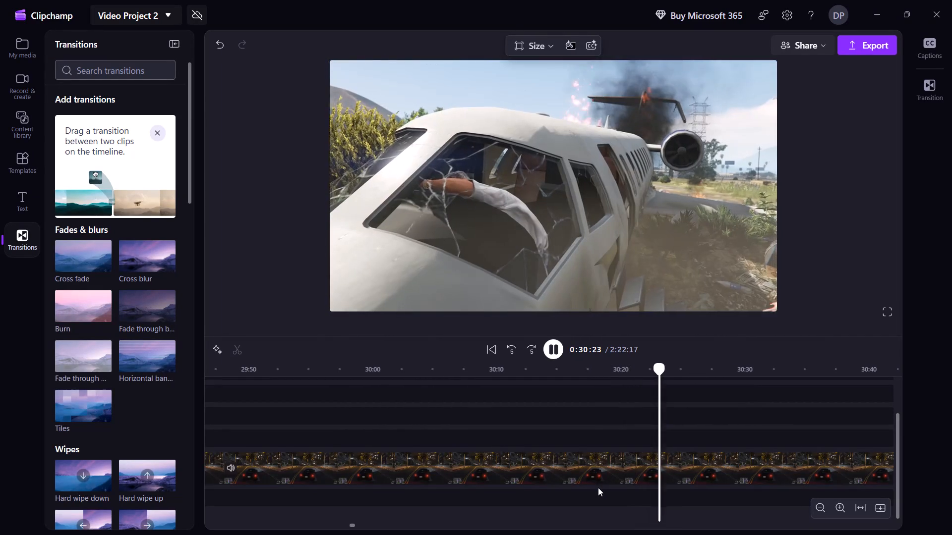
Skim the crashed-plane cutscene and the switch back to the van scene, up to about 31:19.
{"action": "key", "text": "Right"}
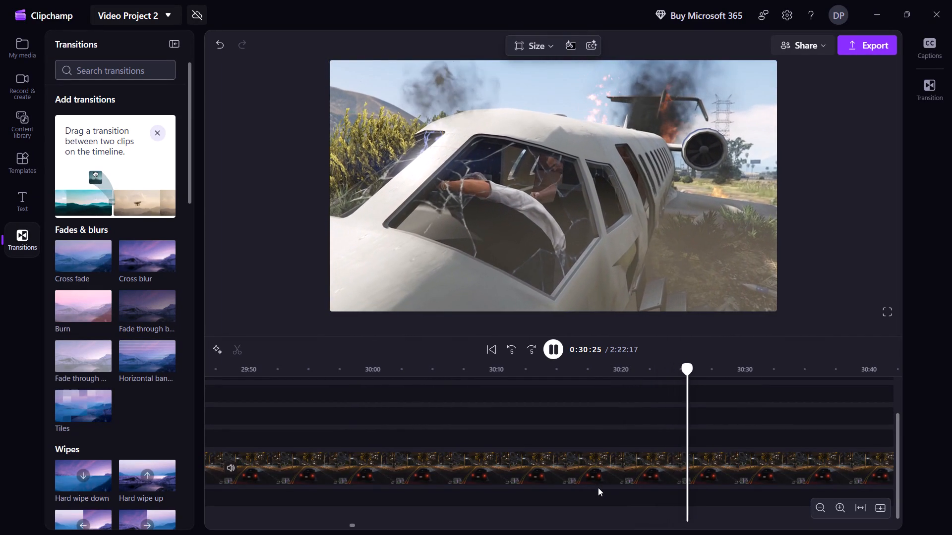
{"action": "key", "text": "shift+Right"}
{"action": "key", "text": "shift+Right"}
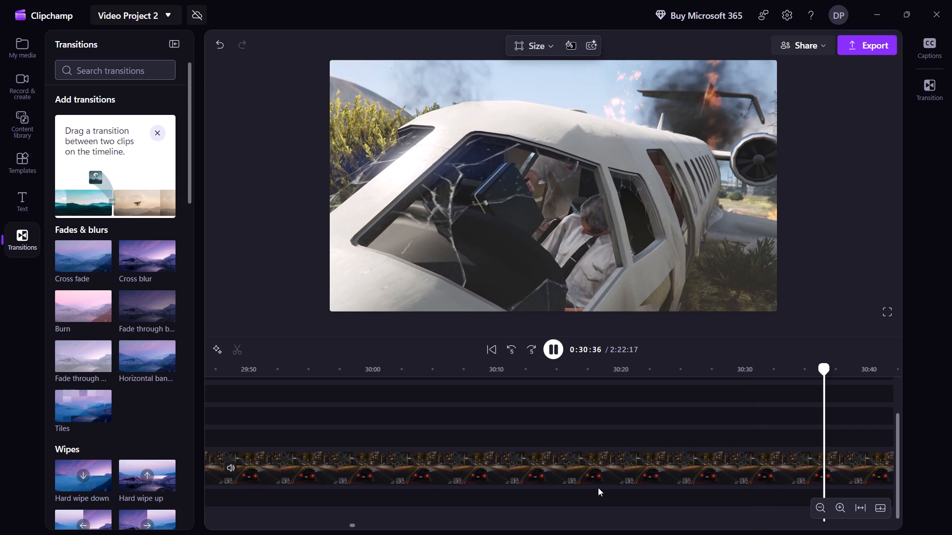
{"action": "key", "text": "shift+Right"}
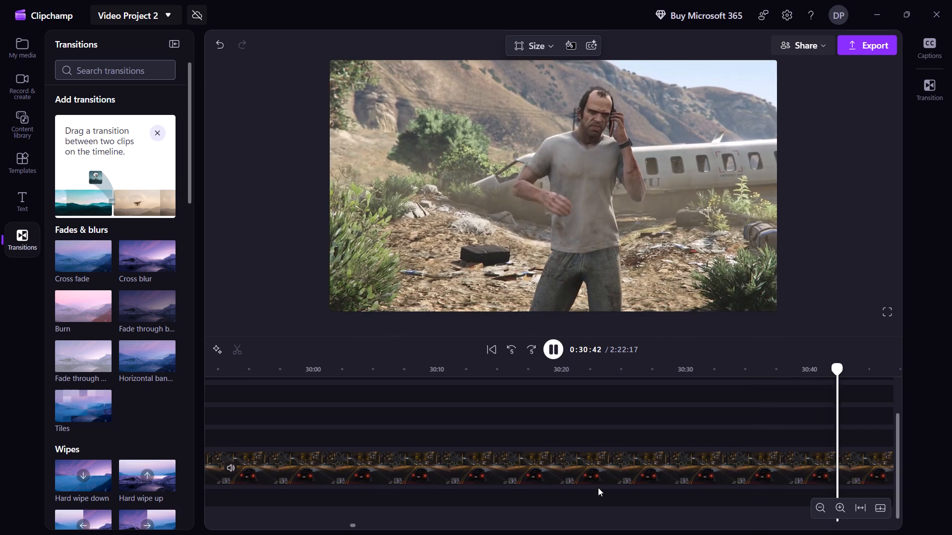
{"action": "key", "text": "shift+Right"}
{"action": "key", "text": "shift+Right"}
{"action": "key", "text": "shift+Right"}
{"action": "key", "text": "shift+Right"}
{"action": "key", "text": "shift+Right"}
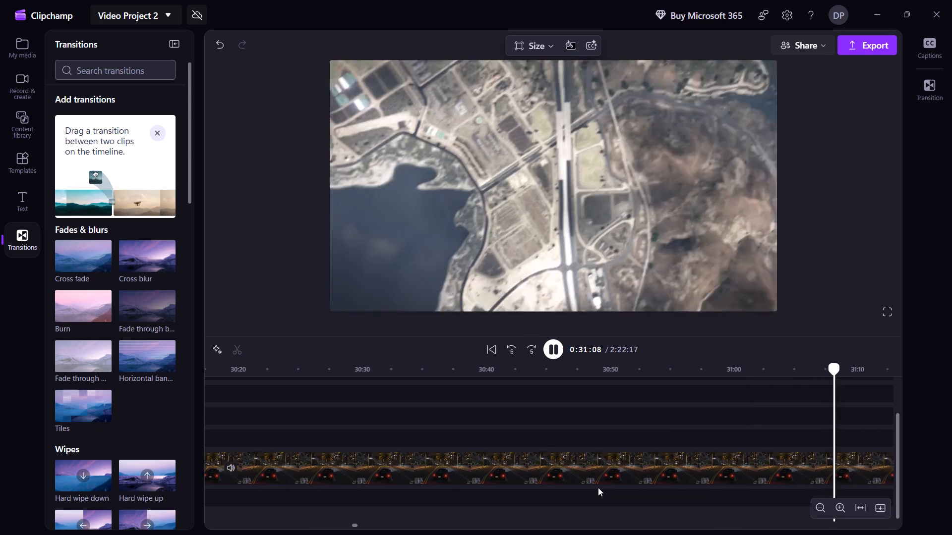
{"action": "key", "text": "shift+Right"}
{"action": "key", "text": "shift+Right"}
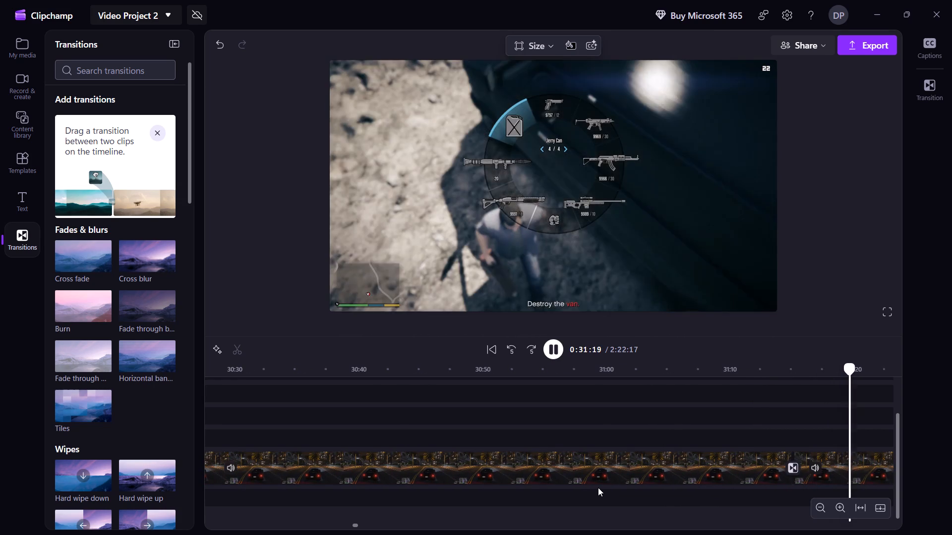
Review the van-destruction footage from about 31:17 up to about 32:00.
{"action": "key", "text": "shift+Left"}
{"action": "key", "text": "shift+Left"}
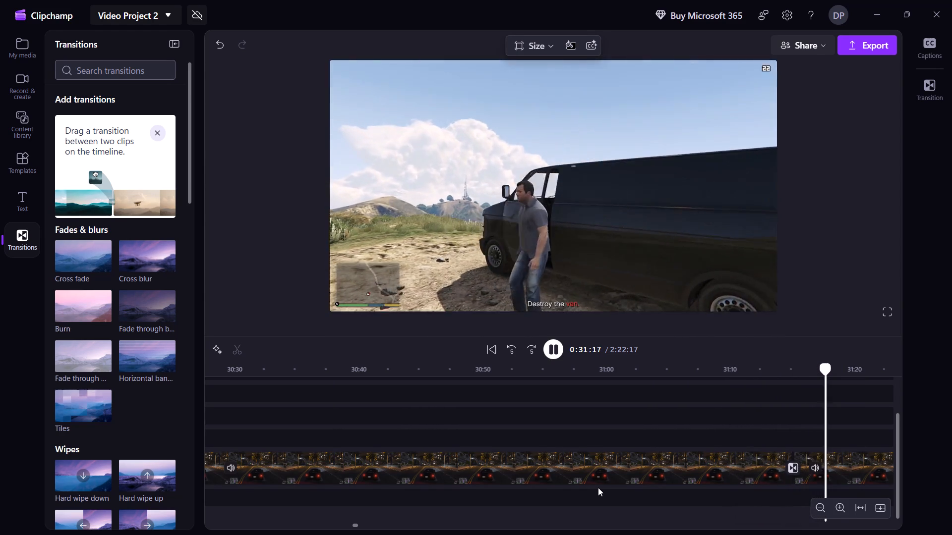
{"action": "key", "text": "shift+Right"}
{"action": "key", "text": "shift+Right"}
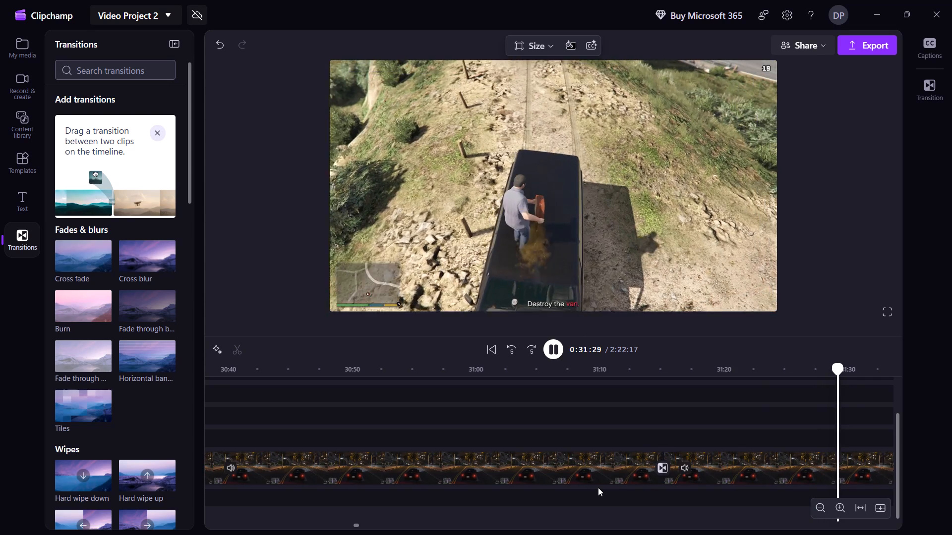
{"action": "key", "text": "shift+Right"}
{"action": "key", "text": "shift+Right"}
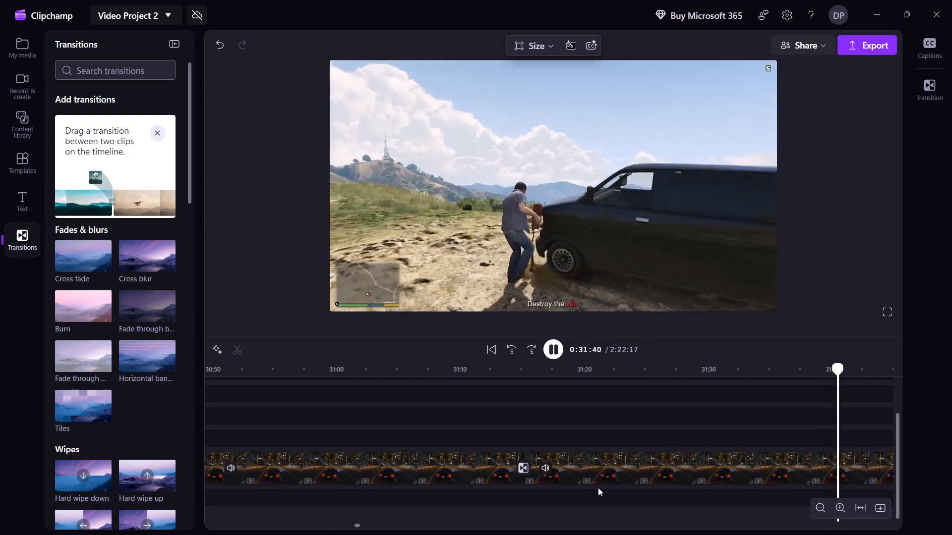
{"action": "key", "text": "shift+Right"}
{"action": "key", "text": "shift+Right"}
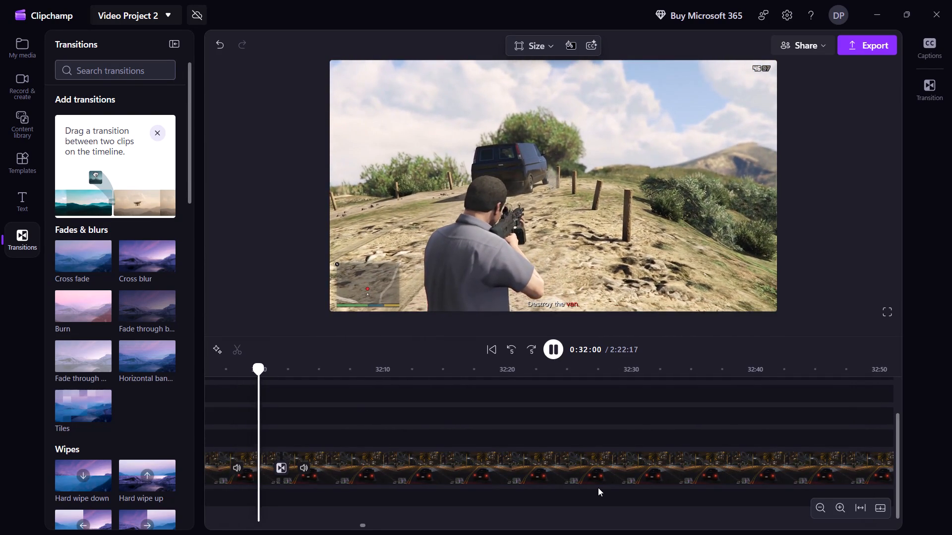
Find where the run down to the road begins after the van is destroyed, and split the clip at about 32:03.
{"action": "key", "text": "shift+Right"}
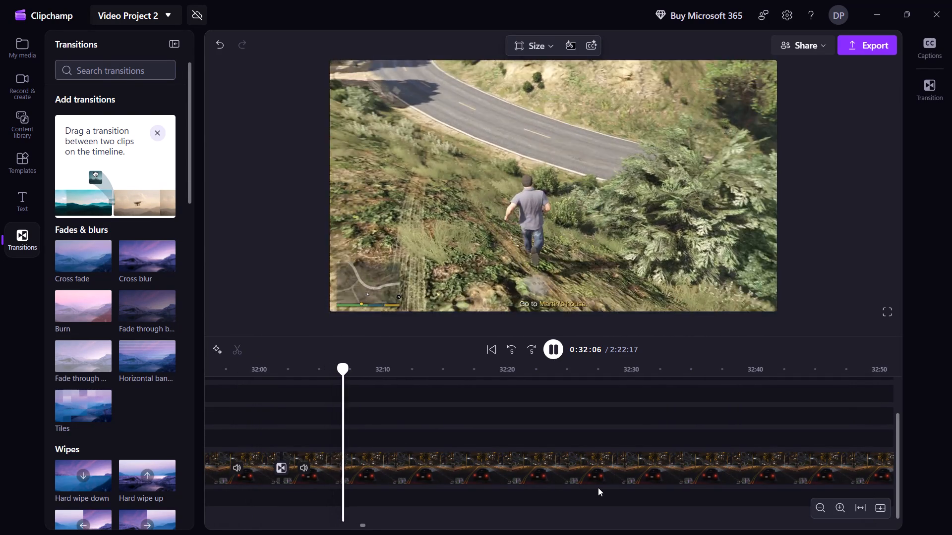
{"action": "key", "text": "shift+Right"}
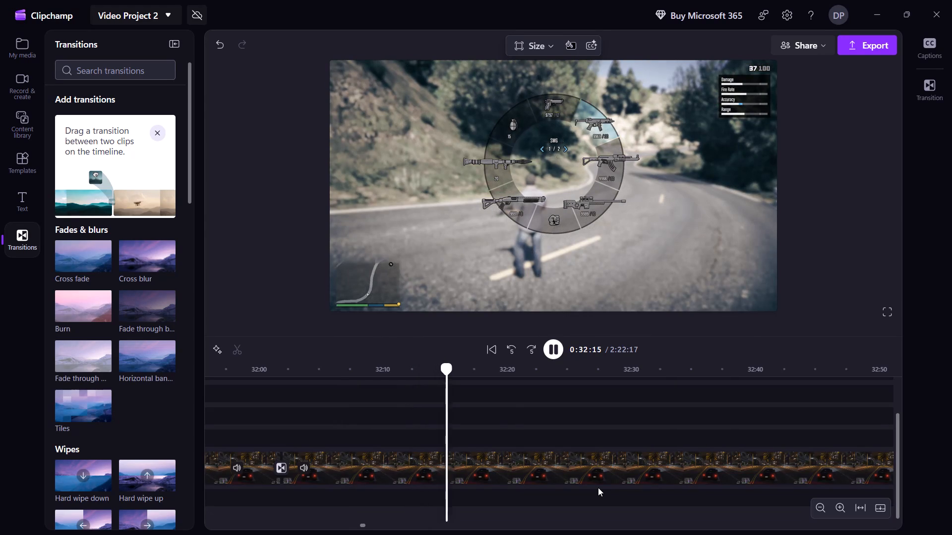
{"action": "key", "text": "shift+Right"}
{"action": "key", "text": "shift+Right"}
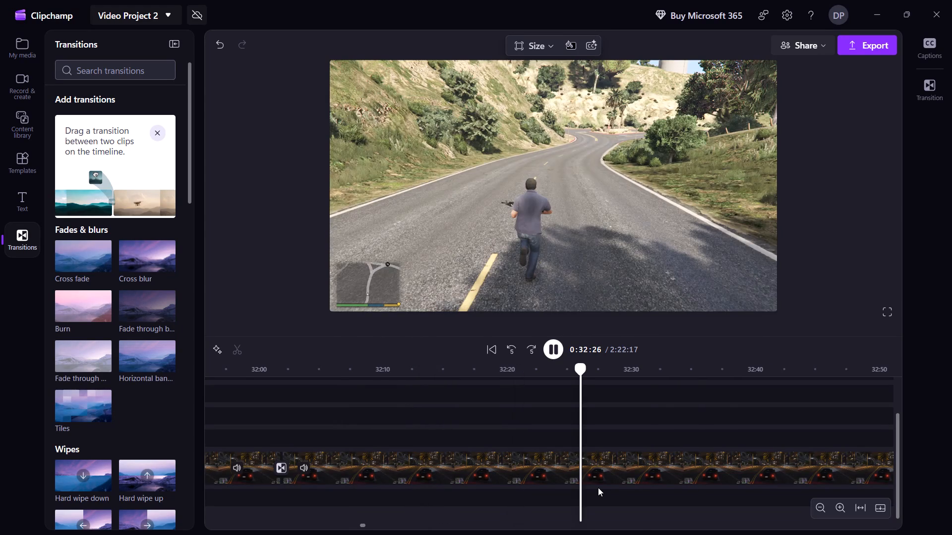
{"action": "key", "text": "shift+Right"}
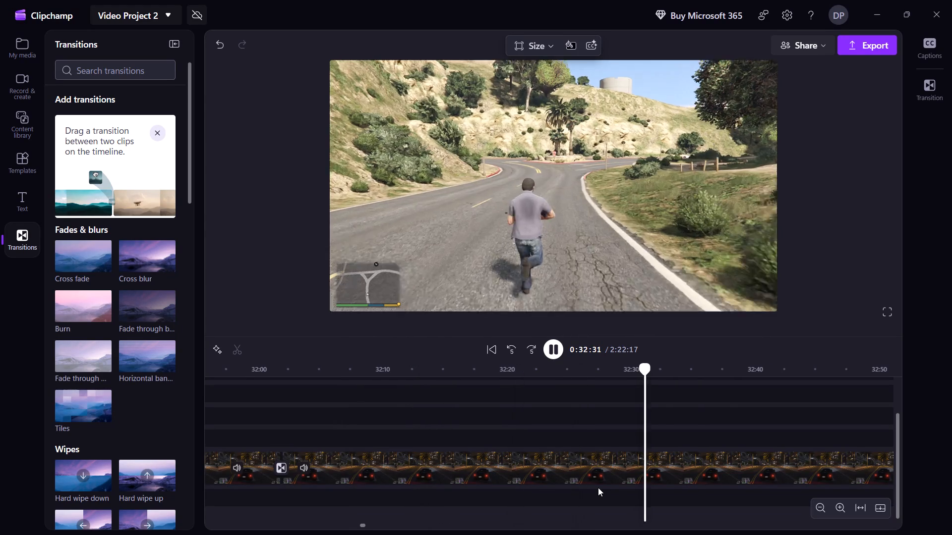
{"action": "key", "text": "shift+Left"}
{"action": "key", "text": "shift+Left"}
{"action": "key", "text": "shift+Left"}
{"action": "key", "text": "shift+Left"}
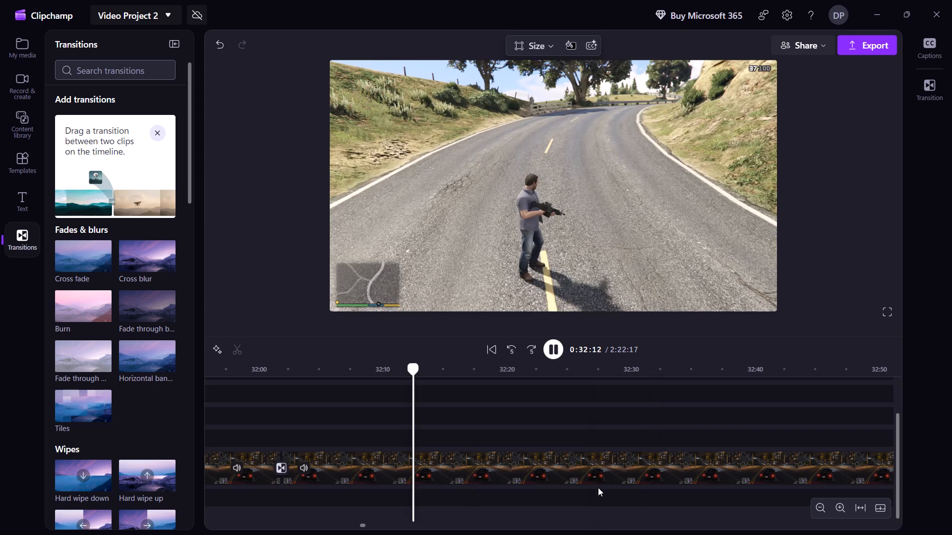
{"action": "key", "text": "shift+Left"}
{"action": "key", "text": "shift+Left"}
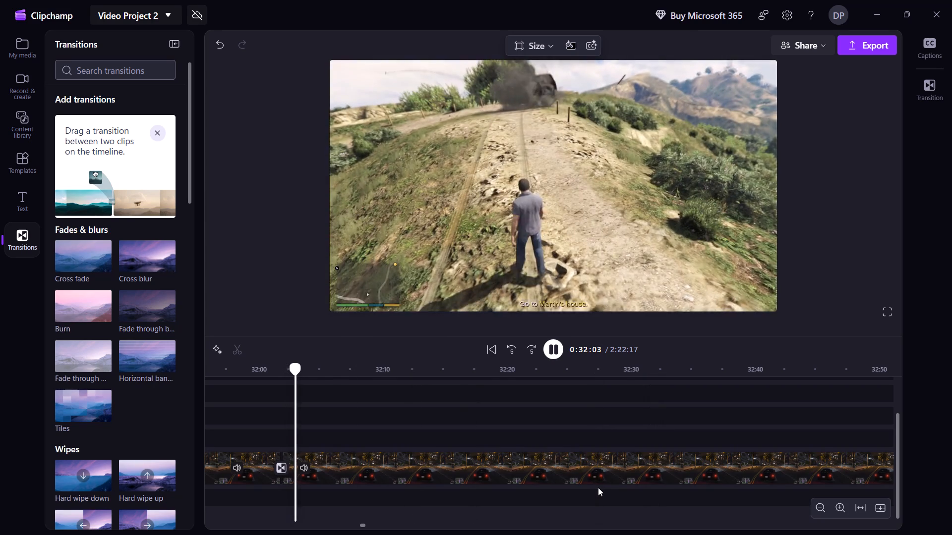
{"action": "key", "text": "space"}
{"action": "type", "text": "s"}
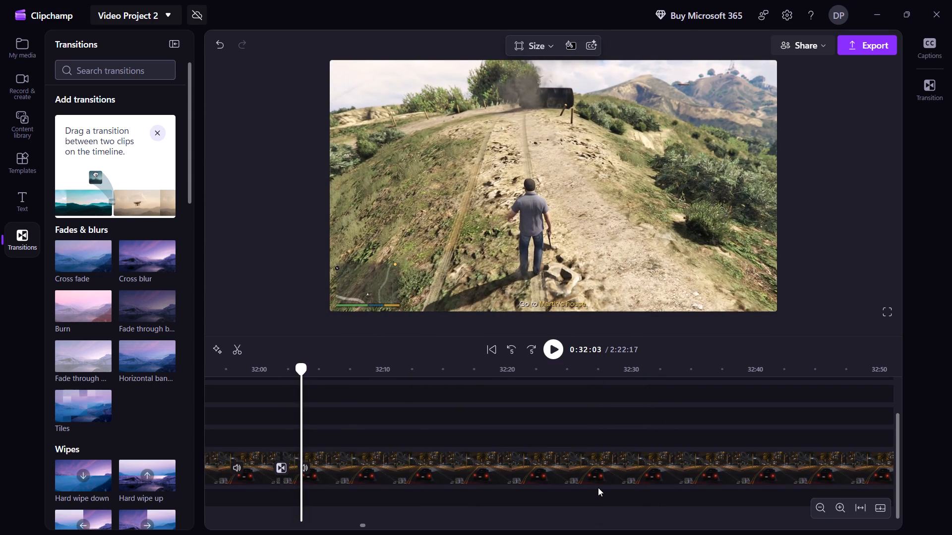
Find where the character reaches the white car and split the clip there, at about 32:39.
{"action": "key", "text": "space"}
{"action": "key", "text": "shift+Right"}
{"action": "key", "text": "shift+Right"}
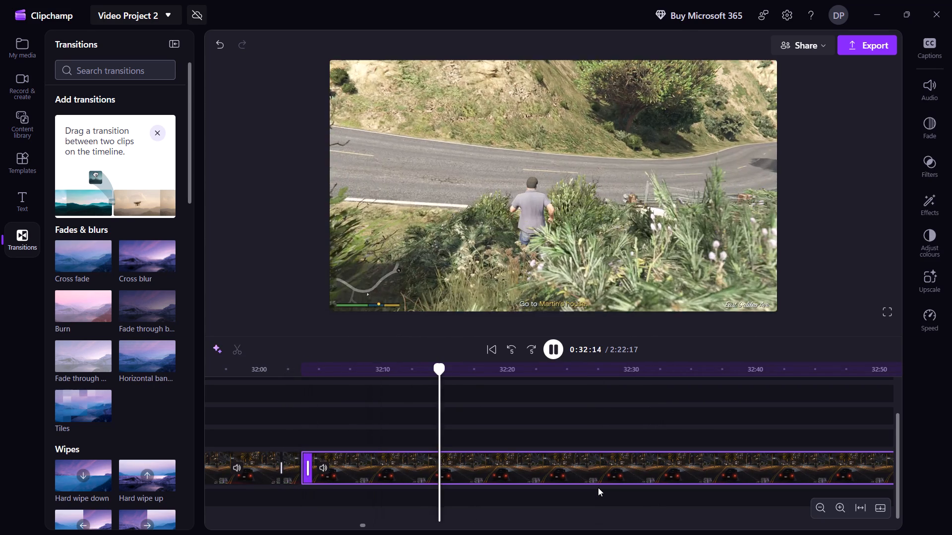
{"action": "key", "text": "shift+Right"}
{"action": "key", "text": "shift+Right"}
{"action": "key", "text": "shift+Right"}
{"action": "key", "text": "shift+Right"}
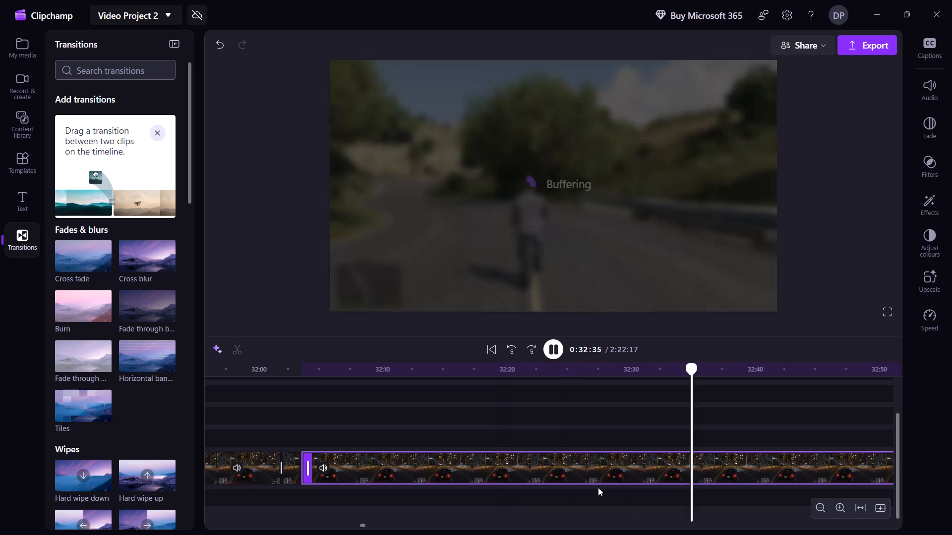
{"action": "key", "text": "shift+Right"}
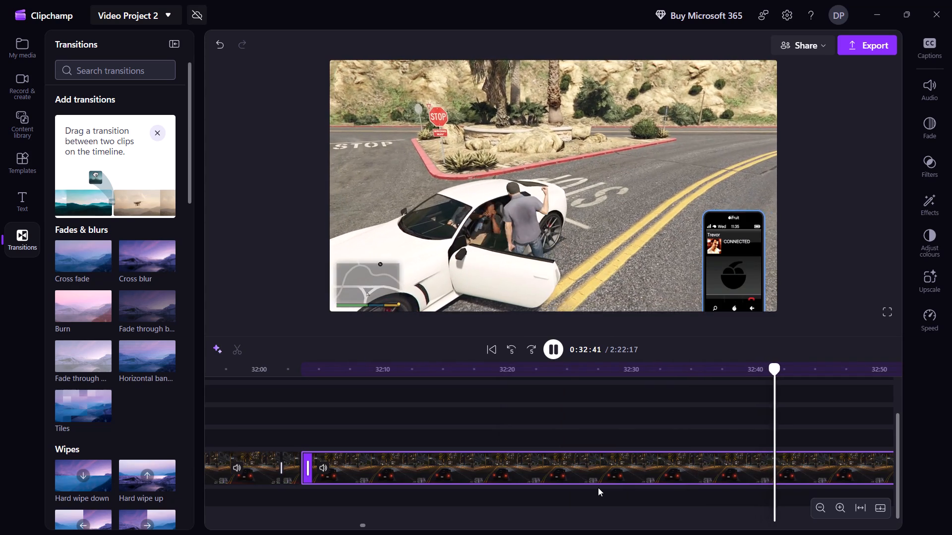
{"action": "key", "text": "shift+Left"}
{"action": "key", "text": "space"}
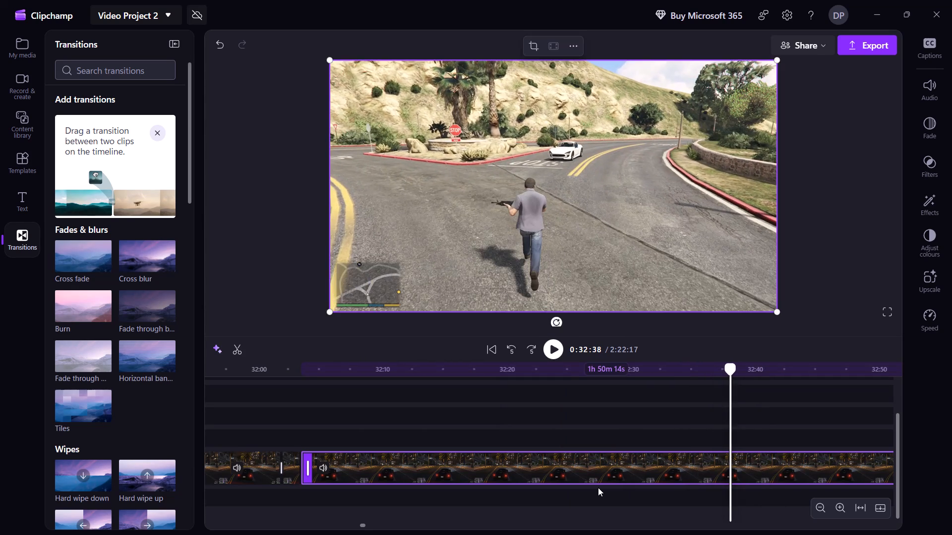
{"action": "key", "text": "space"}
{"action": "key", "text": "space"}
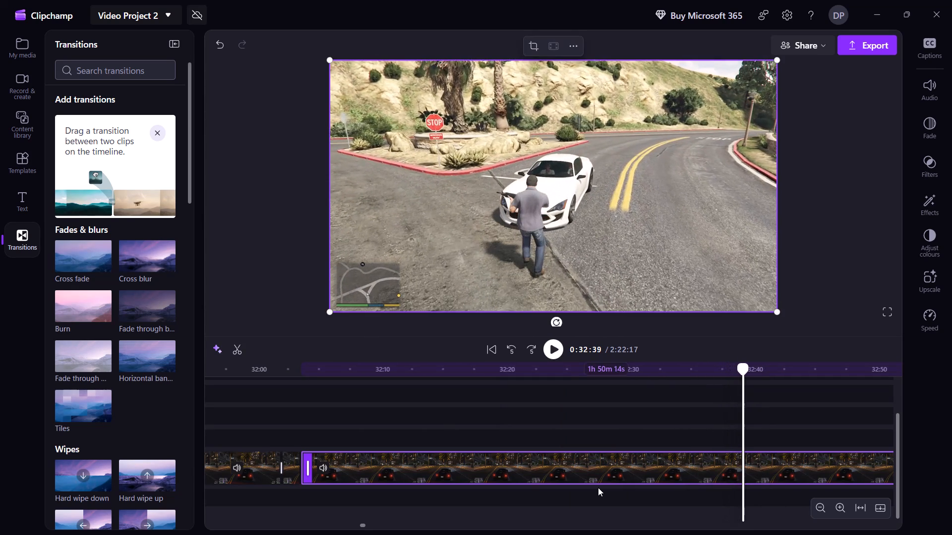
{"action": "key", "text": "s"}
Delete the running section between about 32:03 and 32:39 and close the gap it leaves.
{"action": "left_click", "coordinate": [585, 464]}
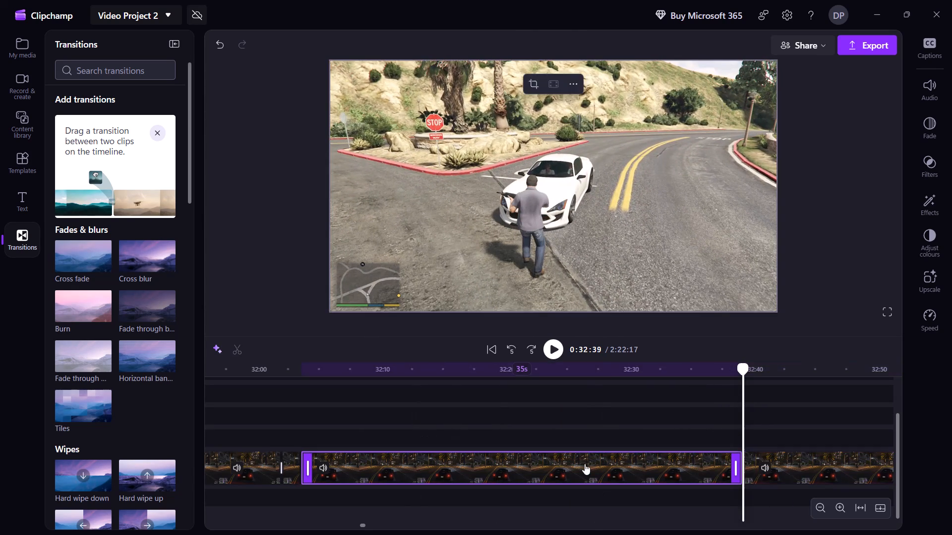
{"action": "right_click", "coordinate": [585, 464]}
{"action": "left_click", "coordinate": [681, 262]}
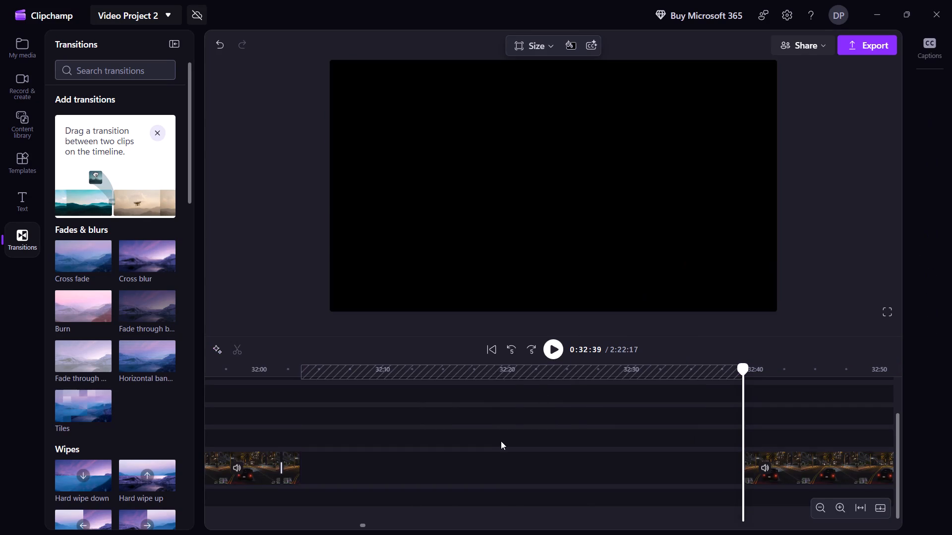
{"action": "left_click", "coordinate": [526, 468]}
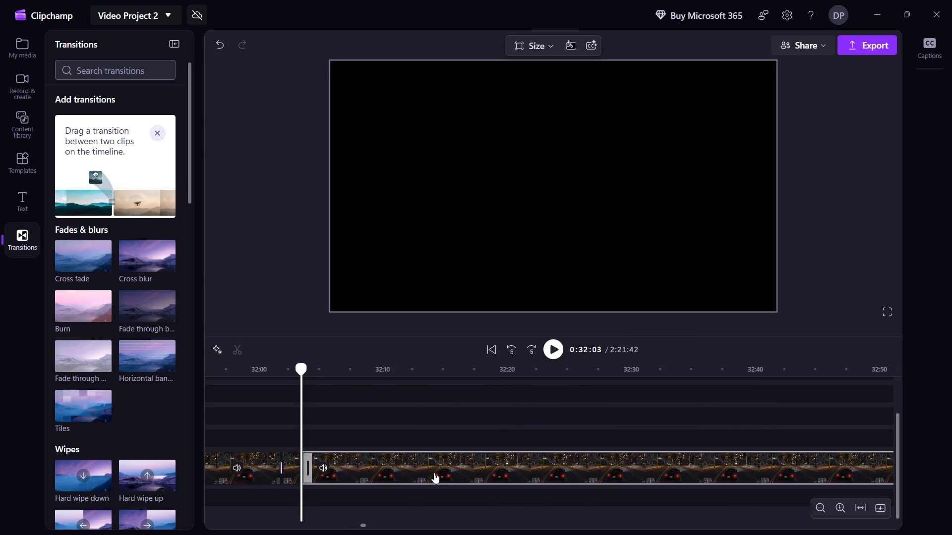
Add a Cross fade at the join at about 32:03, between the destroyed van and the white car.
{"action": "left_click_drag", "start_coordinate": [71, 257], "coordinate": [287, 459]}
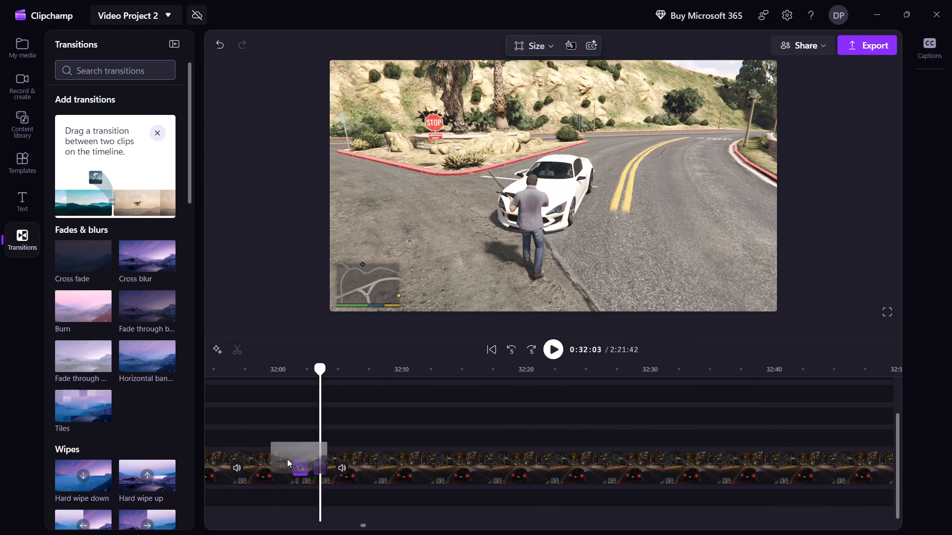
Place the Cross fade on the join at about 32:03, where the footage changes to the white car.
{"action": "left_click_drag", "start_coordinate": [287, 459], "coordinate": [319, 469]}
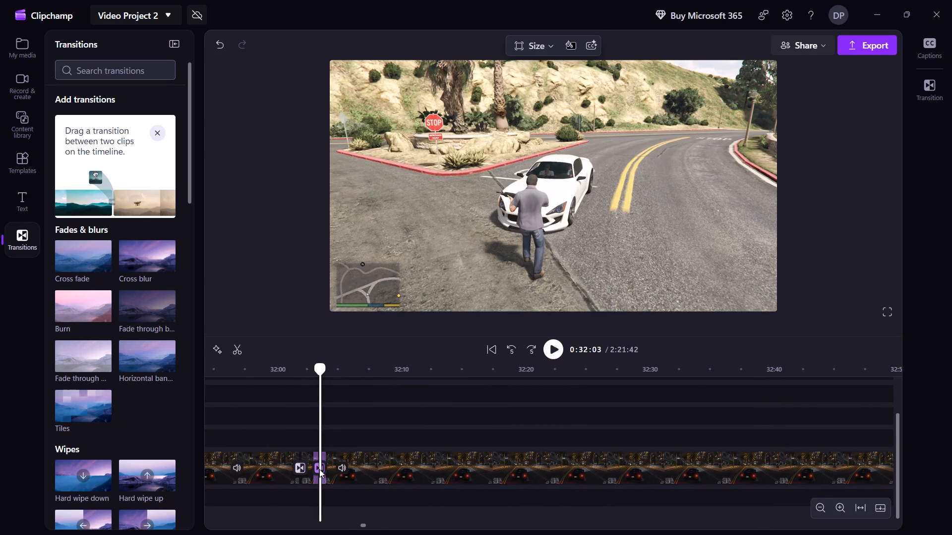
Play back the footage from about 32:00 to check the transitions around the destroyed van and the white car.
{"action": "key", "text": "space"}
{"action": "key", "text": "Left"}
{"action": "key", "text": "Left"}
{"action": "key", "text": "Left"}
{"action": "key", "text": "Left"}
{"action": "key", "text": "Left"}
{"action": "key", "text": "Left"}
{"action": "key", "text": "Left"}
{"action": "key", "text": "Left"}
{"action": "key", "text": "Left"}
{"action": "key", "text": "Left"}
{"action": "key", "text": "Left"}
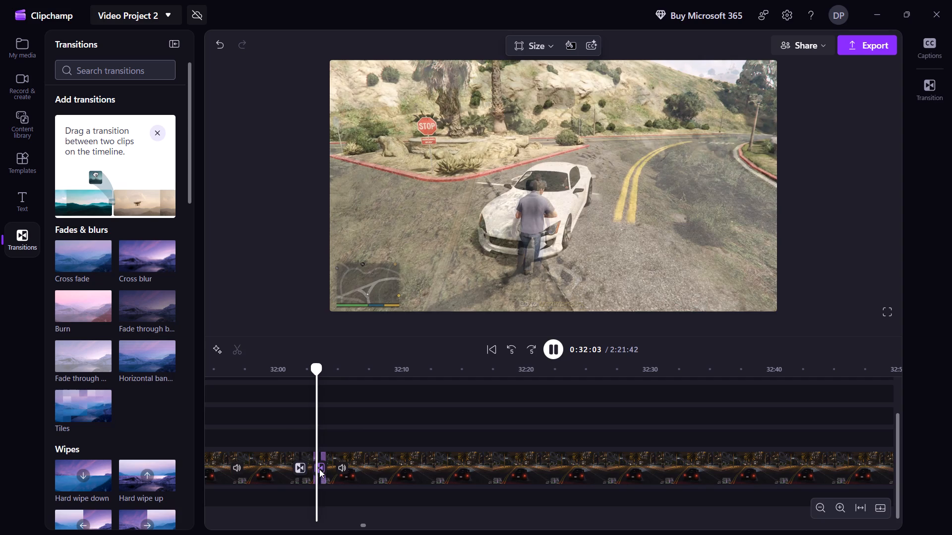
{"action": "key", "text": "space"}
{"action": "key", "text": "space"}
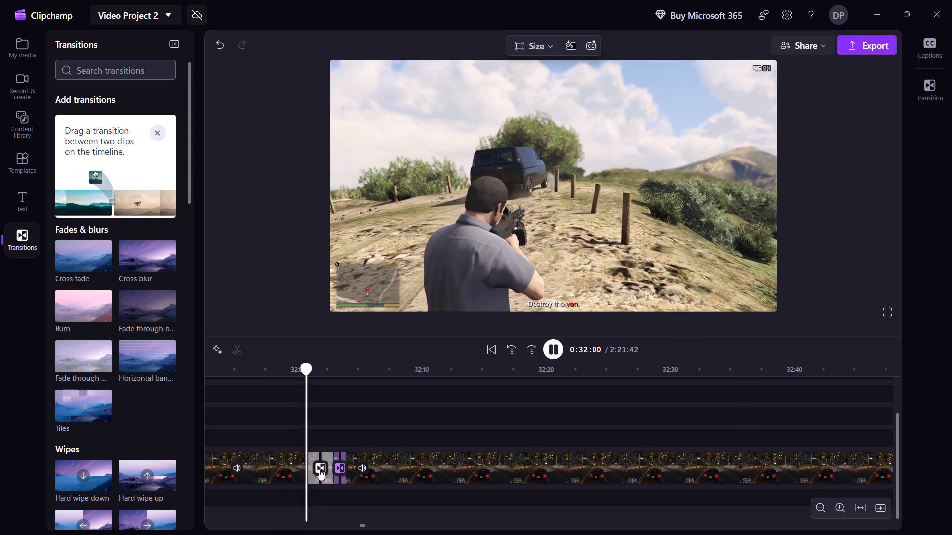
{"action": "key", "text": "space"}
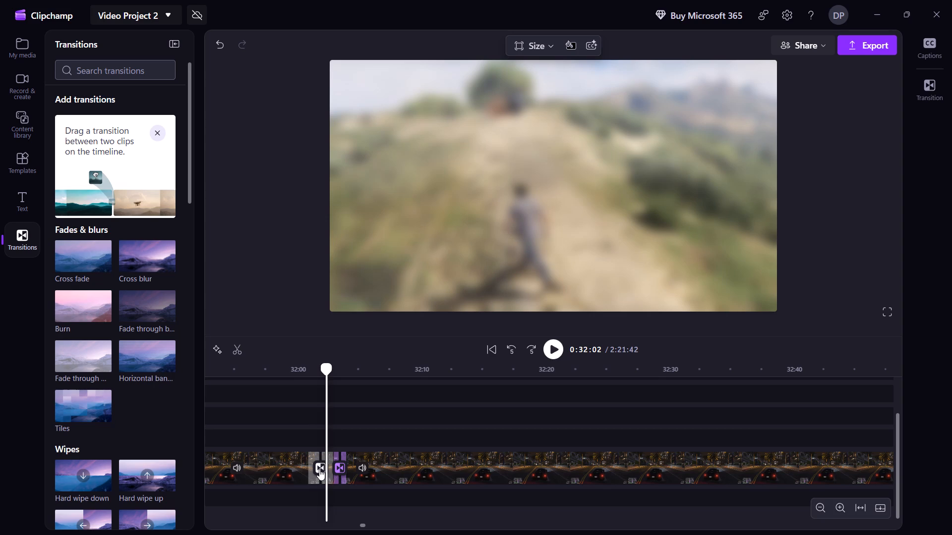
Find where the drive in the white car is under way and split the clip at about 32:20.
{"action": "key", "text": "space"}
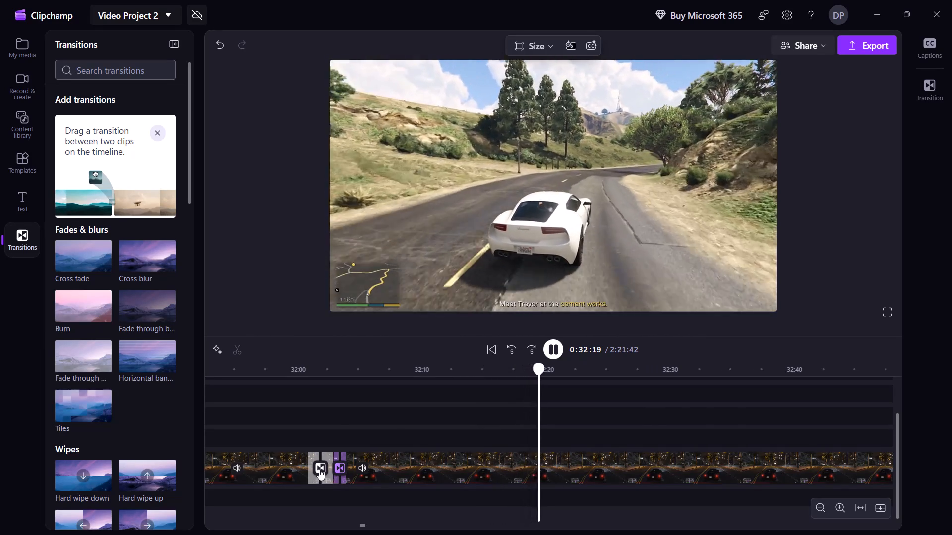
{"action": "key", "text": "space"}
{"action": "key", "text": "space"}
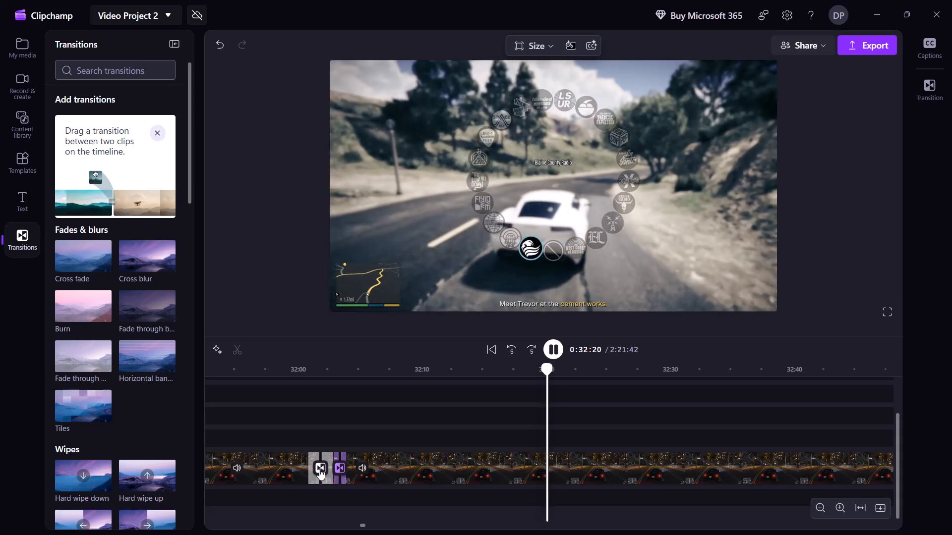
{"action": "key", "text": "space"}
{"action": "type", "text": "s"}
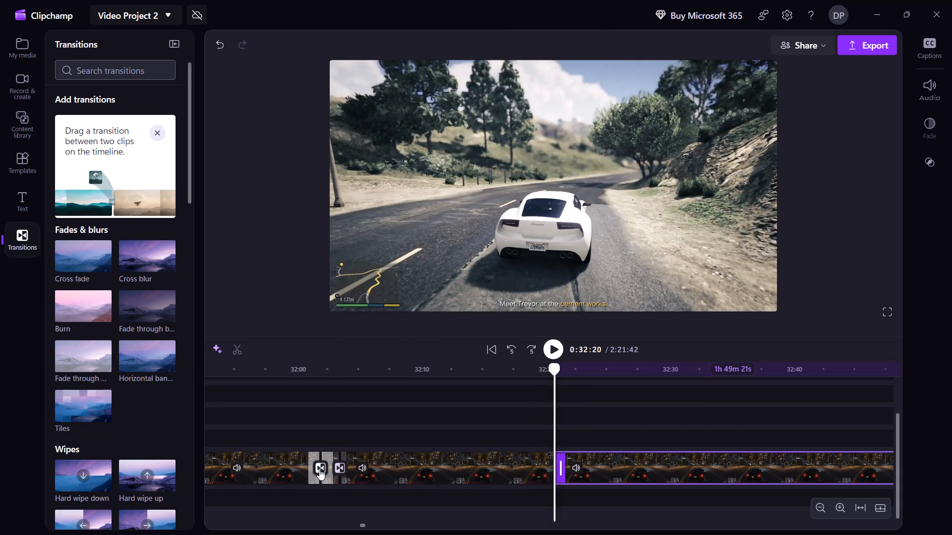
Find where the green truck arrives in the yard beside the silos and split the clip at about 34:12.
{"action": "key", "text": "space"}
{"action": "key", "text": "shift+Right"}
{"action": "key", "text": "shift+Right"}
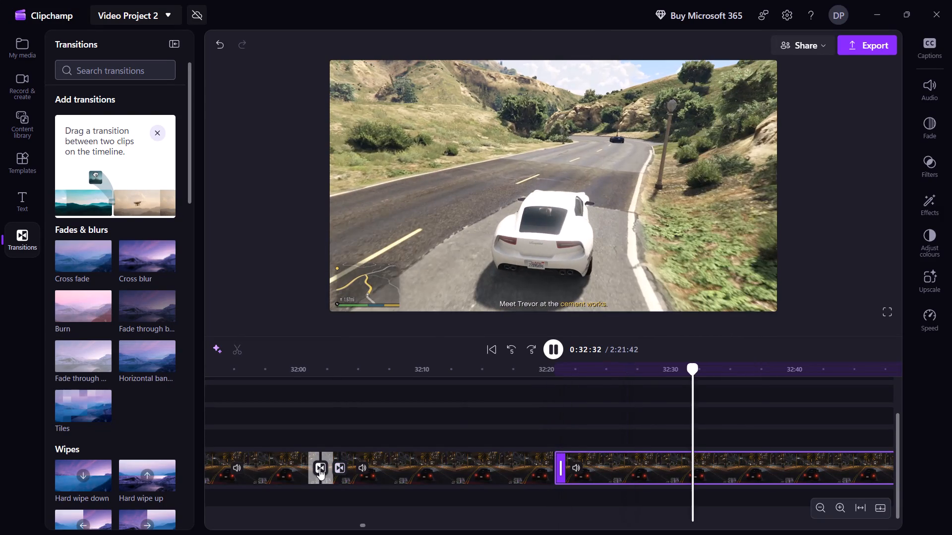
{"action": "key", "text": "shift+Right"}
{"action": "key", "text": "shift+Right"}
{"action": "key", "text": "shift+Right"}
{"action": "key", "text": "shift+Right"}
{"action": "key", "text": "shift+Right"}
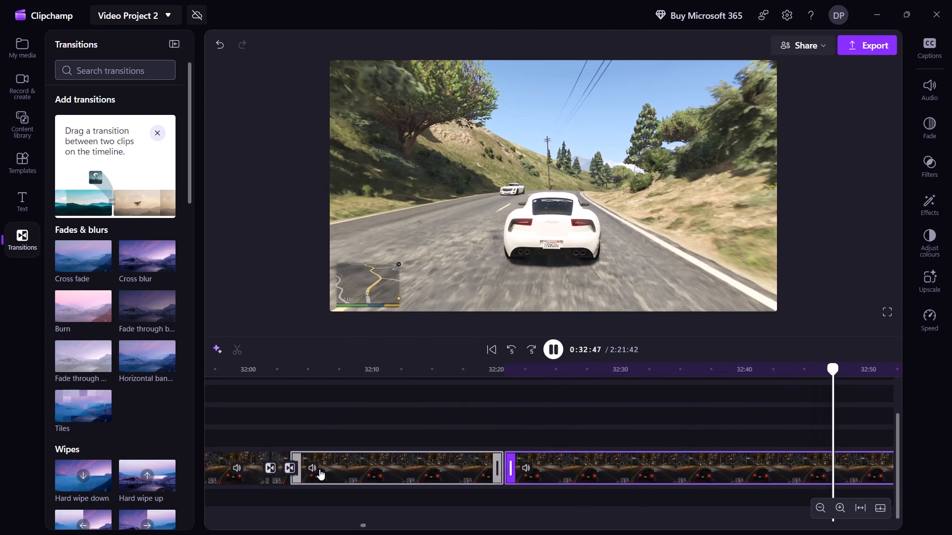
{"action": "key", "text": "shift+Right"}
{"action": "key", "text": "shift+Right"}
{"action": "key", "text": "shift+Right"}
{"action": "key", "text": "shift+Right"}
{"action": "key", "text": "shift+Right"}
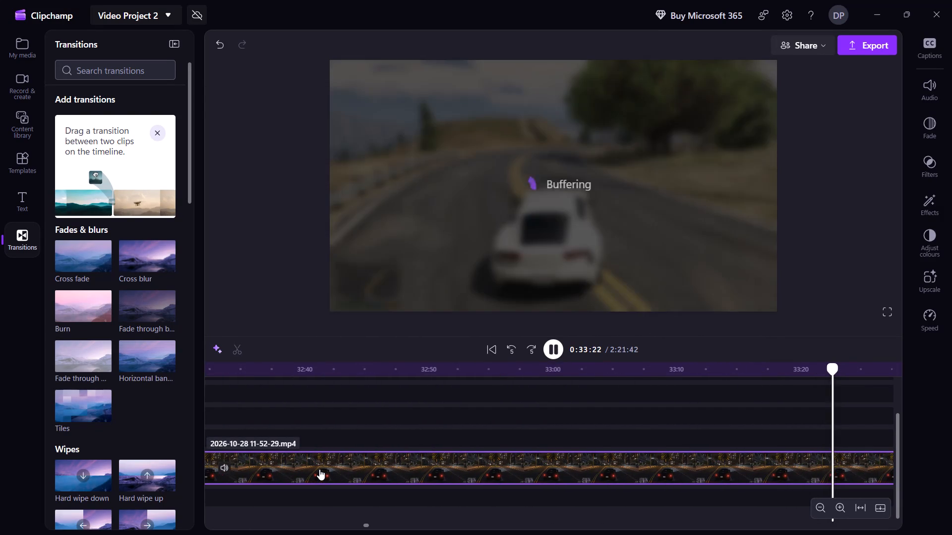
{"action": "key", "text": "shift+Right"}
{"action": "key", "text": "shift+Right"}
{"action": "key", "text": "shift+Right"}
{"action": "key", "text": "shift+Right"}
{"action": "key", "text": "shift+Right"}
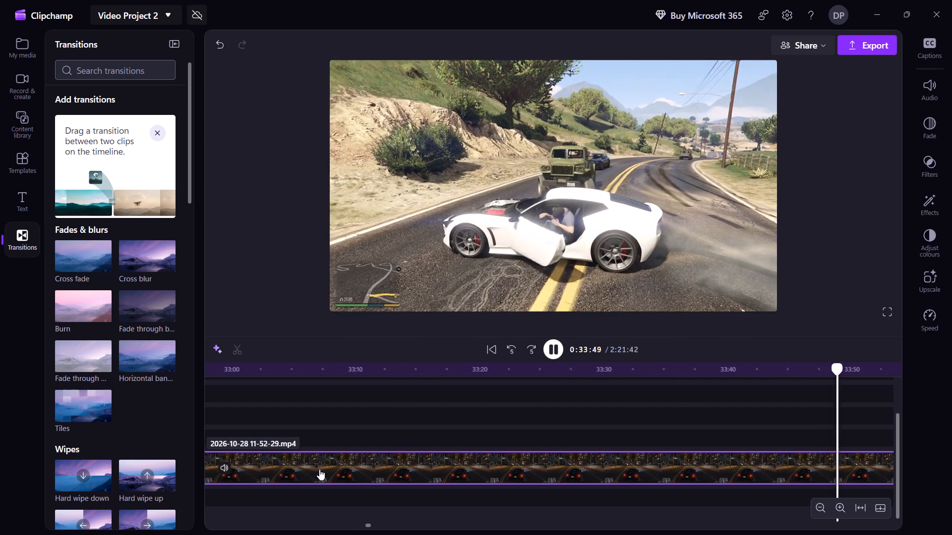
{"action": "key", "text": "shift+Right"}
{"action": "key", "text": "shift+Right"}
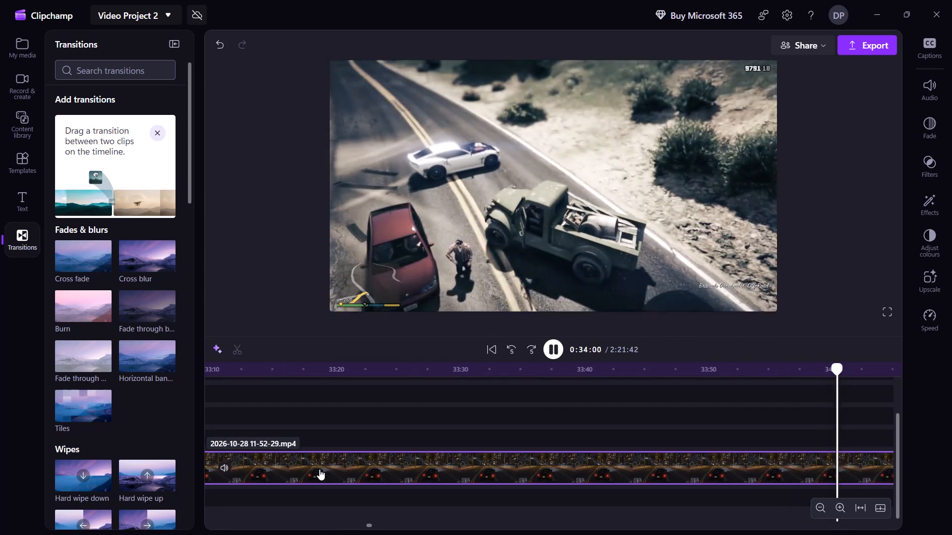
{"action": "key", "text": "shift+Right"}
{"action": "key", "text": "shift+Right"}
{"action": "key", "text": "shift+Right"}
{"action": "key", "text": "shift+Left"}
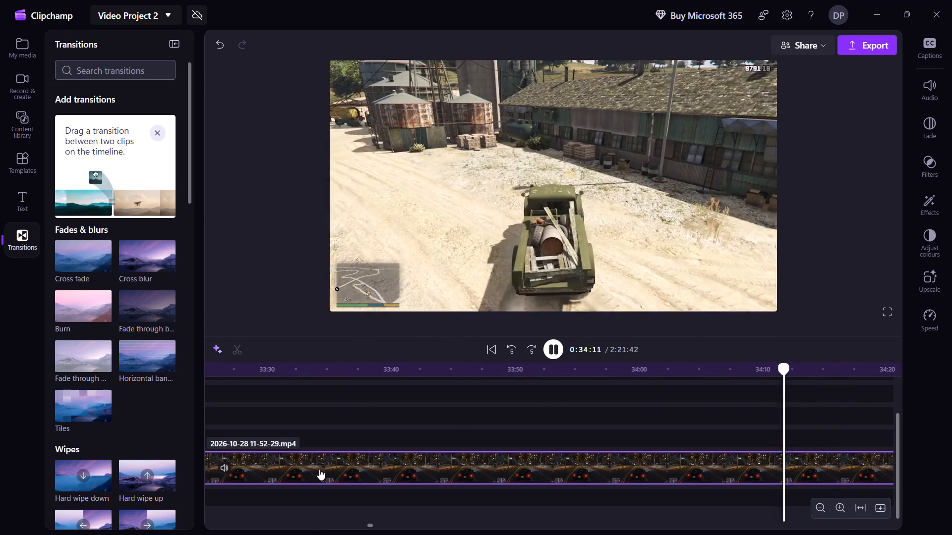
{"action": "key", "text": "space"}
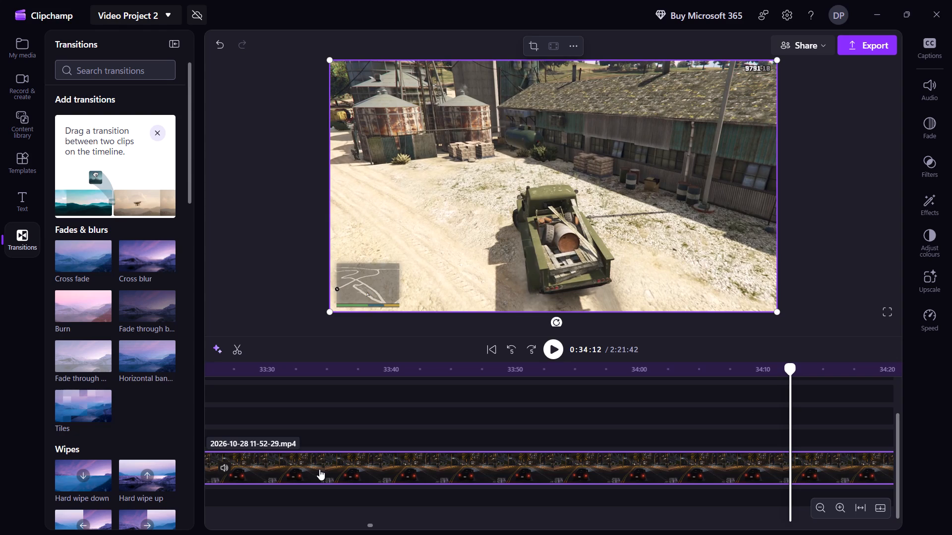
{"action": "key", "text": "s"}
Delete the driving section between about 32:20 and 34:12 and close the gap it leaves.
{"action": "left_click", "coordinate": [319, 469]}
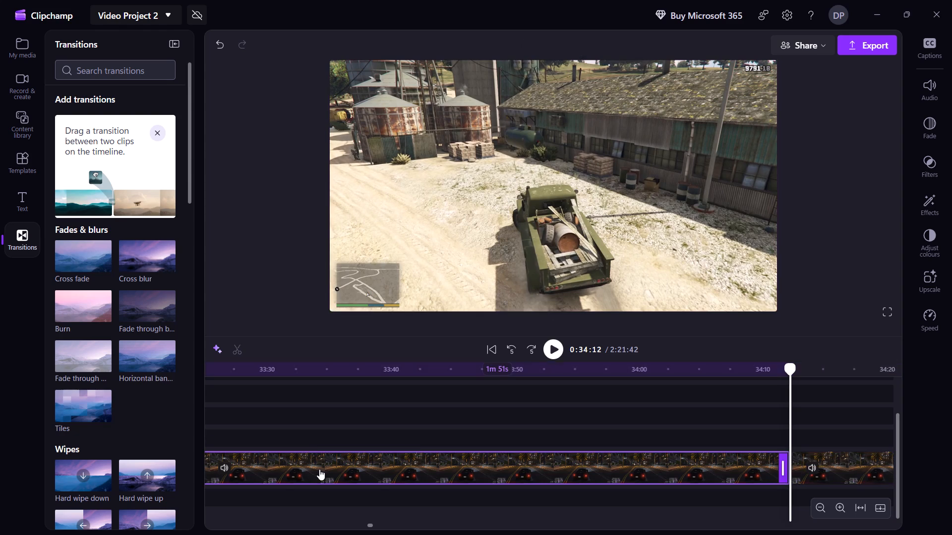
{"action": "right_click", "coordinate": [319, 469]}
{"action": "left_click", "coordinate": [395, 263]}
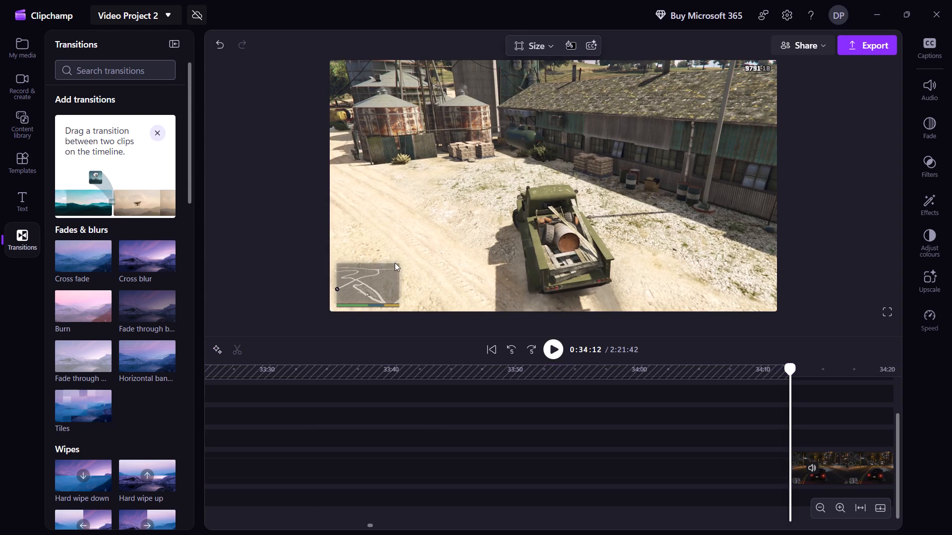
{"action": "left_click", "coordinate": [498, 461]}
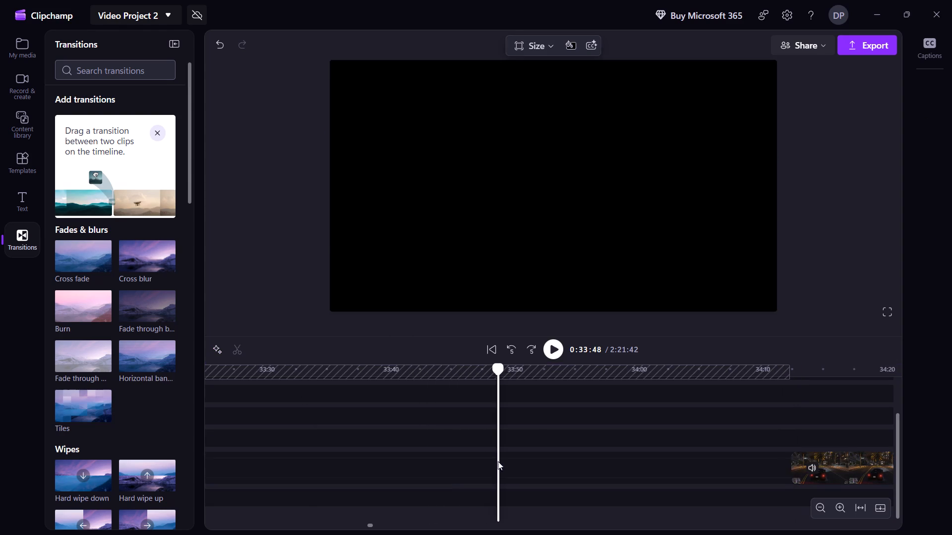
{"action": "left_click", "coordinate": [503, 465]}
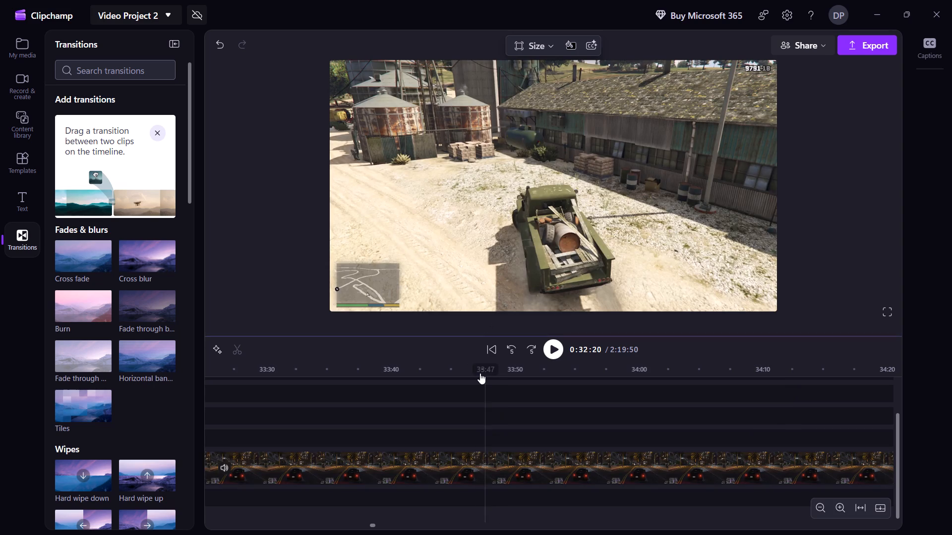
Add a Cross fade at the join at about 32:20, between the white car drive and the truck's arrival.
{"action": "key", "text": "Left"}
{"action": "key", "text": "Left"}
{"action": "key", "text": "Left"}
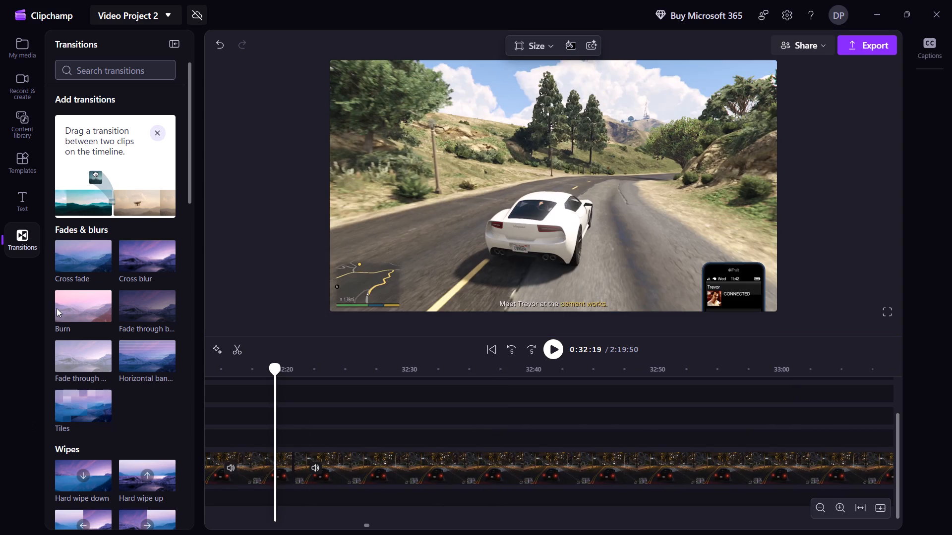
{"action": "left_click_drag", "start_coordinate": [76, 254], "coordinate": [300, 446]}
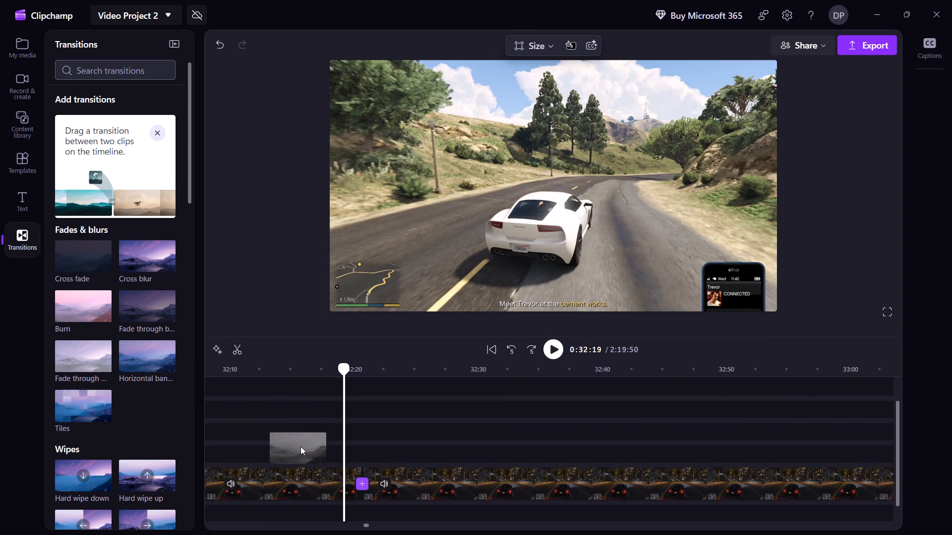
{"action": "left_click_drag", "start_coordinate": [300, 446], "coordinate": [366, 481]}
Play back the join at about 32:20 to check its Cross fade.
{"action": "key", "text": "space"}
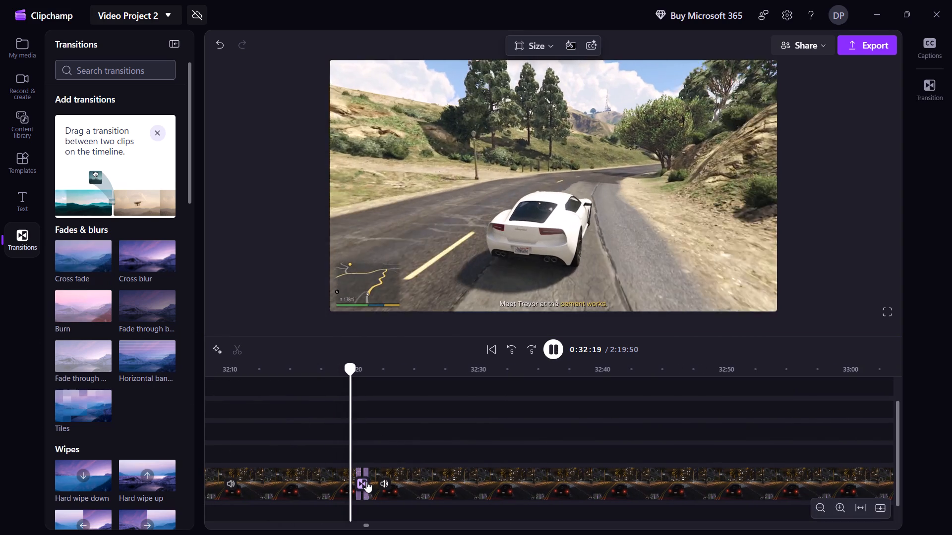
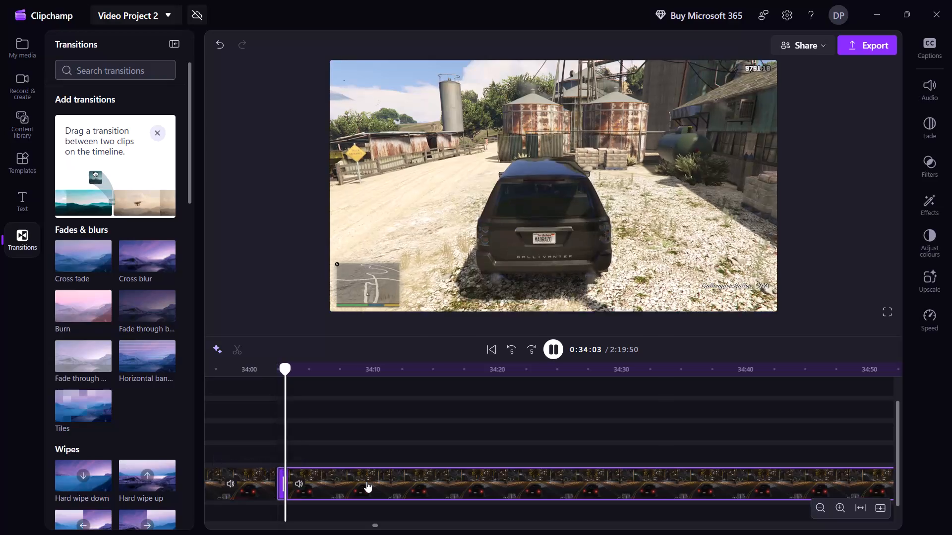
Find where the driver gets out of the white car beside the parking lot and split the clip at about 38:41.
{"action": "key", "text": "shift+Right"}
{"action": "key", "text": "shift+Right"}
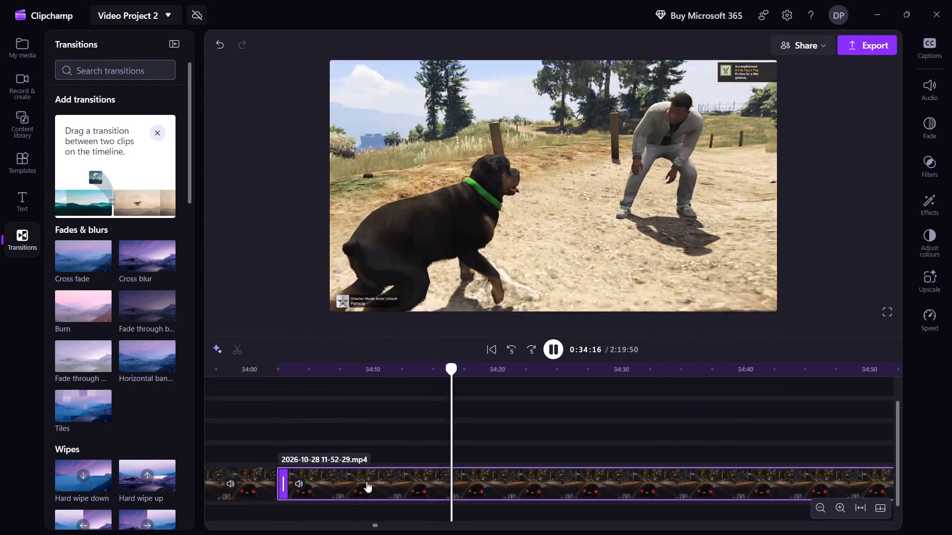
{"action": "key", "text": "shift+Right"}
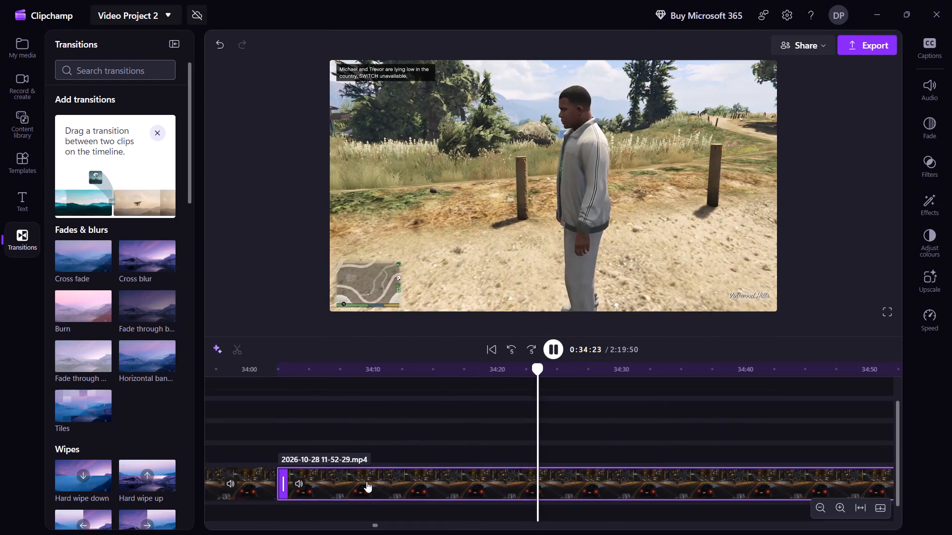
{"action": "key", "text": "shift+Right"}
{"action": "key", "text": "shift+Right"}
{"action": "key", "text": "shift+Right"}
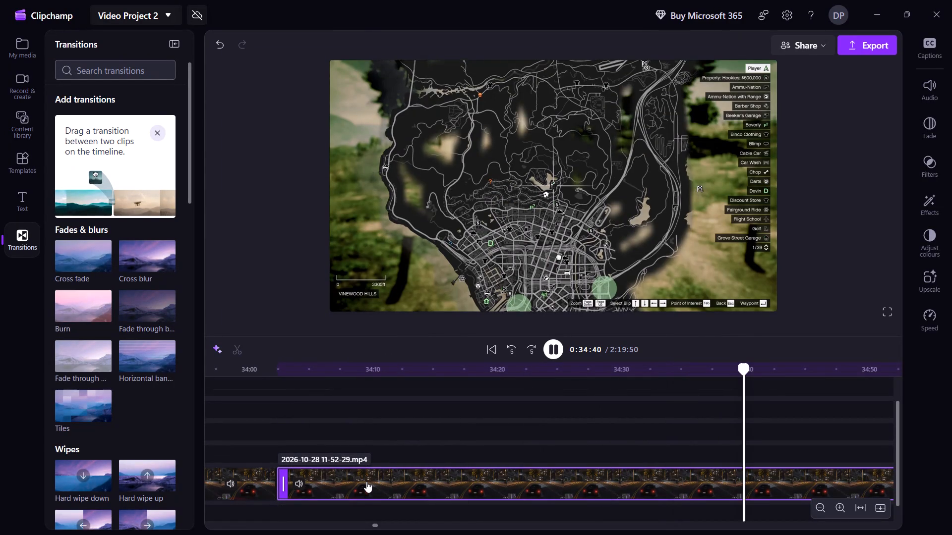
{"action": "key", "text": "shift+Right"}
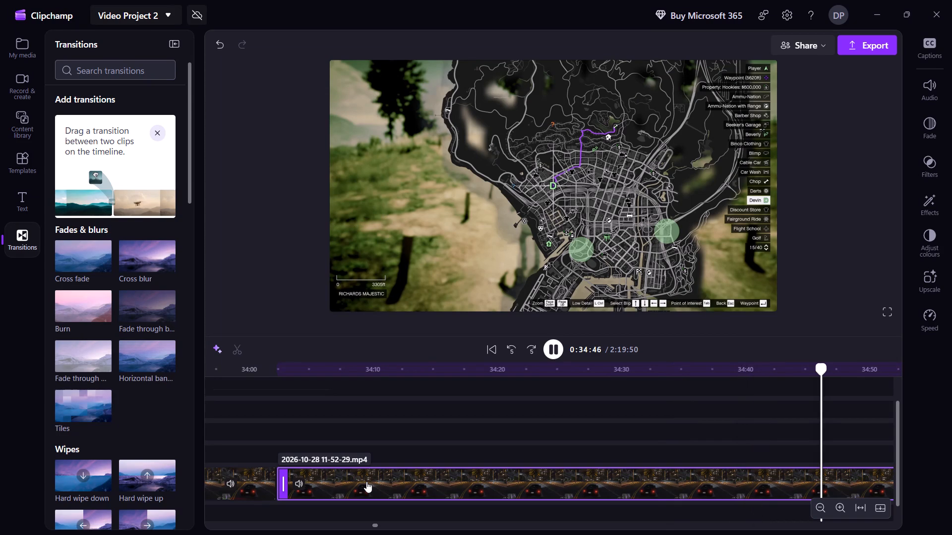
{"action": "key", "text": "shift+Right"}
{"action": "key", "text": "shift+Right"}
{"action": "key", "text": "shift+Right"}
{"action": "key", "text": "shift+Right"}
{"action": "key", "text": "shift+Right"}
{"action": "key", "text": "shift+Right"}
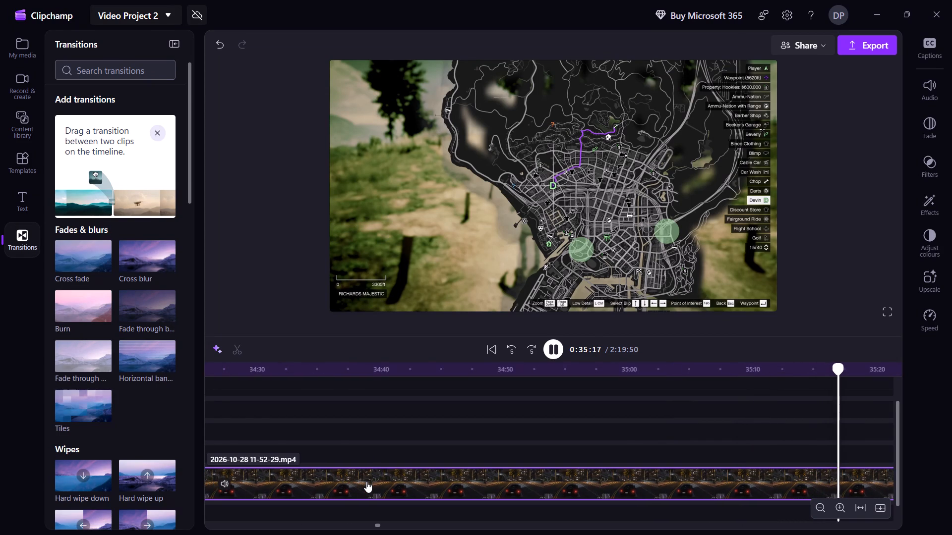
{"action": "key", "text": "shift+Right"}
{"action": "key", "text": "shift+Right"}
{"action": "key", "text": "shift+Right"}
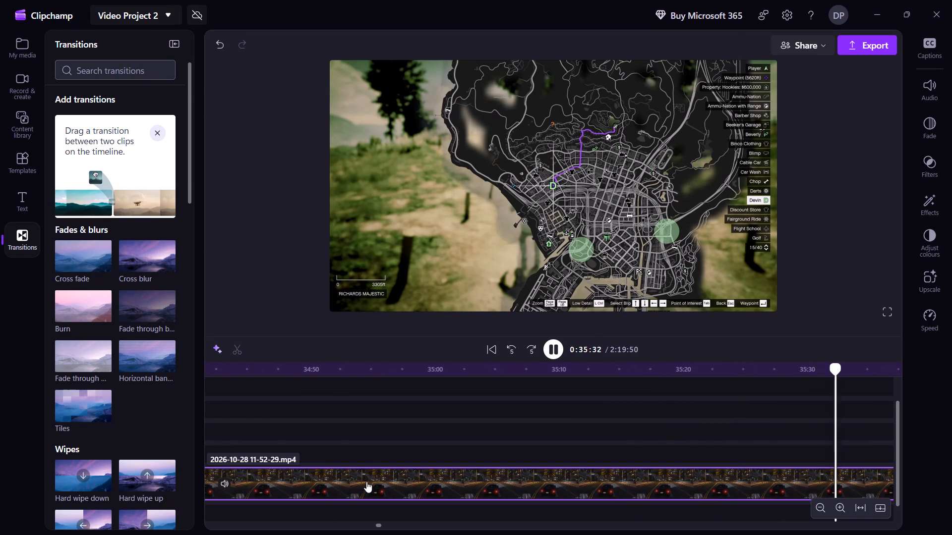
{"action": "key", "text": "shift+Right"}
{"action": "key", "text": "shift+Right"}
{"action": "key", "text": "shift+Right"}
{"action": "key", "text": "shift+Right"}
{"action": "key", "text": "shift+Right"}
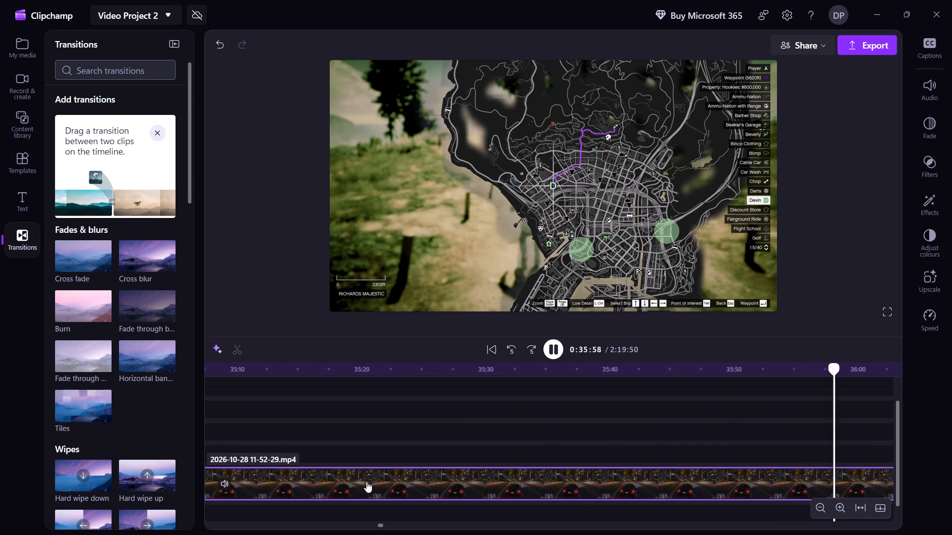
{"action": "key", "text": "shift+Right"}
{"action": "key", "text": "shift+Right"}
{"action": "key", "text": "shift+Right"}
{"action": "key", "text": "shift+Right"}
{"action": "key", "text": "shift+Right"}
{"action": "key", "text": "shift+Right"}
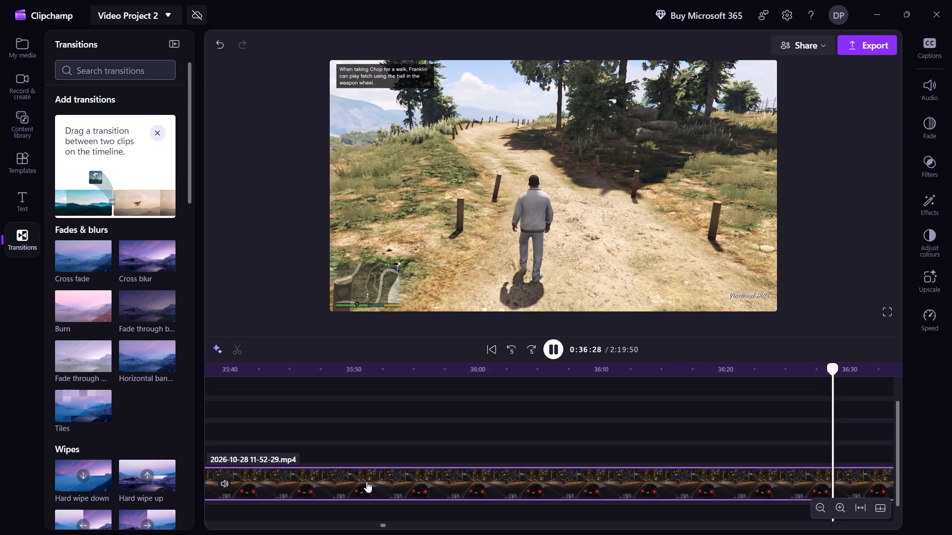
{"action": "key", "text": "shift+Right"}
{"action": "key", "text": "shift+Right"}
{"action": "key", "text": "shift+Right"}
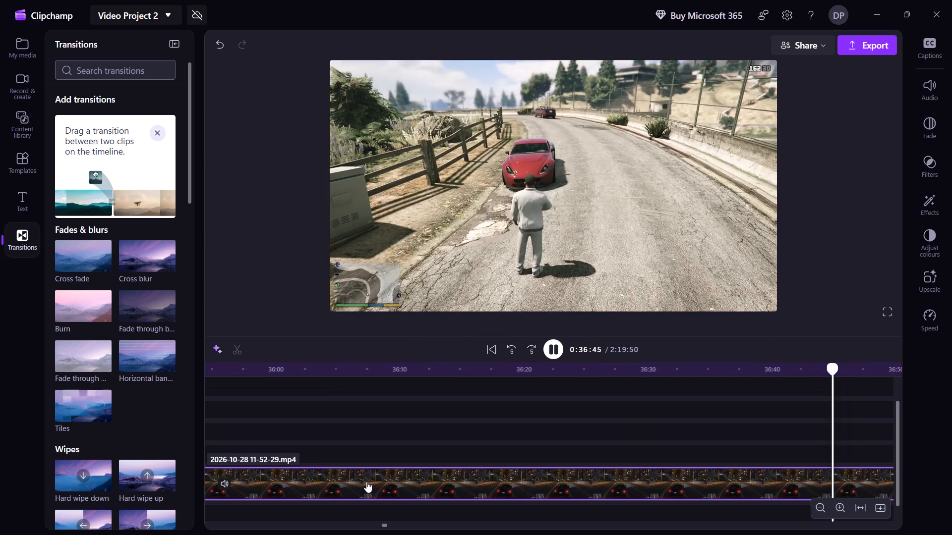
{"action": "key", "text": "shift+Right"}
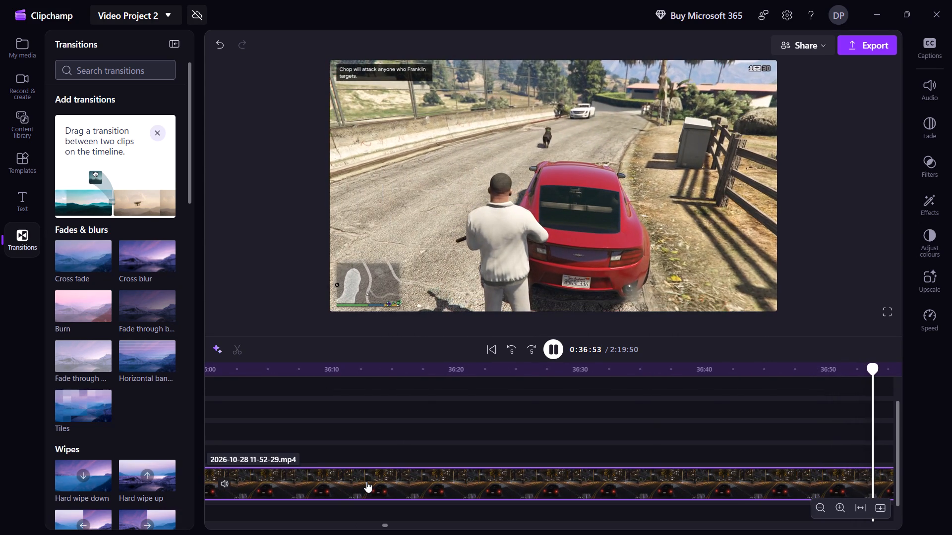
{"action": "key", "text": "shift+Right"}
{"action": "key", "text": "shift+Right"}
{"action": "key", "text": "shift+Right"}
{"action": "key", "text": "shift+Right"}
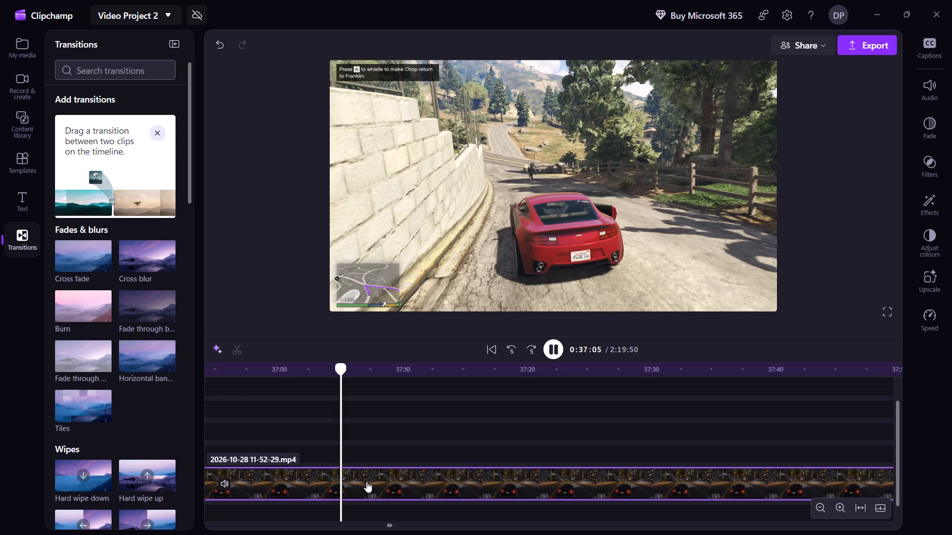
{"action": "key", "text": "shift+Right"}
{"action": "key", "text": "shift+Right"}
{"action": "key", "text": "shift+Right"}
{"action": "key", "text": "shift+Right"}
{"action": "key", "text": "shift+Right"}
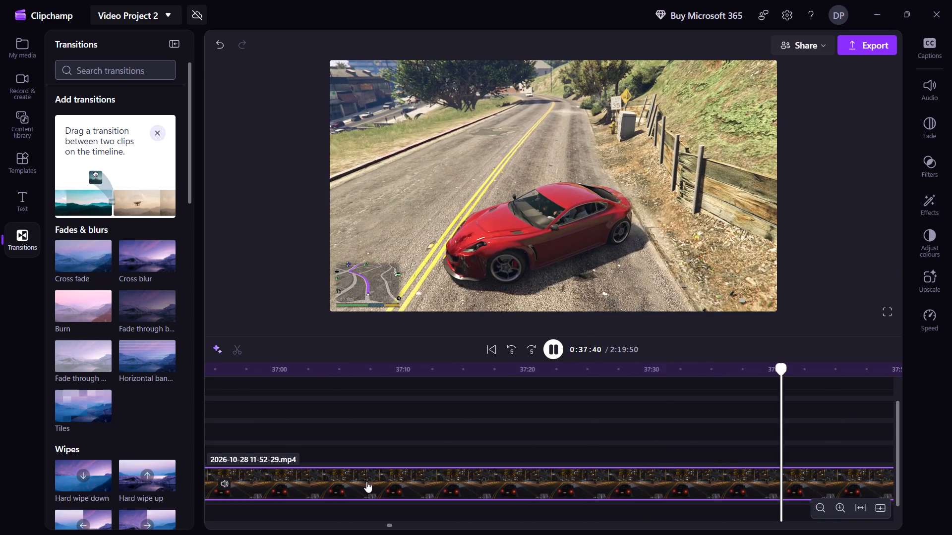
{"action": "key", "text": "shift+Right"}
{"action": "key", "text": "shift+Right"}
{"action": "key", "text": "shift+Right"}
{"action": "key", "text": "shift+Right"}
{"action": "key", "text": "shift+Right"}
{"action": "key", "text": "shift+Right"}
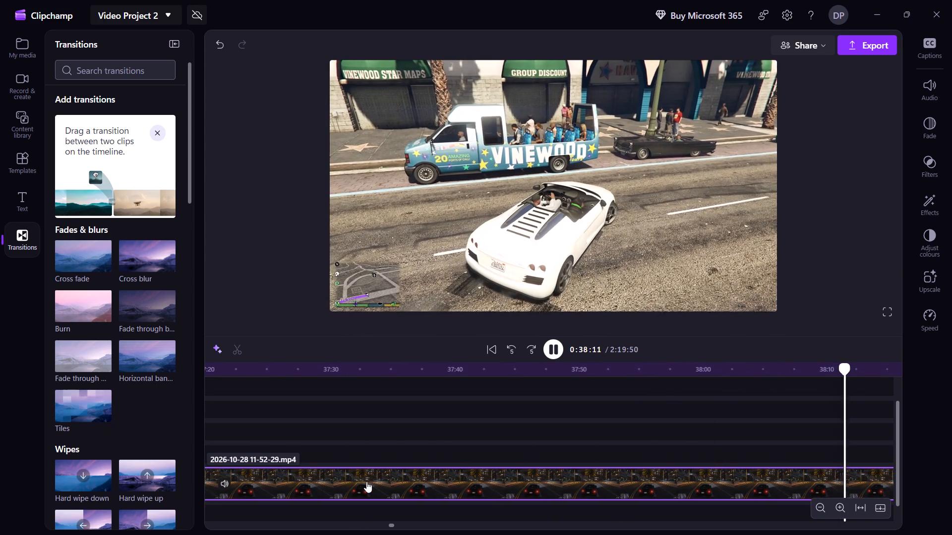
{"action": "key", "text": "shift+Right"}
{"action": "key", "text": "shift+Right"}
{"action": "key", "text": "shift+Right"}
{"action": "key", "text": "shift+Right"}
{"action": "key", "text": "shift+Right"}
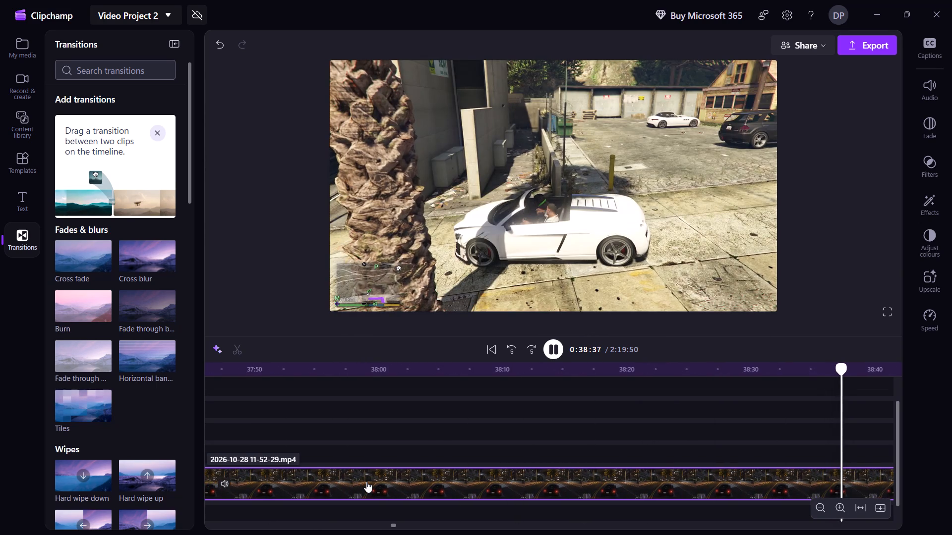
{"action": "key", "text": "shift+Right"}
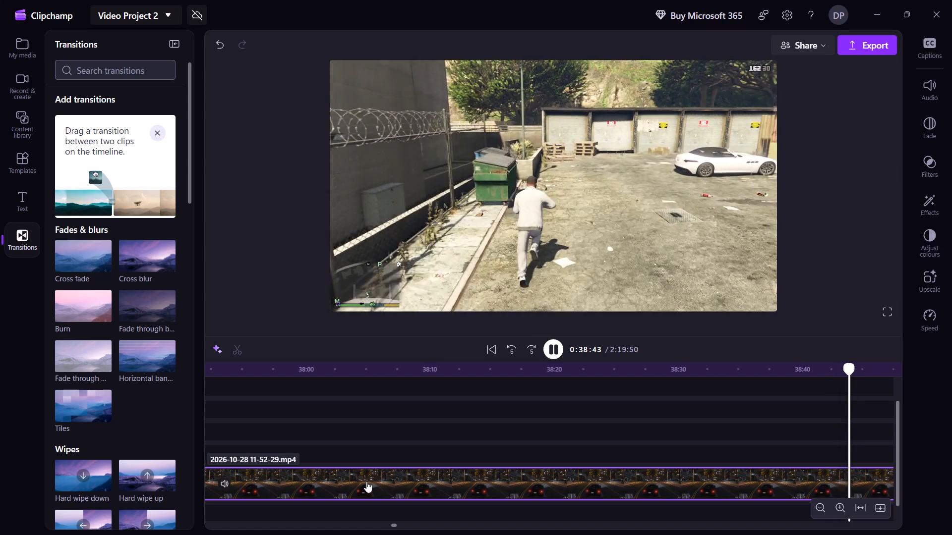
{"action": "key", "text": "shift+Right"}
{"action": "key", "text": "shift+Right"}
{"action": "key", "text": "shift+Right"}
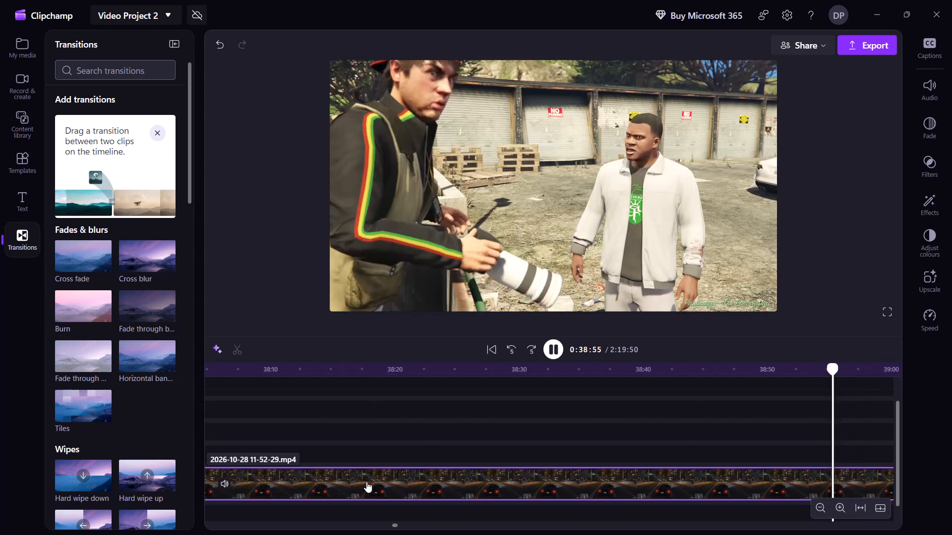
{"action": "key", "text": "shift+Right"}
{"action": "key", "text": "shift+Right"}
{"action": "key", "text": "shift+Right"}
{"action": "key", "text": "shift+Right"}
{"action": "key", "text": "shift+Right"}
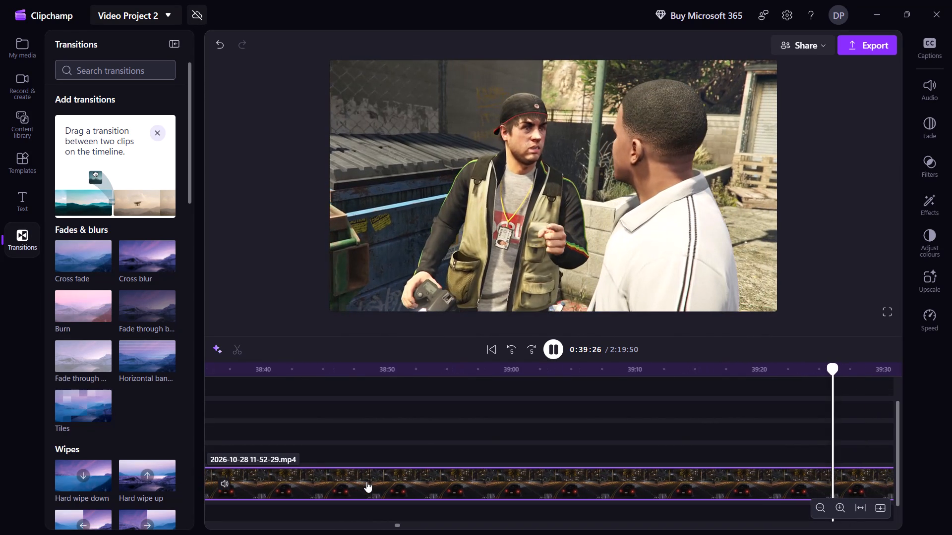
{"action": "key", "text": "shift+Left"}
{"action": "key", "text": "shift+Left"}
{"action": "key", "text": "shift+Left"}
{"action": "key", "text": "shift+Left"}
{"action": "key", "text": "shift+Left"}
{"action": "key", "text": "shift+Left"}
{"action": "key", "text": "shift+Left"}
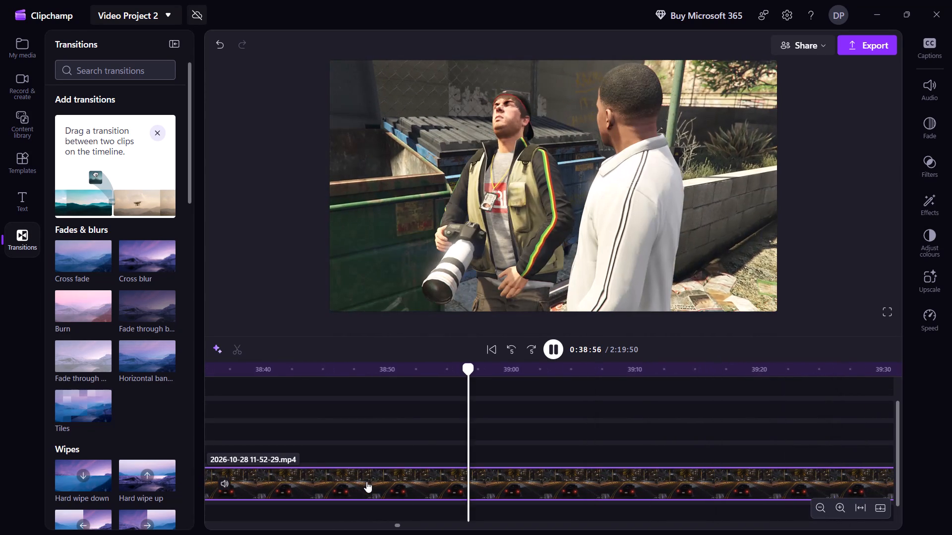
{"action": "key", "text": "shift+Left"}
{"action": "key", "text": "shift+Left"}
{"action": "key", "text": "shift+Left"}
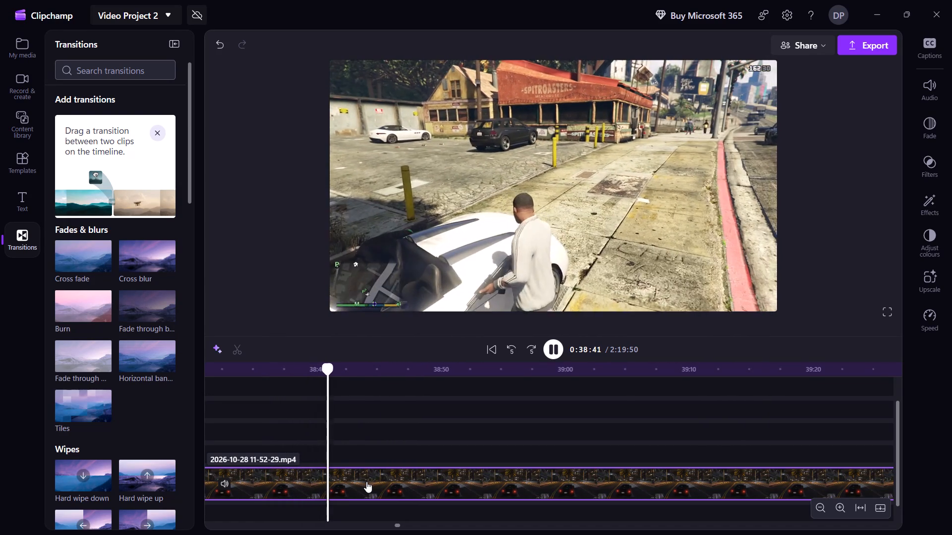
{"action": "key", "text": "s"}
{"action": "key", "text": "space"}
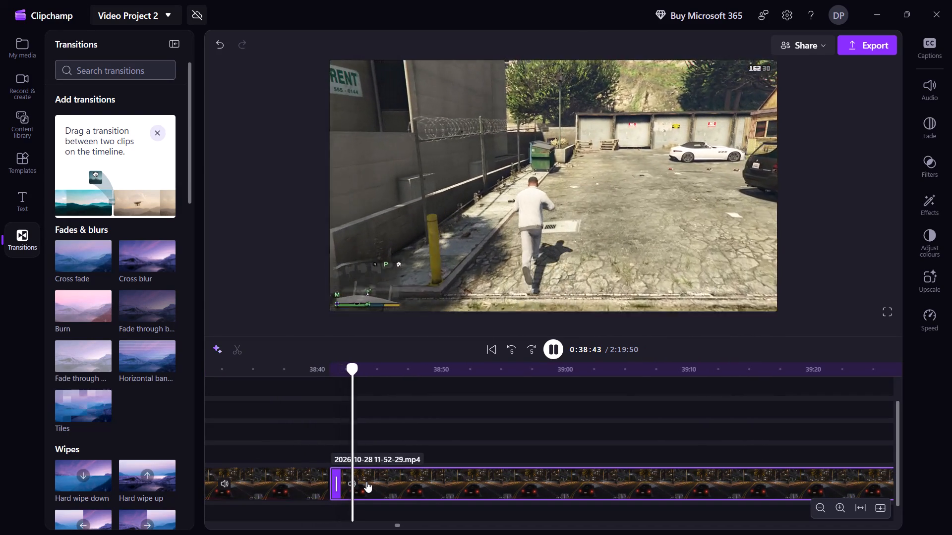
Delete the section between about 34:02 and 38:41 and close the gap it leaves.
{"action": "left_click", "coordinate": [230, 491]}
{"action": "right_click", "coordinate": [230, 491]}
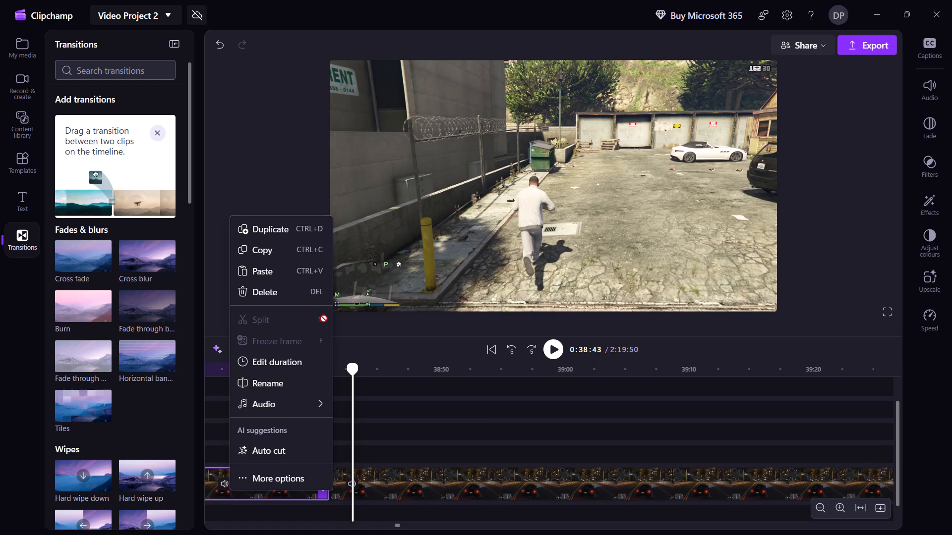
{"action": "left_click", "coordinate": [286, 287]}
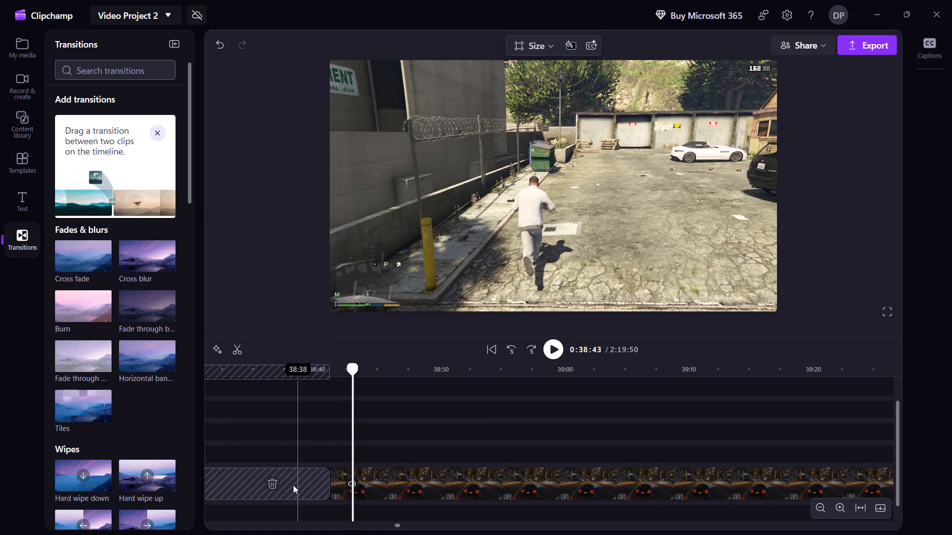
{"action": "left_click", "coordinate": [267, 480]}
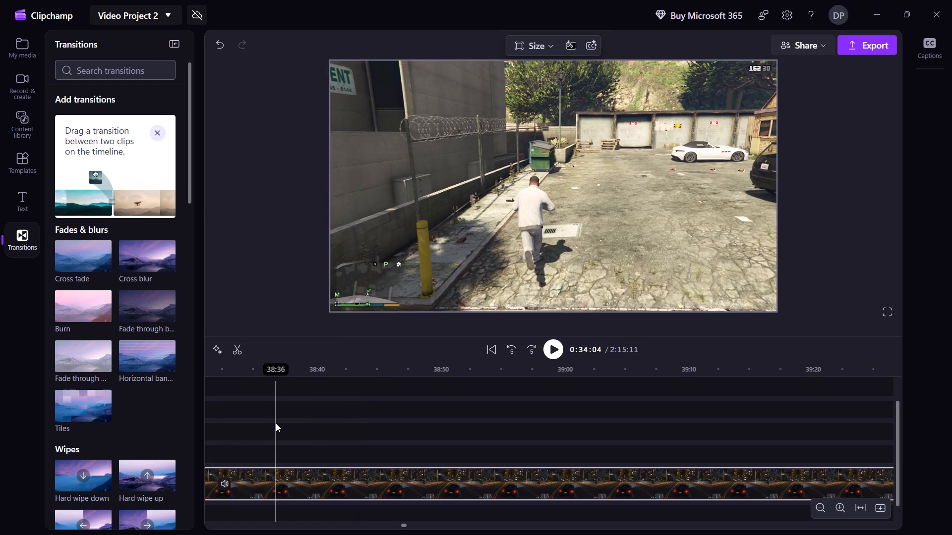
Add a Cross fade at the join at about 34:02, between the black SUV by the silos and the white car's parking spot.
{"action": "key", "text": "Left"}
{"action": "key", "text": "Left"}
{"action": "key", "text": "Left"}
{"action": "left_click_drag", "start_coordinate": [67, 266], "coordinate": [212, 349]}
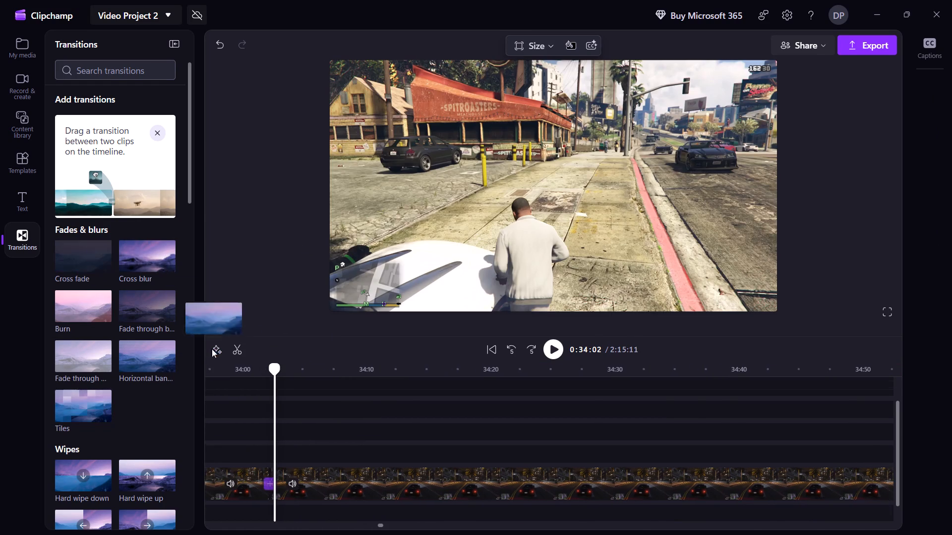
{"action": "left_click_drag", "start_coordinate": [212, 349], "coordinate": [271, 475]}
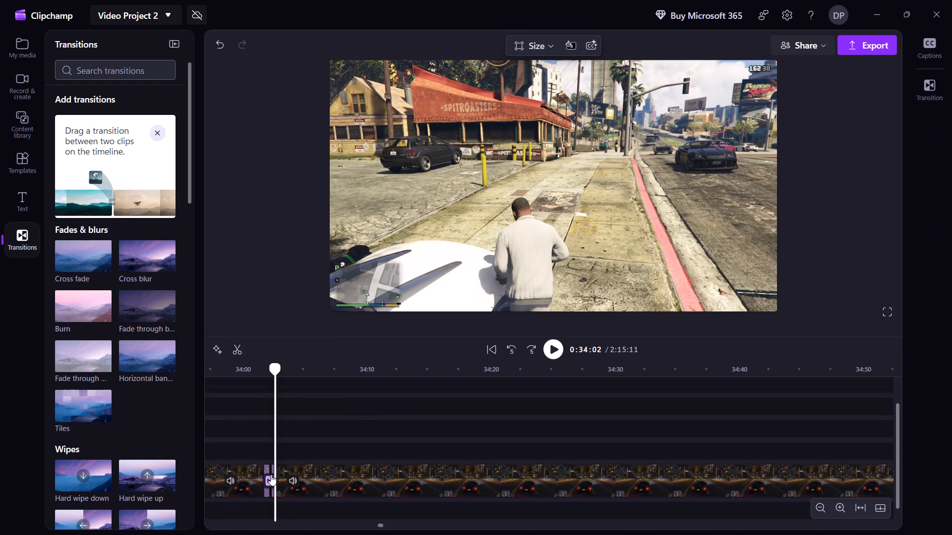
Play back the join at about 34:02 to check its Cross fade.
{"action": "key", "text": "Left"}
{"action": "key", "text": "Left"}
{"action": "key", "text": "Left"}
{"action": "key", "text": "Left"}
{"action": "key", "text": "Left"}
{"action": "key", "text": "space"}
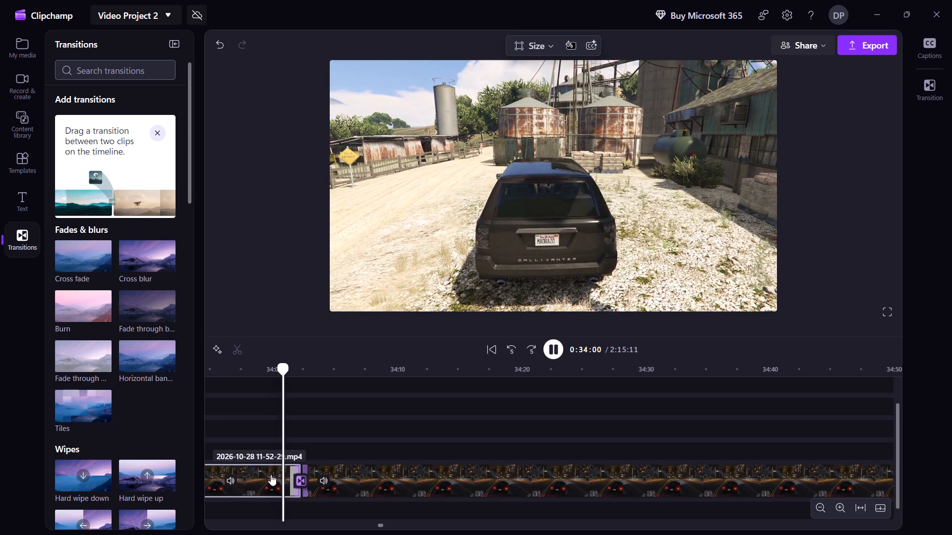
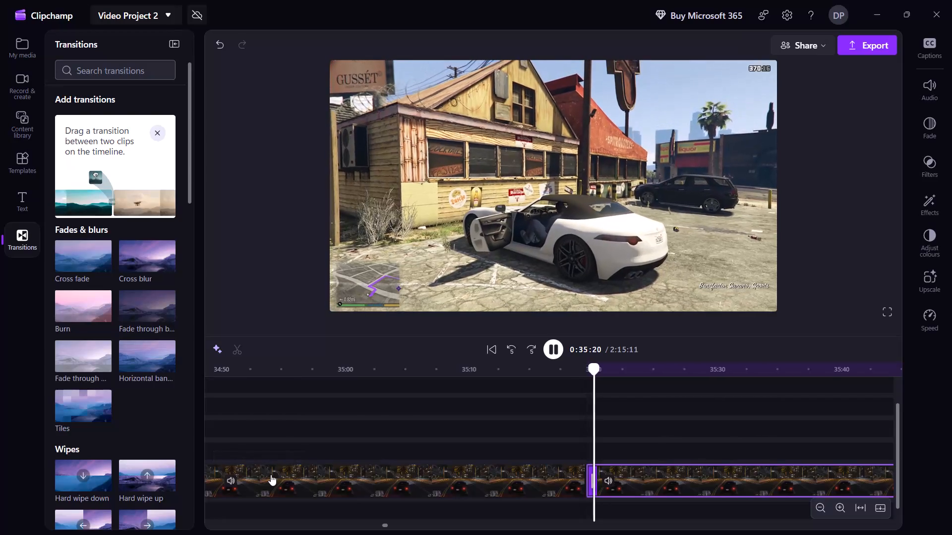
Find where the white car pulls into the mansion's driveway and split the clip at about 36:28.
{"action": "key", "text": "shift+Right"}
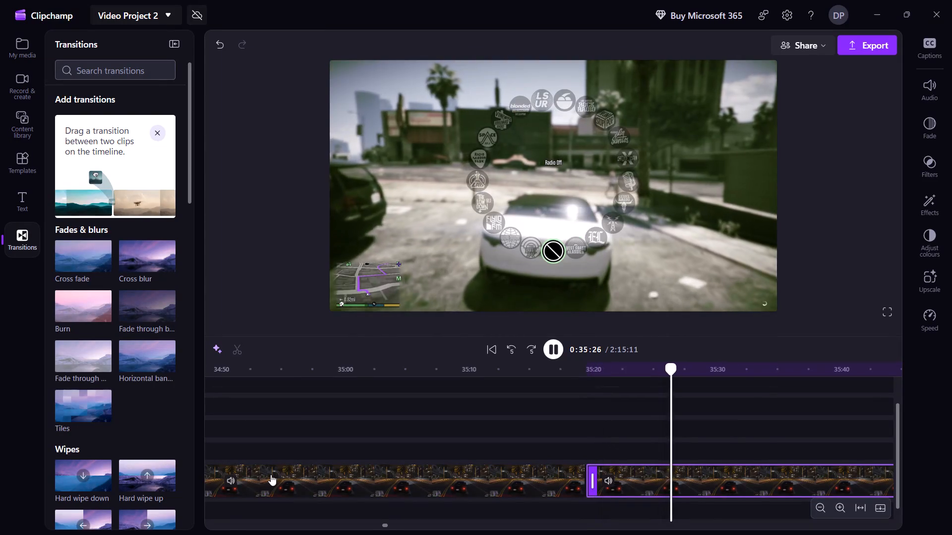
{"action": "key", "text": "shift+Right"}
{"action": "key", "text": "shift+Right"}
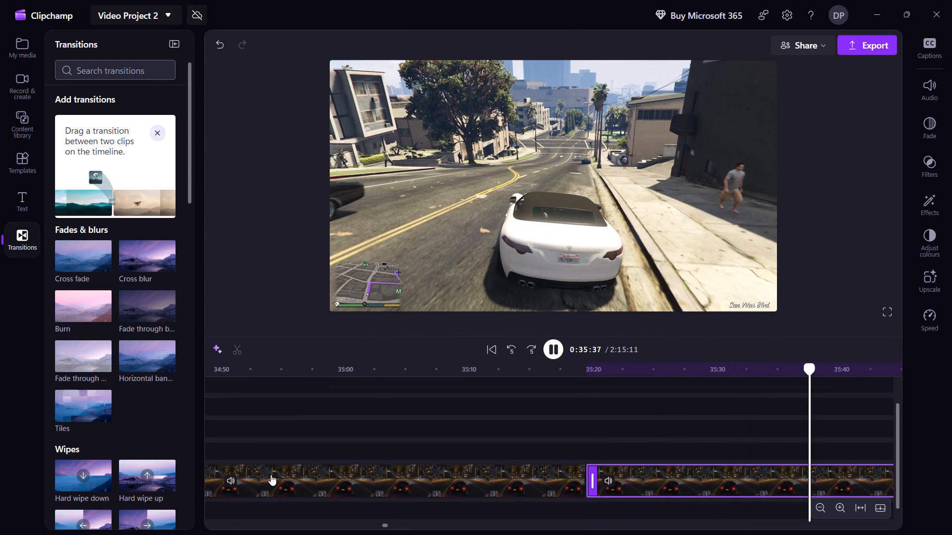
{"action": "key", "text": "shift+Right"}
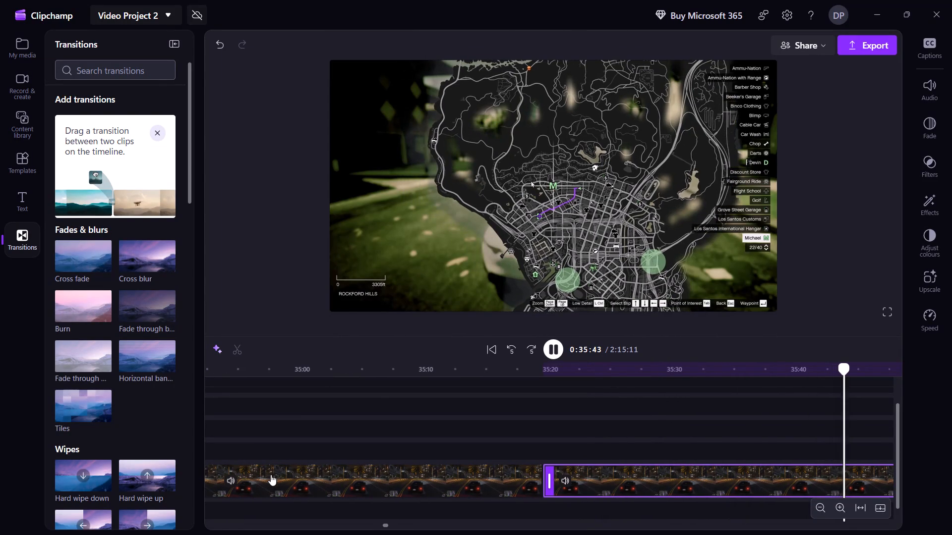
{"action": "key", "text": "shift+Right"}
{"action": "key", "text": "shift+Right"}
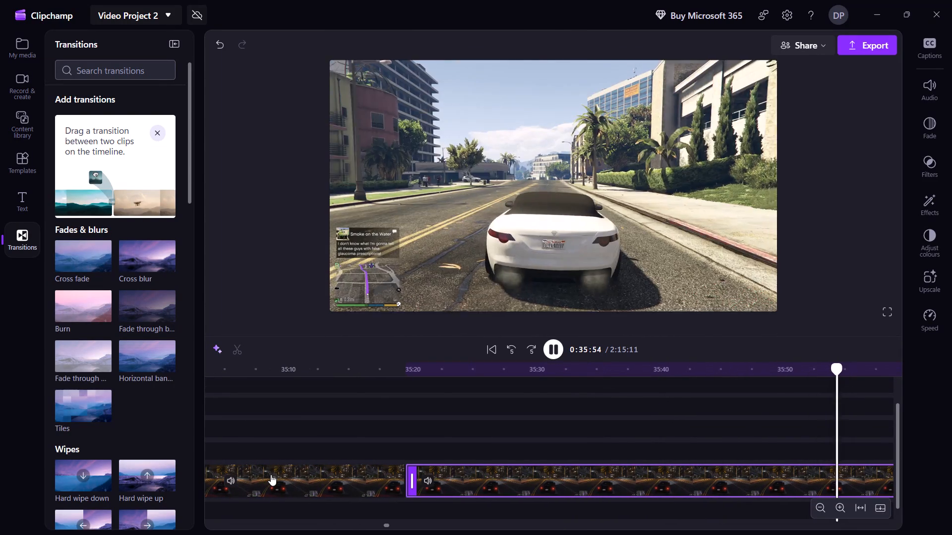
{"action": "key", "text": "shift+Right"}
{"action": "key", "text": "shift+Right"}
{"action": "key", "text": "shift+Right"}
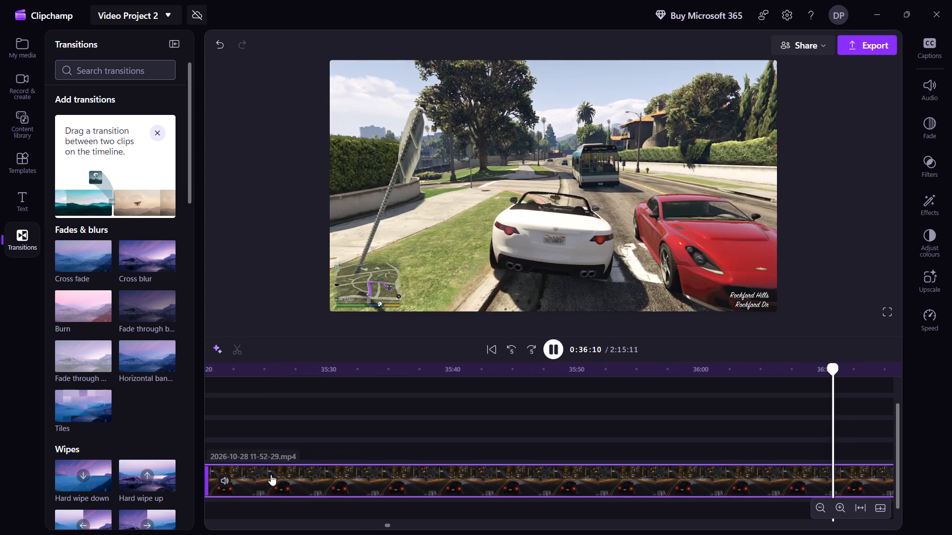
{"action": "key", "text": "shift+Right"}
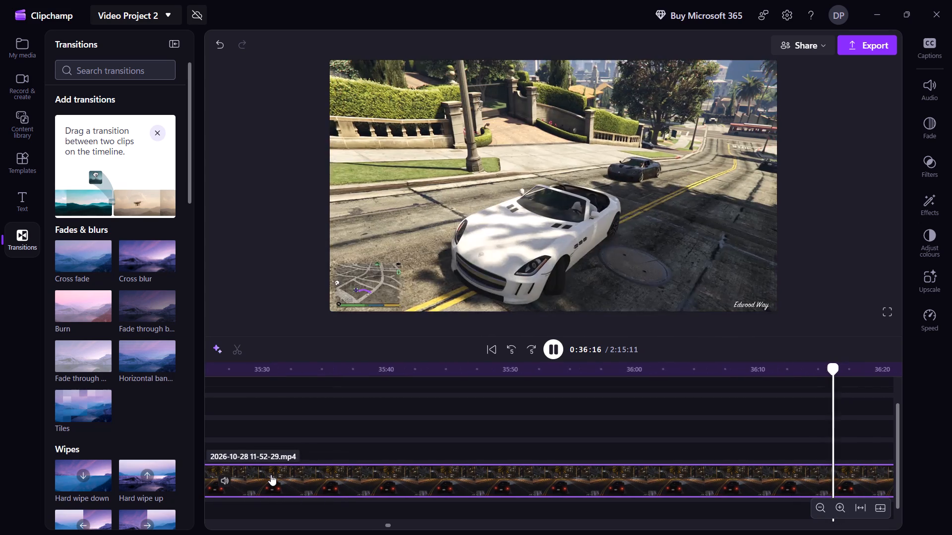
{"action": "key", "text": "shift+Right"}
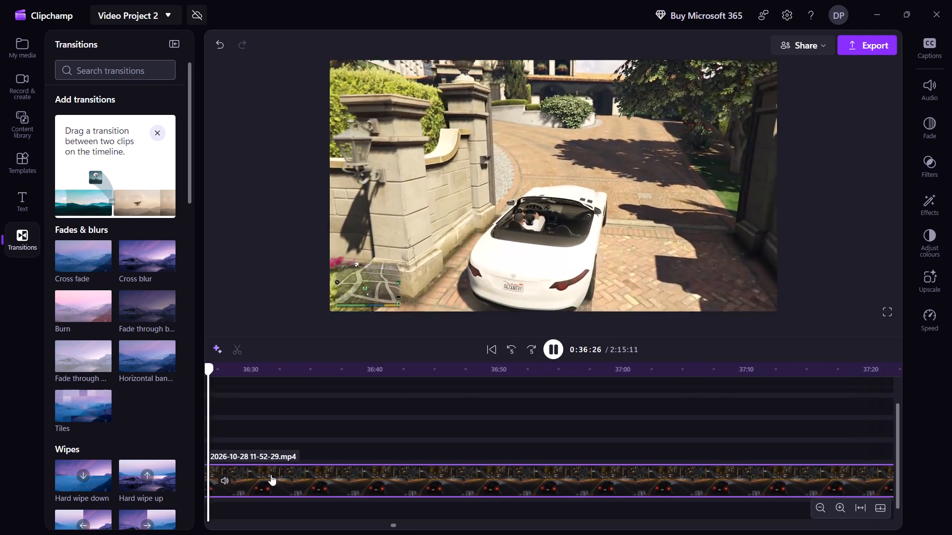
{"action": "key", "text": "space"}
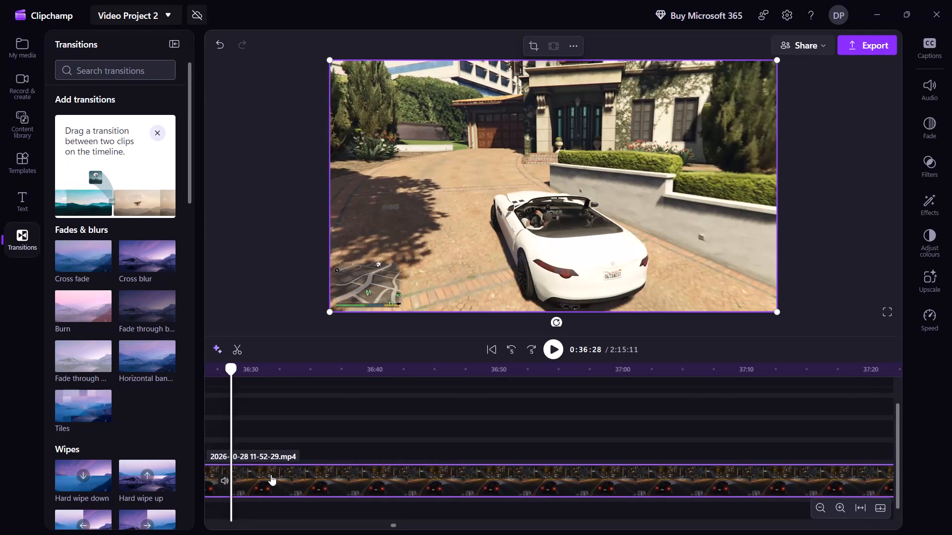
{"action": "key", "text": "s"}
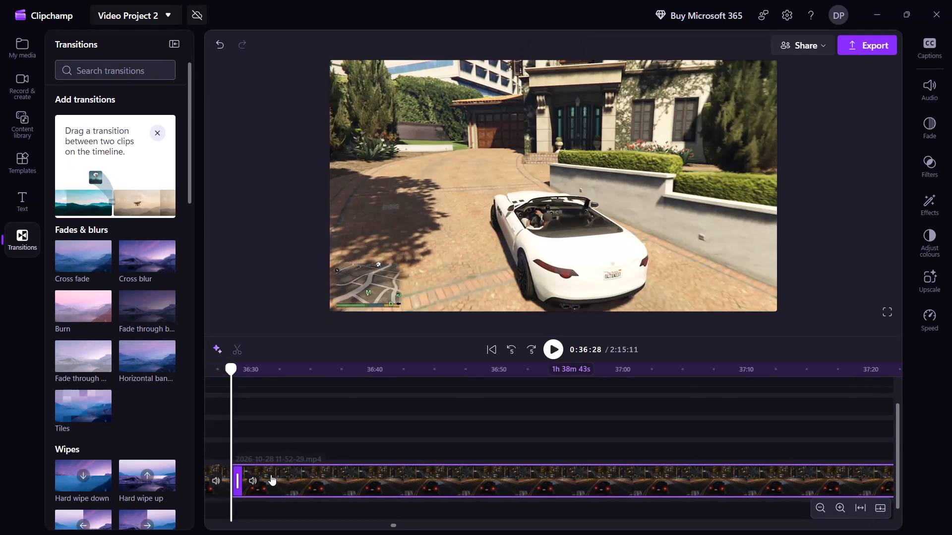
Delete the driving section between about 35:19 and 36:28 and close the gap it leaves.
{"action": "scroll", "coordinate": [271, 475], "scroll_direction": "down", "scroll_amount": 2, "text": "shift"}
{"action": "scroll", "coordinate": [271, 475], "scroll_direction": "up", "scroll_amount": 4, "text": "shift"}
{"action": "left_click", "coordinate": [271, 475]}
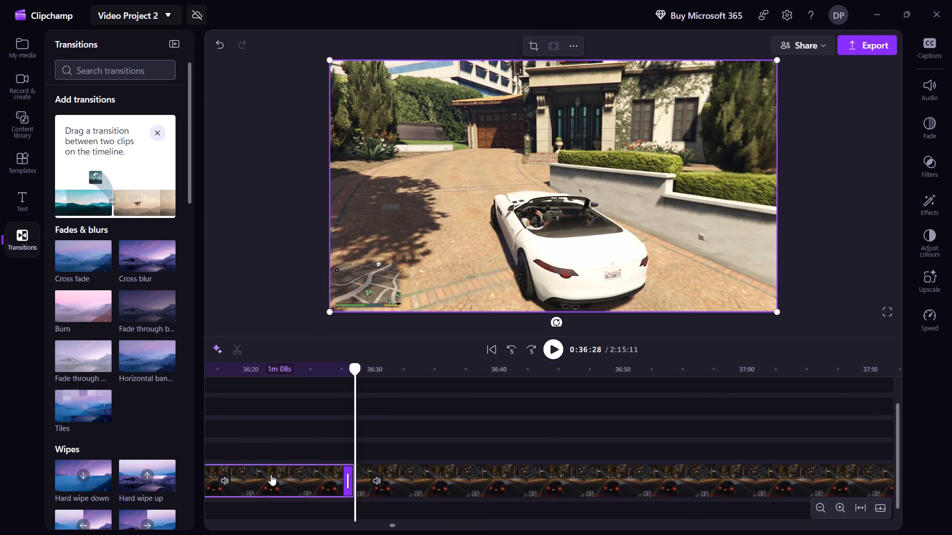
{"action": "right_click", "coordinate": [271, 475]}
{"action": "left_click", "coordinate": [327, 272]}
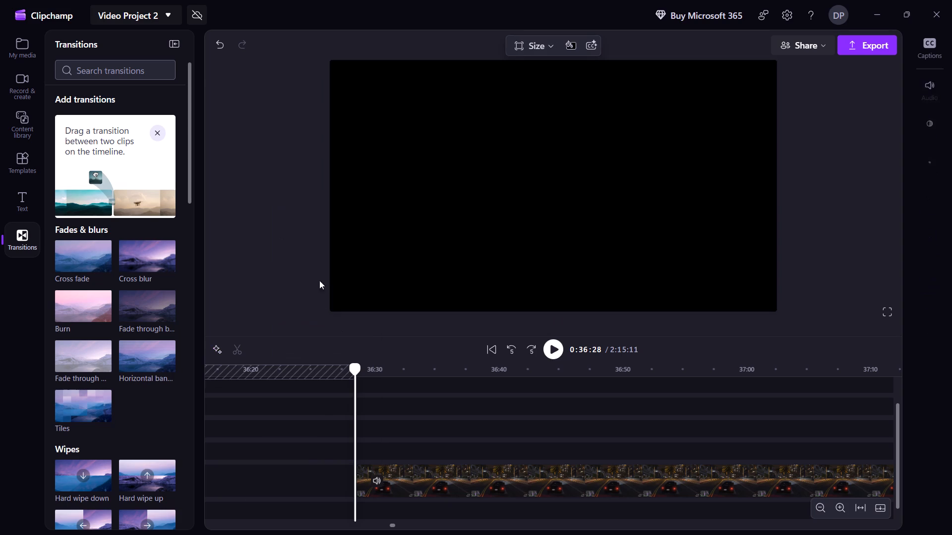
{"action": "left_click_drag", "start_coordinate": [321, 406], "coordinate": [319, 429]}
{"action": "left_click", "coordinate": [283, 481]}
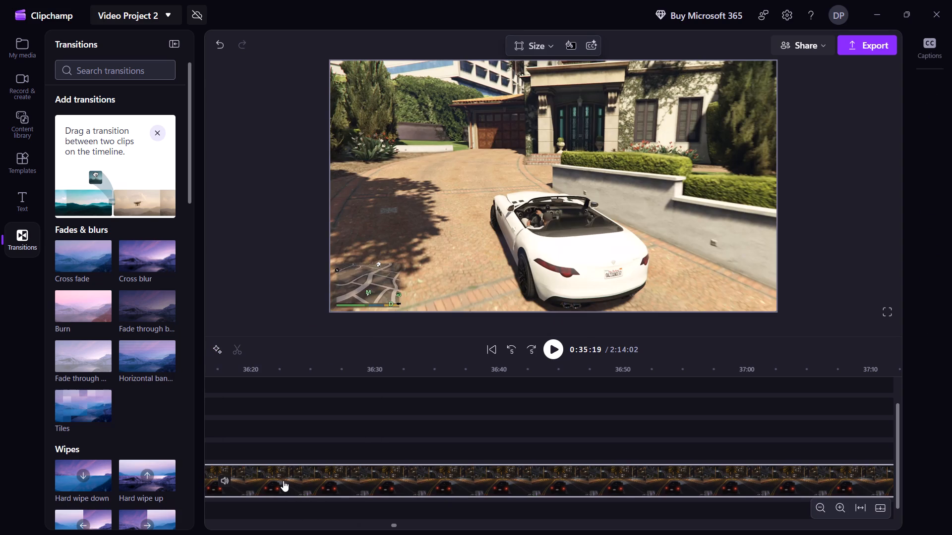
Add a Burn transition at the join at about 35:19, between the white car's parking spot and the mansion driveway.
{"action": "key", "text": "Left"}
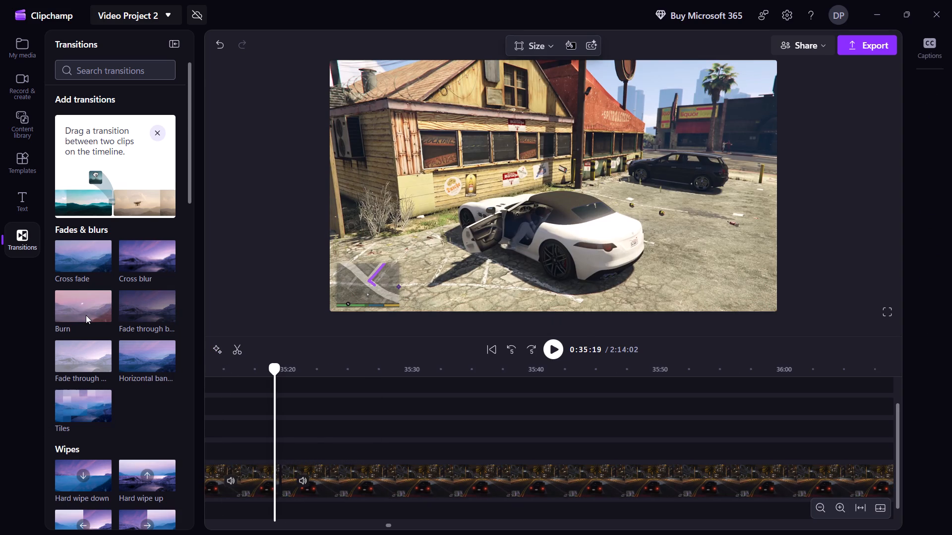
{"action": "left_click_drag", "start_coordinate": [86, 315], "coordinate": [319, 484]}
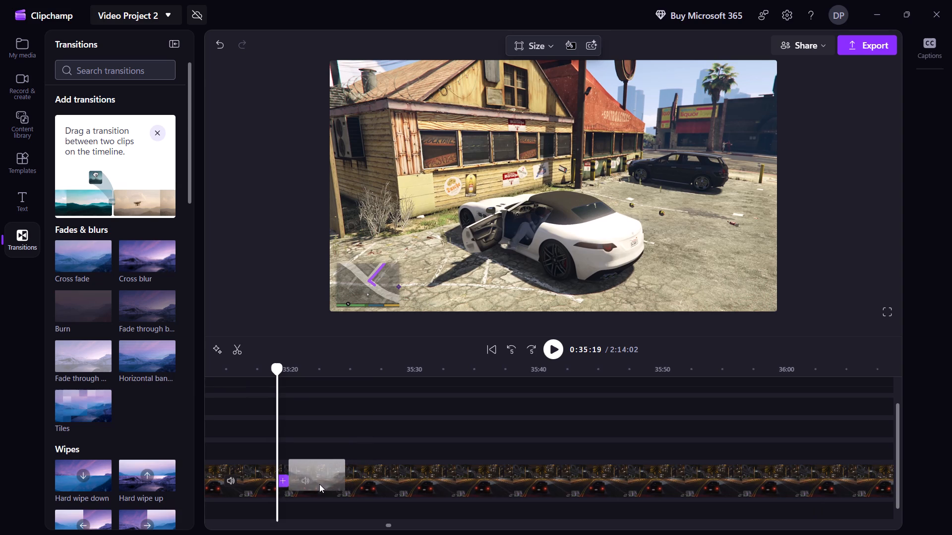
{"action": "left_click_drag", "start_coordinate": [319, 484], "coordinate": [287, 484]}
Play back the join at about 35:19 to check its Burn transition.
{"action": "key", "text": "Left"}
{"action": "key", "text": "space"}
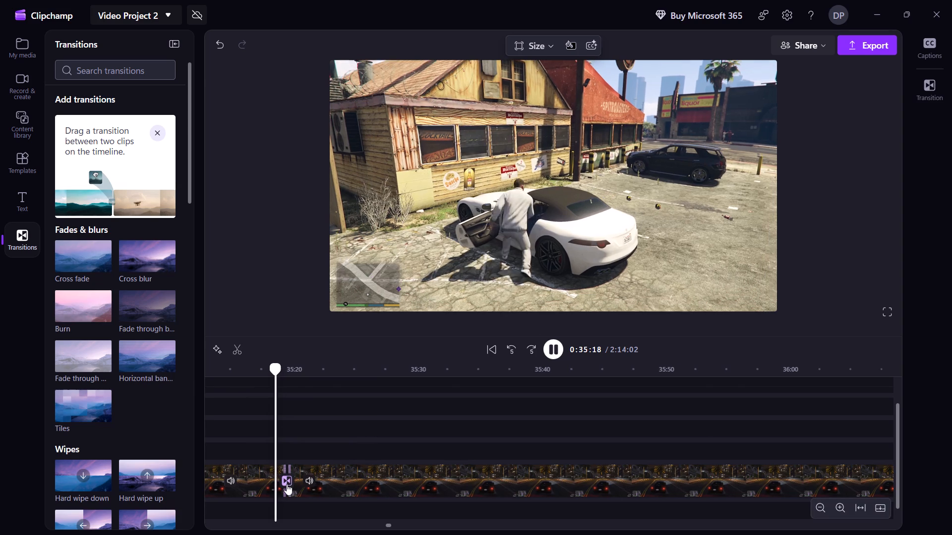
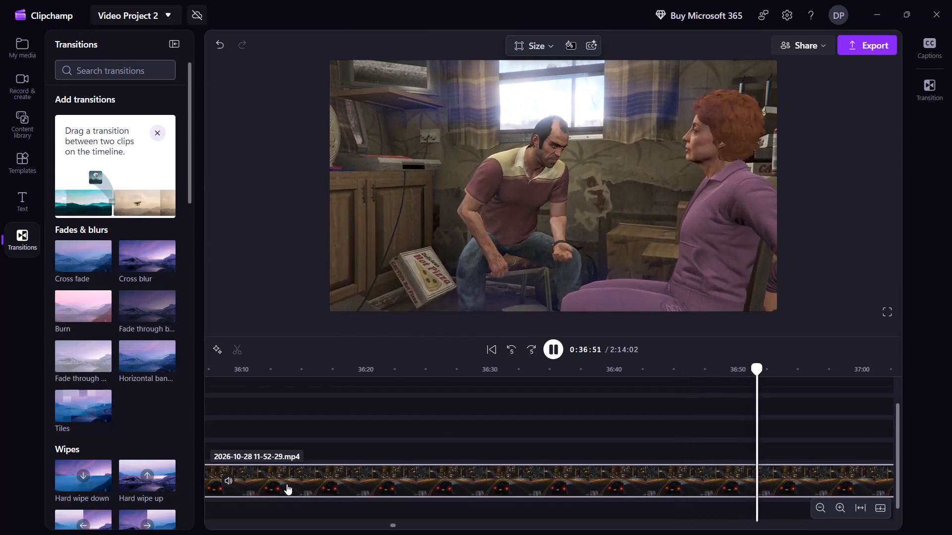
Skim past the trailer cutscene and split the clip at about 38:04, where the man gets to the red pickup's door.
{"action": "key", "text": "shift+Right"}
{"action": "key", "text": "shift+Right"}
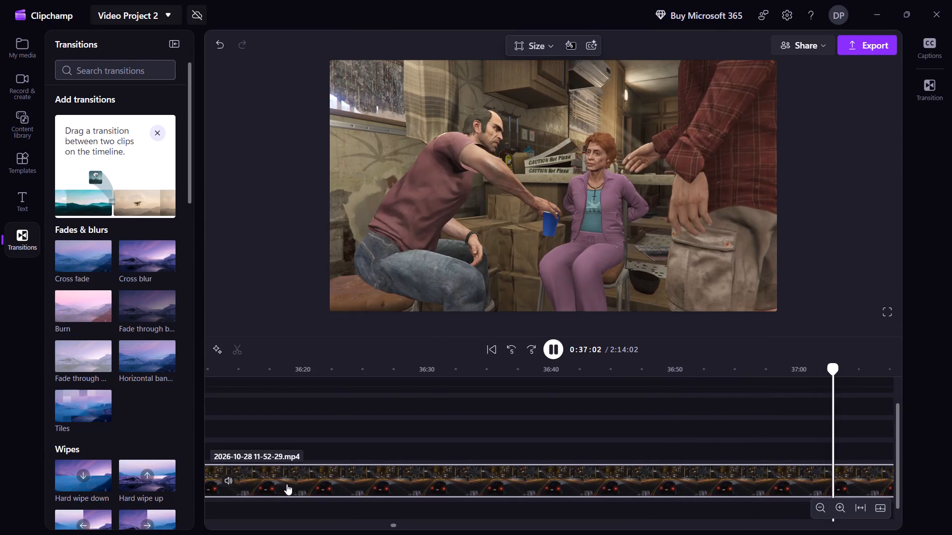
{"action": "key", "text": "shift+Right"}
{"action": "key", "text": "shift+Right"}
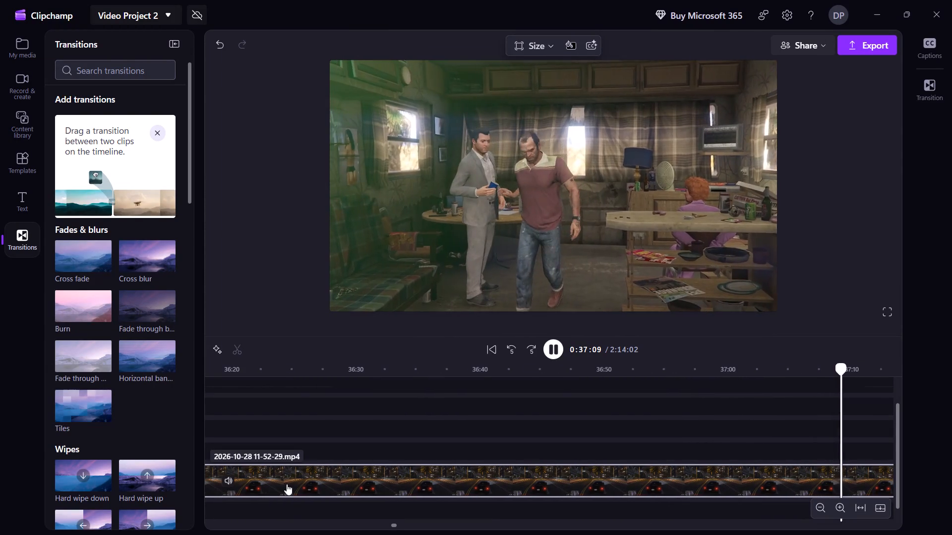
{"action": "key", "text": "shift+Right"}
{"action": "key", "text": "shift+Right"}
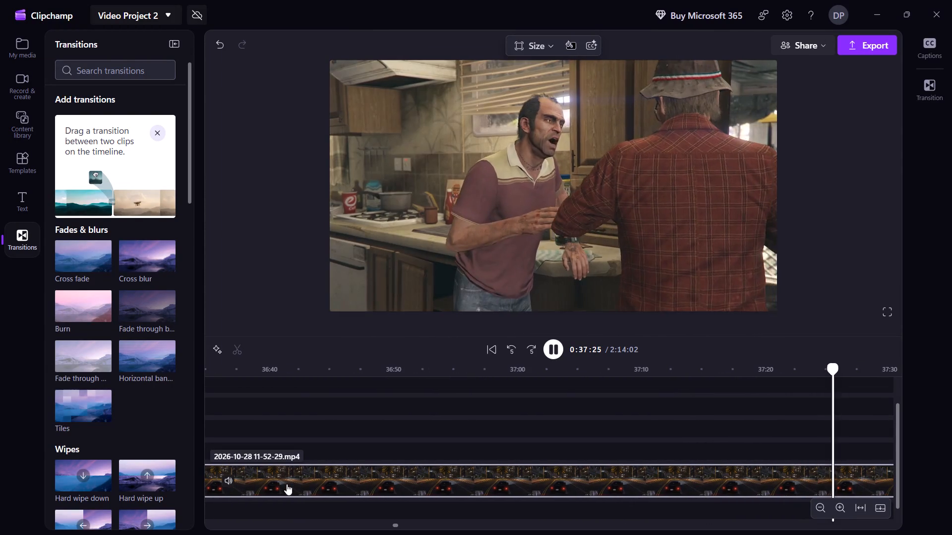
{"action": "key", "text": "shift+Right"}
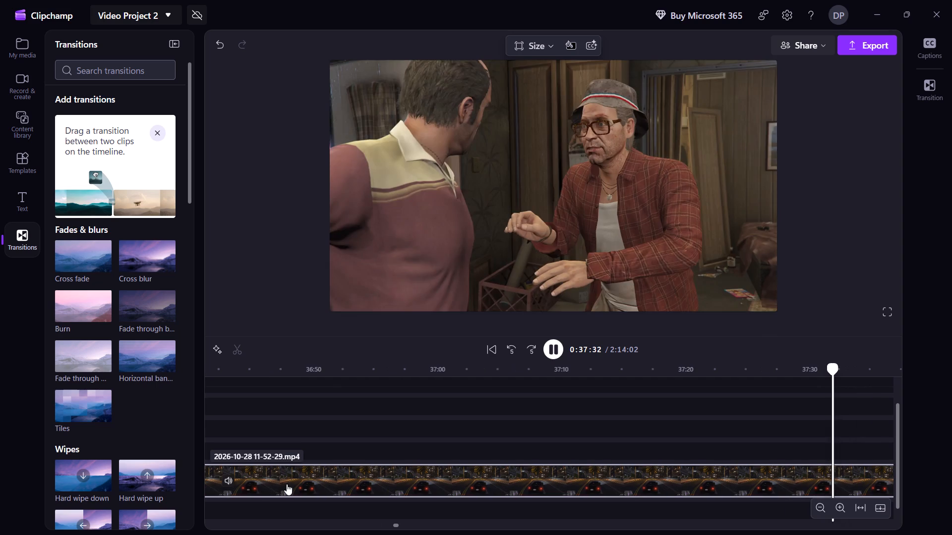
{"action": "key", "text": "shift+Right"}
{"action": "key", "text": "shift+Right"}
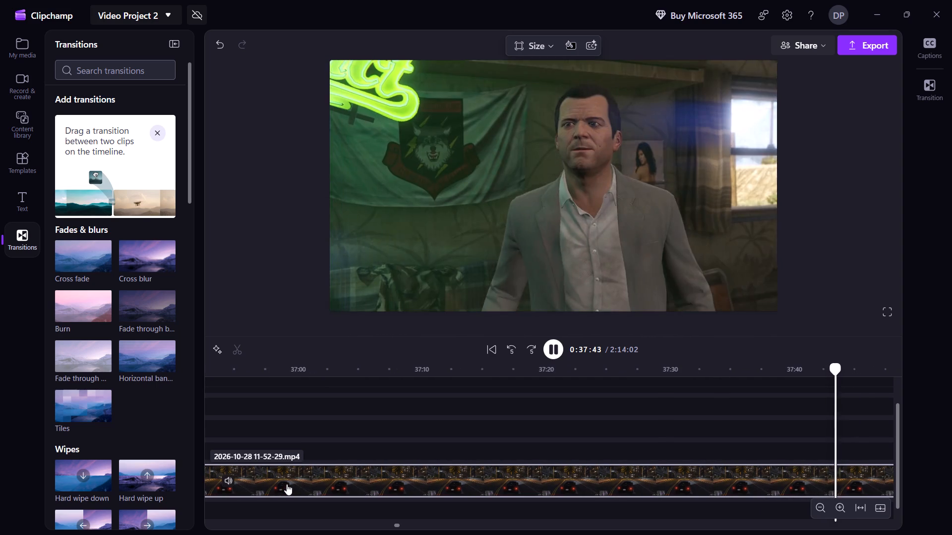
{"action": "key", "text": "shift+Right"}
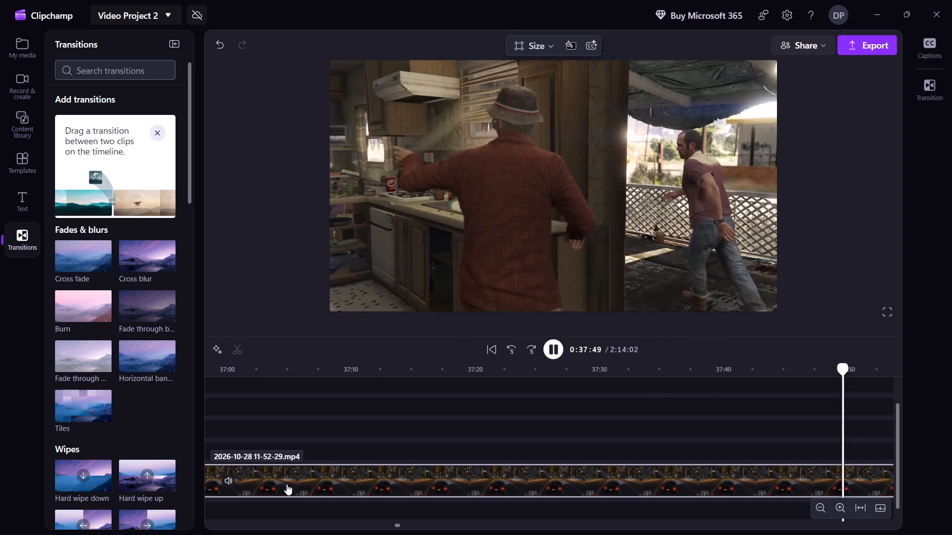
{"action": "key", "text": "shift+Right"}
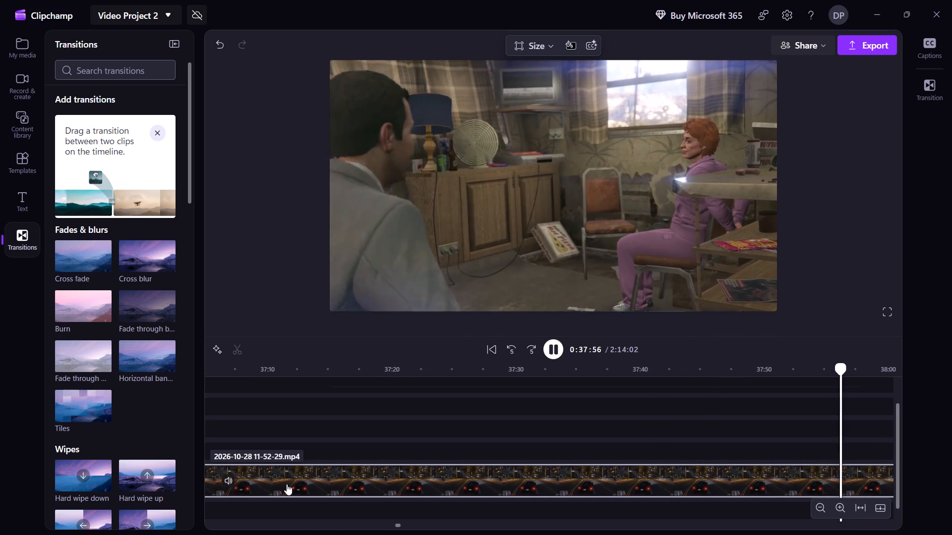
{"action": "key", "text": "shift+Right"}
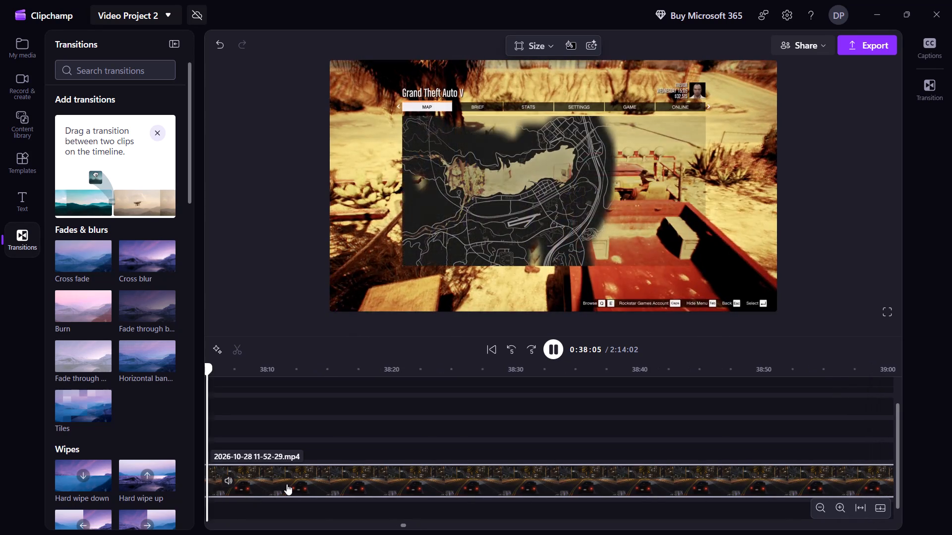
{"action": "key", "text": "Left"}
{"action": "key", "text": "Left"}
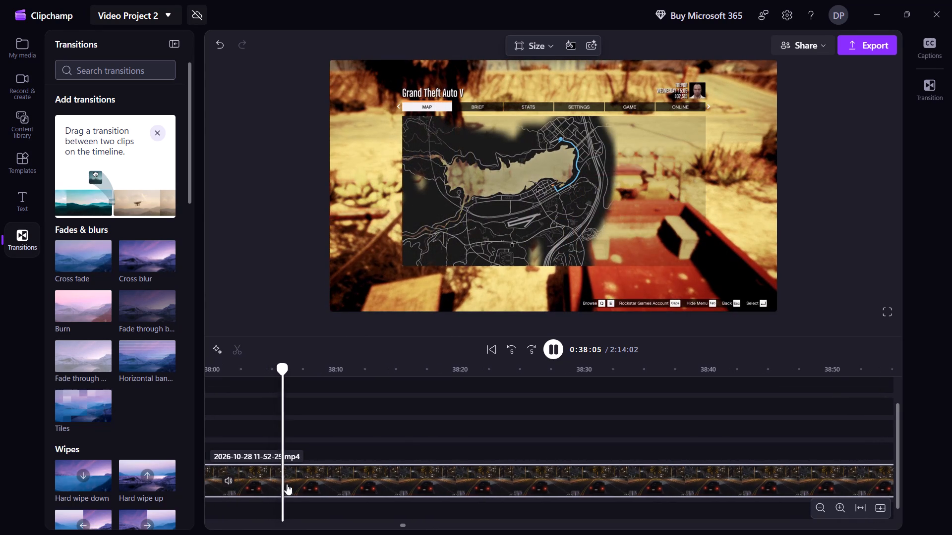
{"action": "key", "text": "Left"}
{"action": "key", "text": "Left"}
{"action": "key", "text": "Left"}
{"action": "key", "text": "Left"}
{"action": "key", "text": "Left"}
{"action": "key", "text": "Left"}
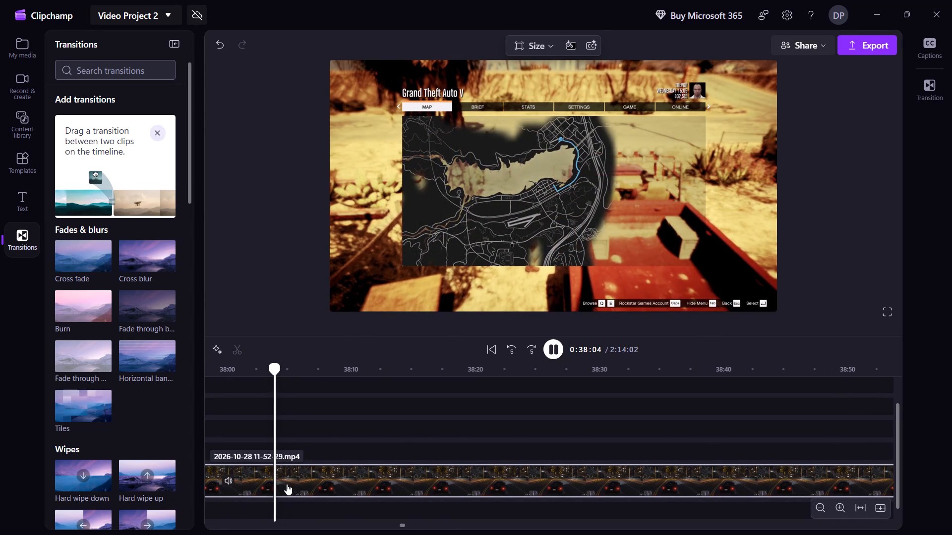
{"action": "key", "text": "Left"}
{"action": "key", "text": "Left"}
{"action": "key", "text": "Left"}
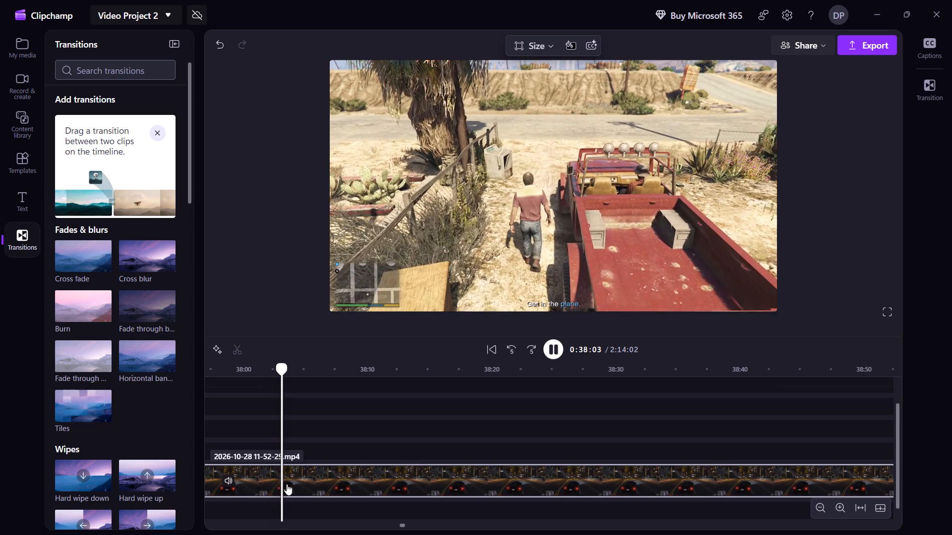
{"action": "key", "text": "space"}
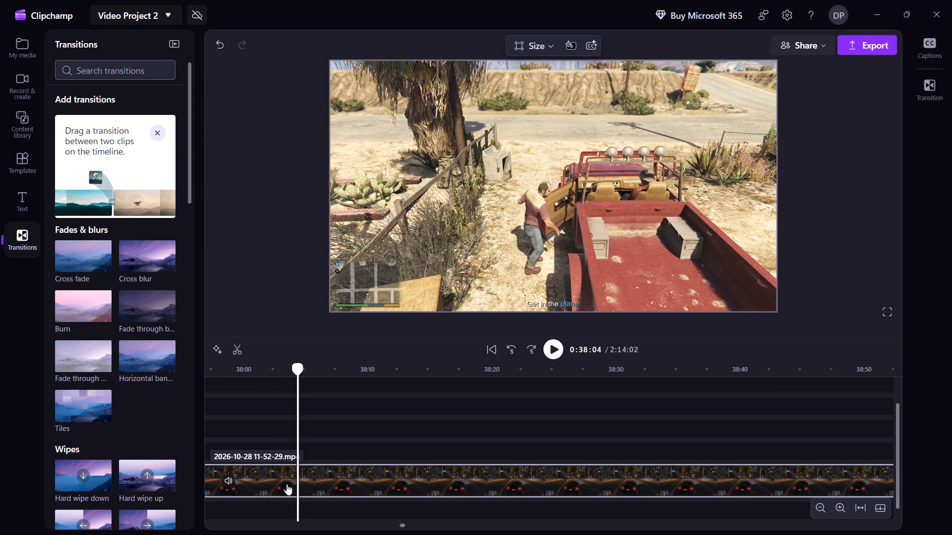
{"action": "key", "text": "s"}
Find where the red pickup approaches the hangar with the yellow plane and split the clip at about 39:27.
{"action": "key", "text": "space"}
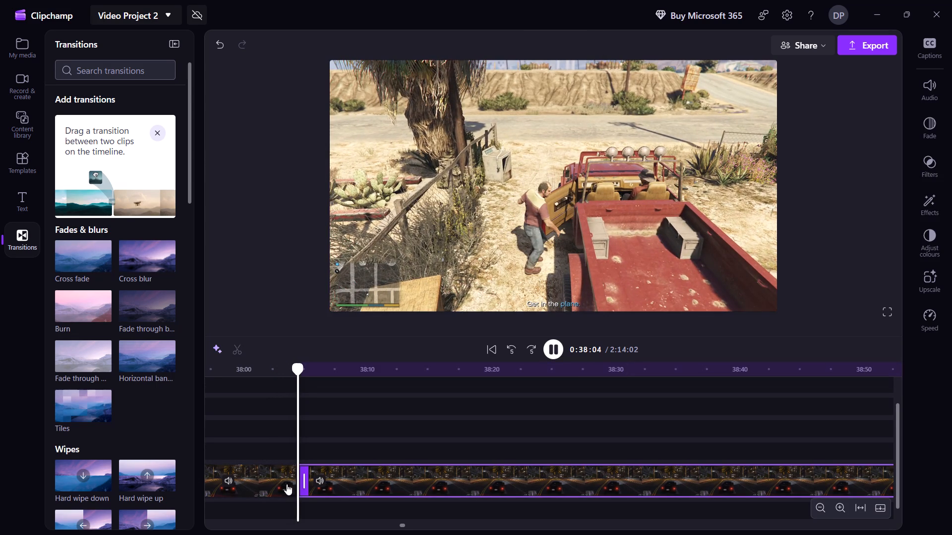
{"action": "key", "text": "shift+Right"}
{"action": "key", "text": "shift+Right"}
{"action": "key", "text": "shift+Right"}
{"action": "key", "text": "shift+Right"}
{"action": "key", "text": "shift+Right"}
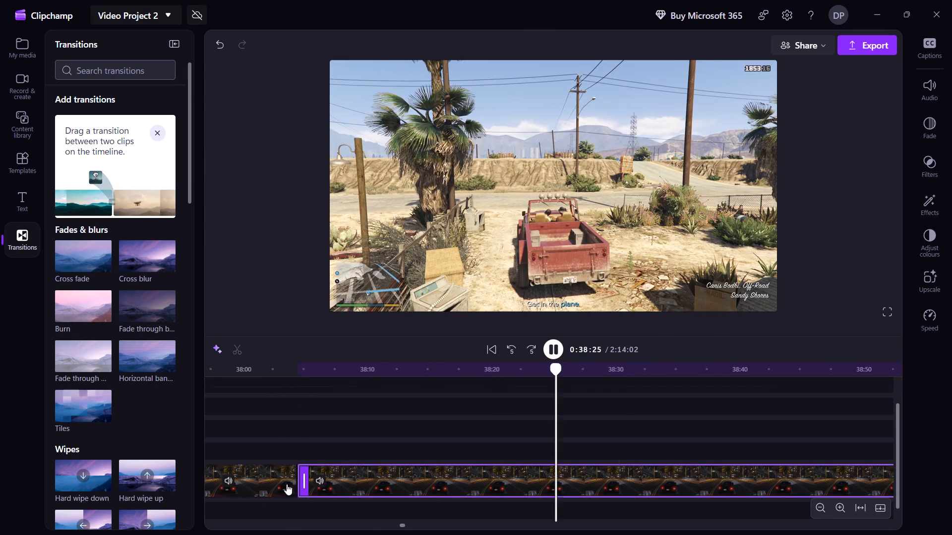
{"action": "key", "text": "shift+Right"}
{"action": "key", "text": "shift+Right"}
{"action": "key", "text": "shift+Right"}
{"action": "key", "text": "shift+Right"}
{"action": "key", "text": "shift+Right"}
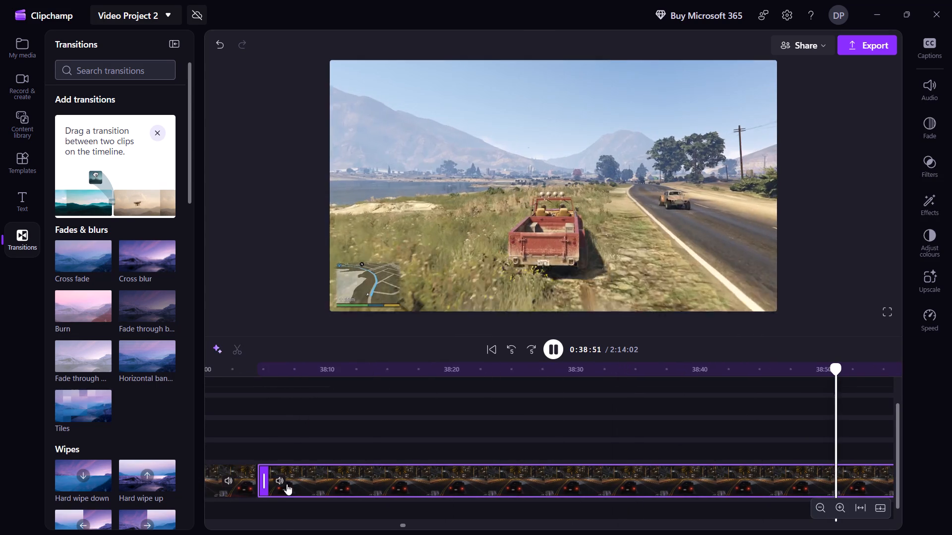
{"action": "key", "text": "shift+Right"}
{"action": "key", "text": "shift+Right"}
{"action": "key", "text": "shift+Right"}
{"action": "key", "text": "shift+Right"}
{"action": "key", "text": "shift+Right"}
{"action": "key", "text": "shift+Right"}
{"action": "key", "text": "space"}
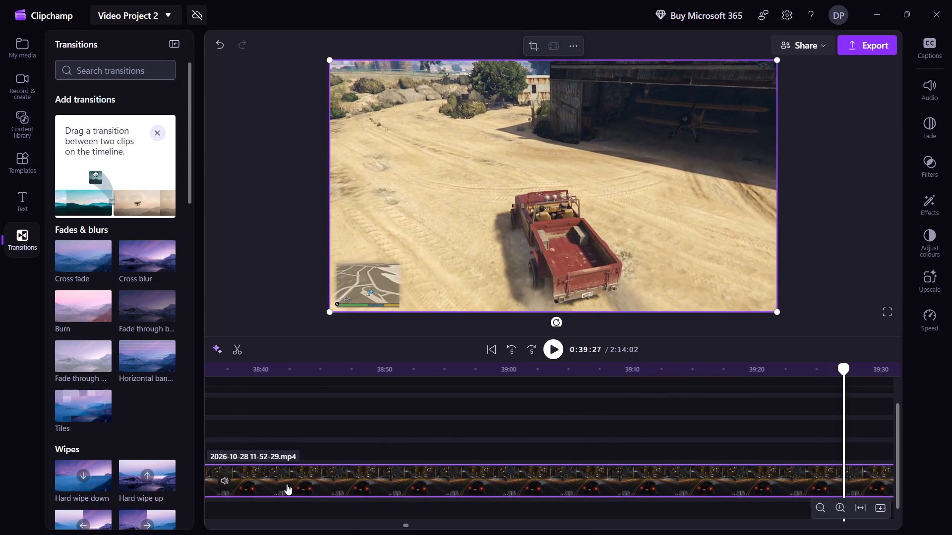
{"action": "key", "text": "s"}
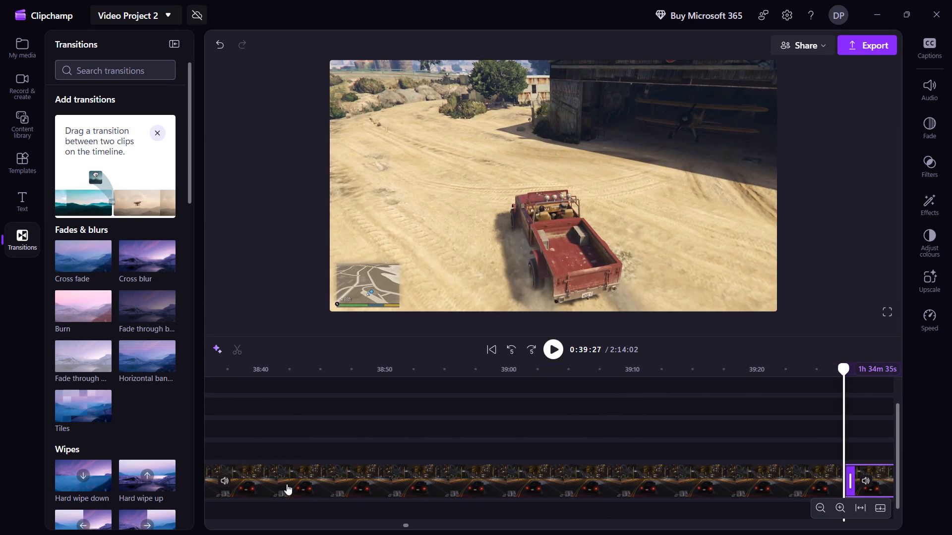
Delete the driving section between about 38:04 and 39:27 and close the gap it leaves.
{"action": "left_click", "coordinate": [287, 484]}
{"action": "right_click", "coordinate": [287, 484]}
{"action": "left_click", "coordinate": [375, 285]}
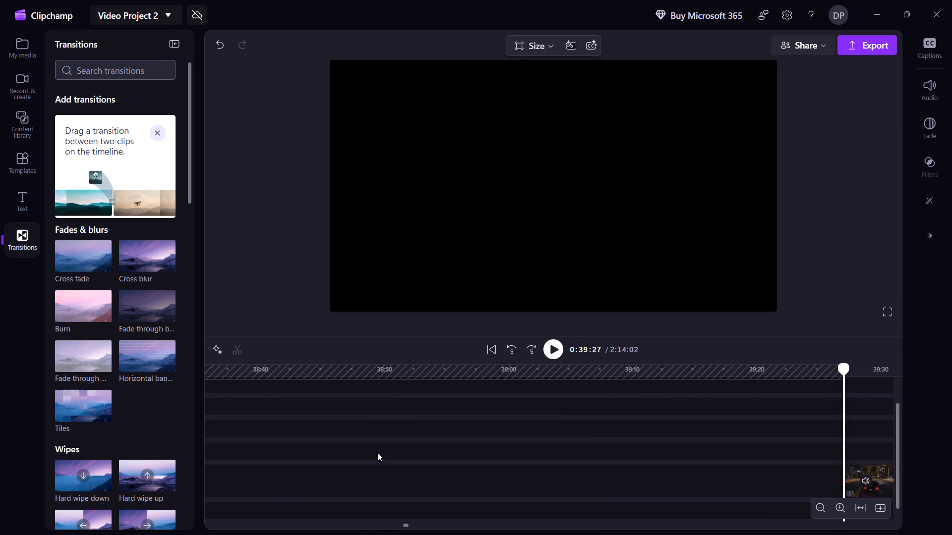
{"action": "left_click", "coordinate": [532, 473]}
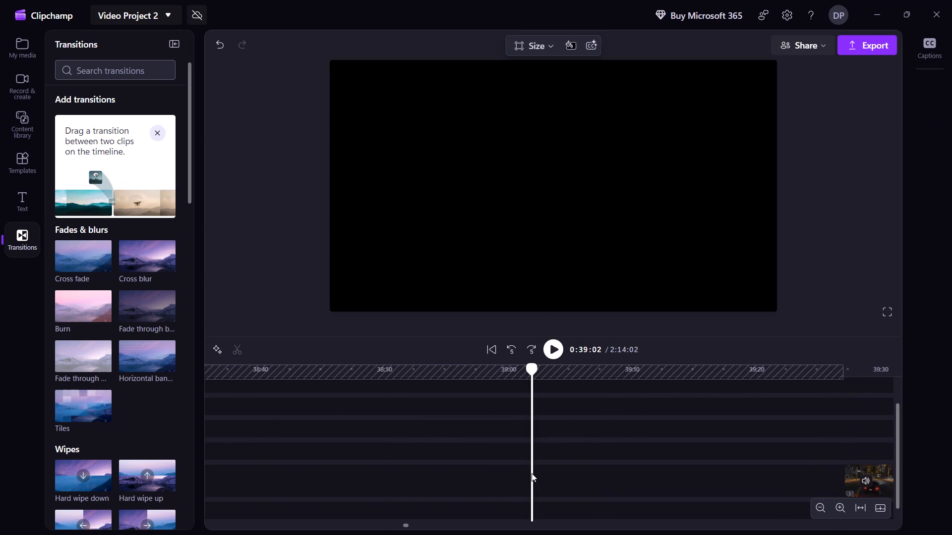
{"action": "left_click", "coordinate": [535, 477]}
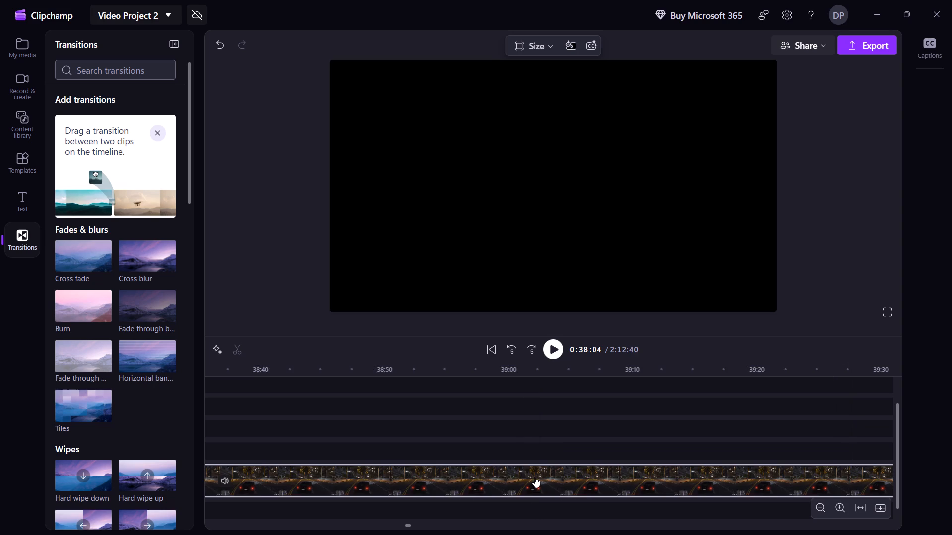
Add a Cross fade transition at the join at about 38:04, between the man at the pickup and the hangar arrival.
{"action": "key", "text": "Left"}
{"action": "key", "text": "Left"}
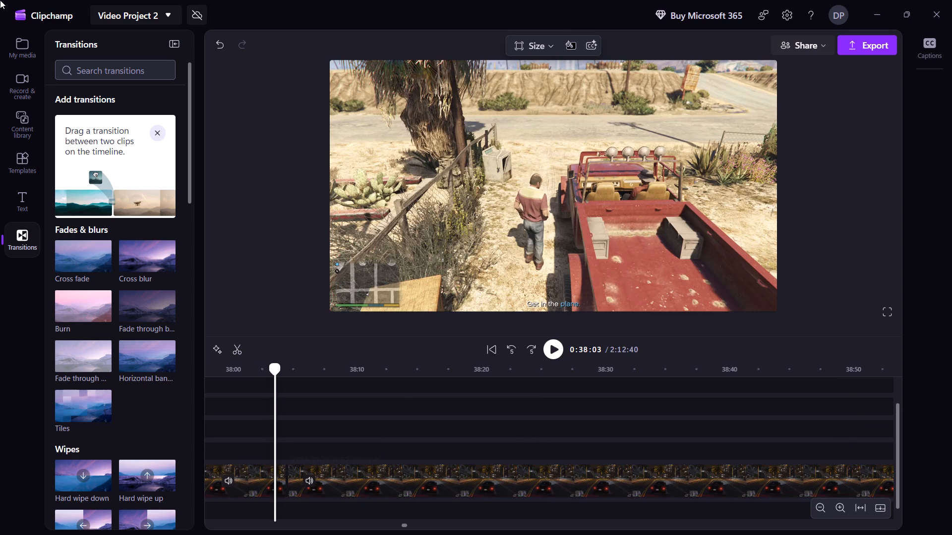
{"action": "left_click_drag", "start_coordinate": [85, 256], "coordinate": [528, 534]}
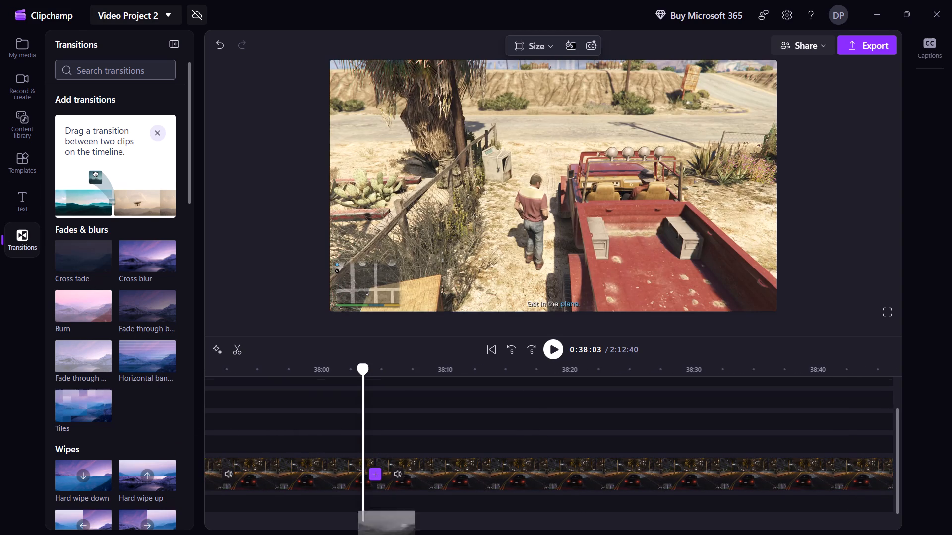
{"action": "left_click_drag", "start_coordinate": [528, 534], "coordinate": [384, 469]}
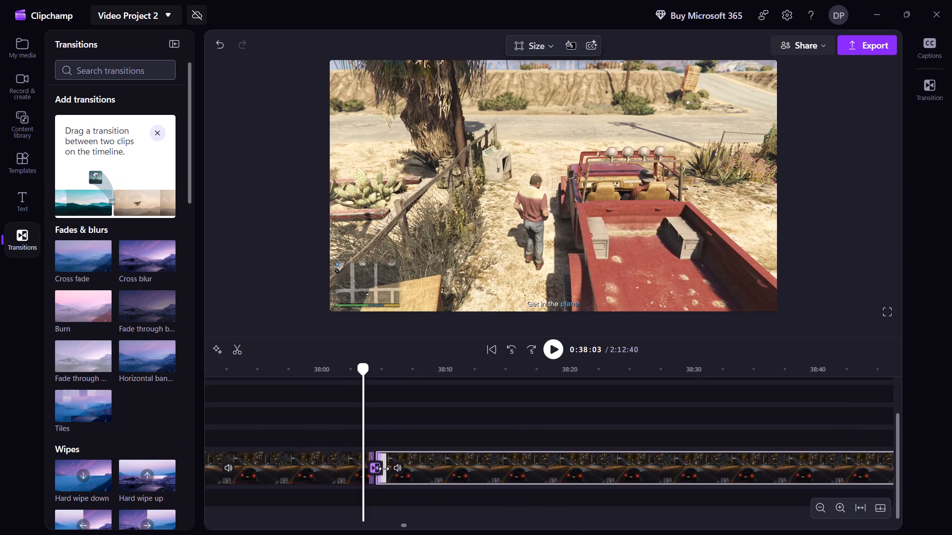
Play through the join at about 38:04 and split the clip at about 38:22, with the yellow plane still in the hangar.
{"action": "key", "text": "space"}
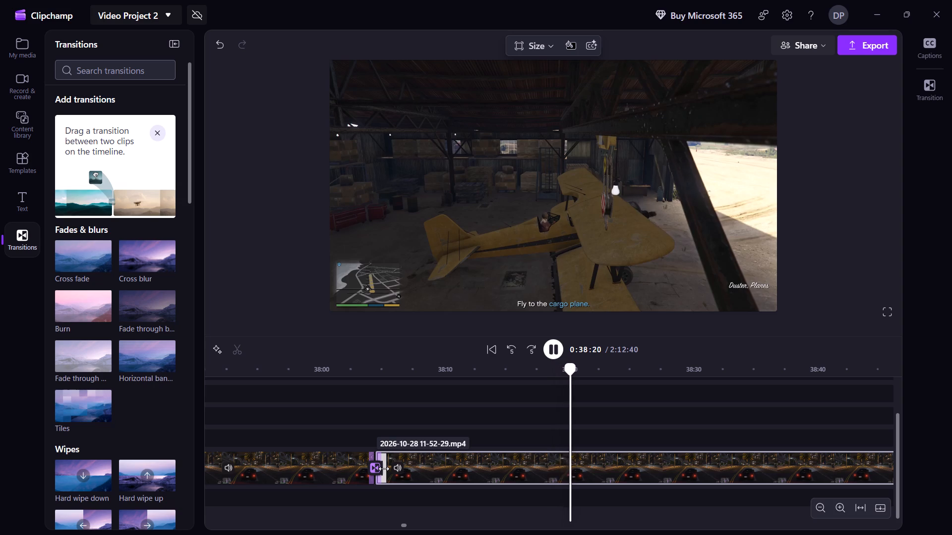
{"action": "key", "text": "s"}
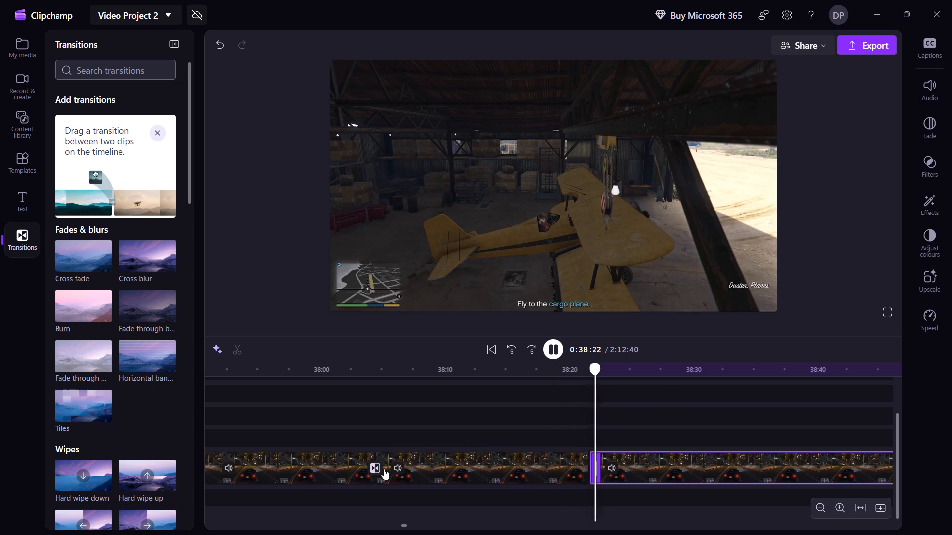
Skim forward through the yellow plane's flight to where it trails the cargo plane over the sea and split the clip at about 44:37.
{"action": "key", "text": "shift+Right"}
{"action": "key", "text": "shift+Right"}
{"action": "key", "text": "shift+Right"}
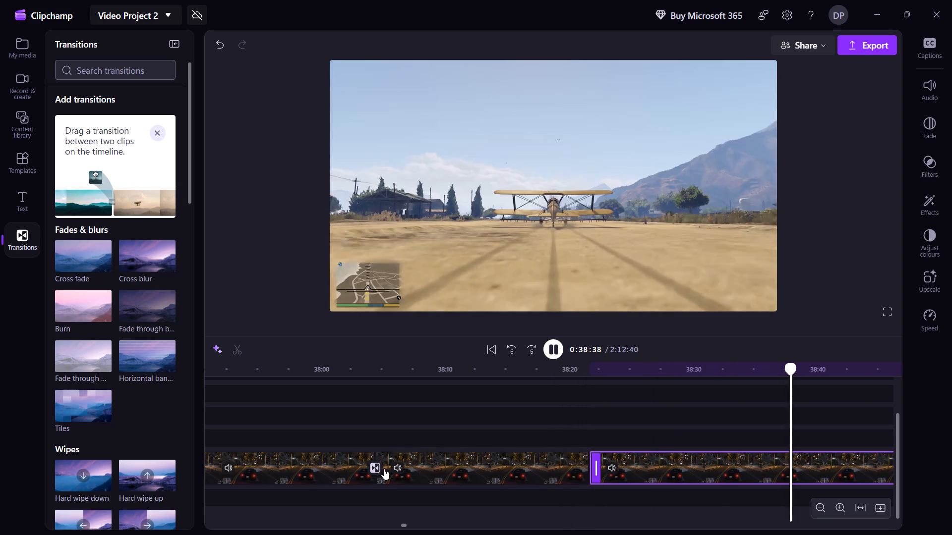
{"action": "key", "text": "shift+Right"}
{"action": "key", "text": "shift+Right"}
{"action": "key", "text": "shift+Right"}
{"action": "key", "text": "shift+Right"}
{"action": "key", "text": "shift+Right"}
{"action": "key", "text": "shift+Right"}
{"action": "key", "text": "shift+Right"}
{"action": "key", "text": "shift+Right"}
{"action": "key", "text": "shift+Right"}
{"action": "key", "text": "shift+Right"}
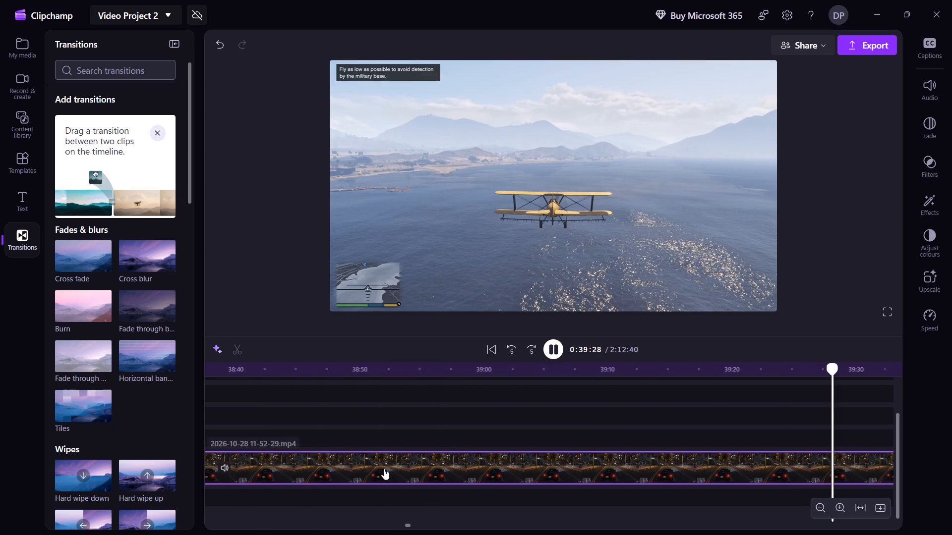
{"action": "key", "text": "shift+Right"}
{"action": "key", "text": "shift+Right"}
{"action": "key", "text": "shift+Right"}
{"action": "key", "text": "shift+Right"}
{"action": "key", "text": "shift+Right"}
{"action": "key", "text": "shift+Right"}
{"action": "key", "text": "shift+Right"}
{"action": "key", "text": "shift+Right"}
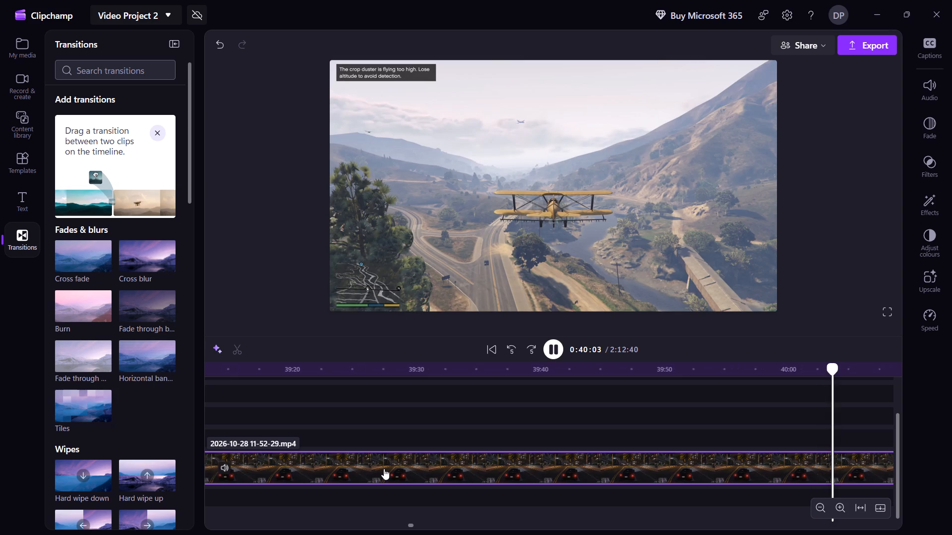
{"action": "key", "text": "shift+Right"}
{"action": "key", "text": "shift+Right"}
{"action": "key", "text": "shift+Right"}
{"action": "key", "text": "shift+Right"}
{"action": "key", "text": "shift+Right"}
{"action": "key", "text": "shift+Right"}
{"action": "key", "text": "shift+Right"}
{"action": "key", "text": "shift+Right"}
{"action": "key", "text": "shift+Right"}
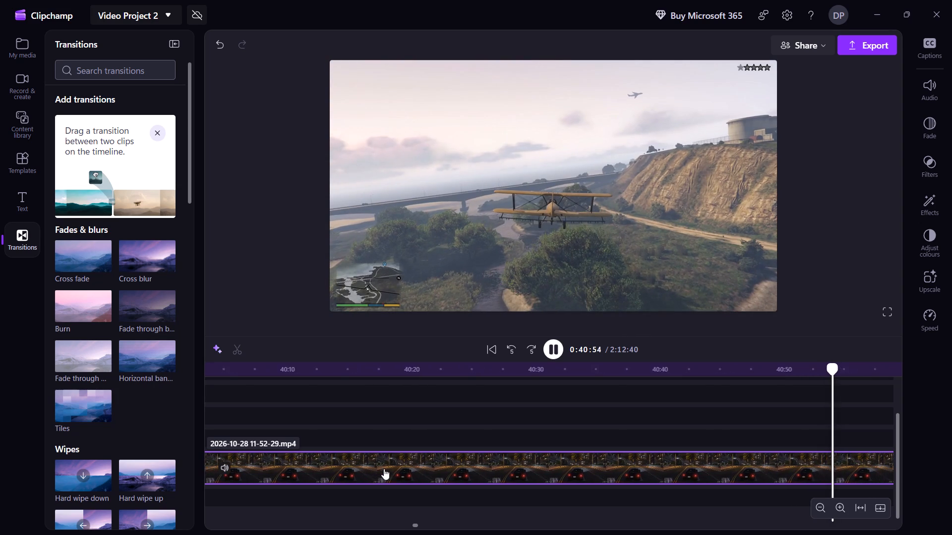
{"action": "key", "text": "shift+Right"}
{"action": "key", "text": "shift+Right"}
{"action": "key", "text": "shift+Right"}
{"action": "key", "text": "shift+Right"}
{"action": "key", "text": "shift+Right"}
{"action": "key", "text": "shift+Right"}
{"action": "key", "text": "shift+Right"}
{"action": "key", "text": "shift+Right"}
{"action": "key", "text": "shift+Right"}
{"action": "key", "text": "shift+Right"}
{"action": "key", "text": "shift+Right"}
{"action": "key", "text": "shift+Right"}
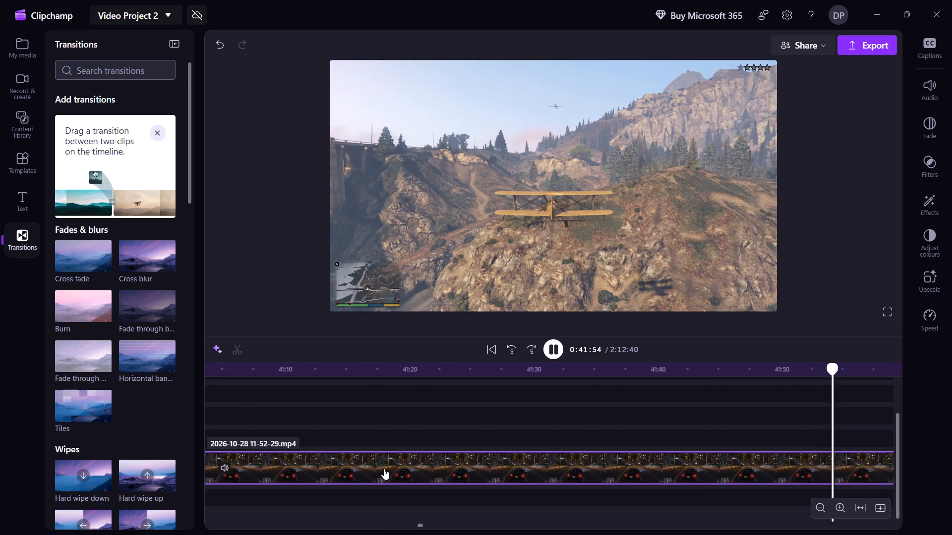
{"action": "key", "text": "shift+Right"}
{"action": "key", "text": "shift+Right"}
{"action": "key", "text": "shift+Right"}
{"action": "key", "text": "shift+Right"}
{"action": "key", "text": "shift+Right"}
{"action": "key", "text": "shift+Right"}
{"action": "key", "text": "shift+Right"}
{"action": "key", "text": "shift+Right"}
{"action": "key", "text": "shift+Right"}
{"action": "key", "text": "shift+Right"}
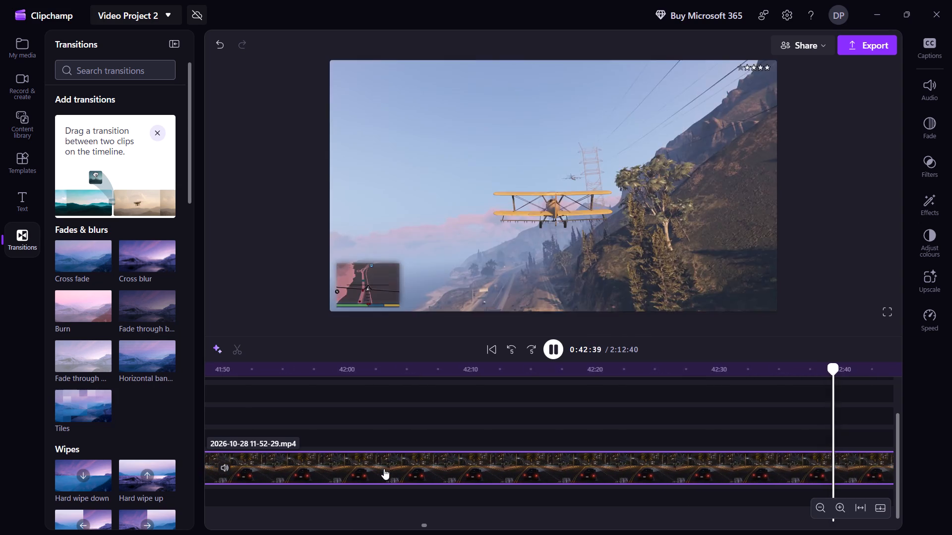
{"action": "key", "text": "shift+Right"}
{"action": "key", "text": "shift+Right"}
{"action": "key", "text": "shift+Right"}
{"action": "key", "text": "shift+Right"}
{"action": "key", "text": "shift+Right"}
{"action": "key", "text": "shift+Right"}
{"action": "key", "text": "shift+Right"}
{"action": "key", "text": "shift+Right"}
{"action": "key", "text": "shift+Right"}
{"action": "key", "text": "shift+Right"}
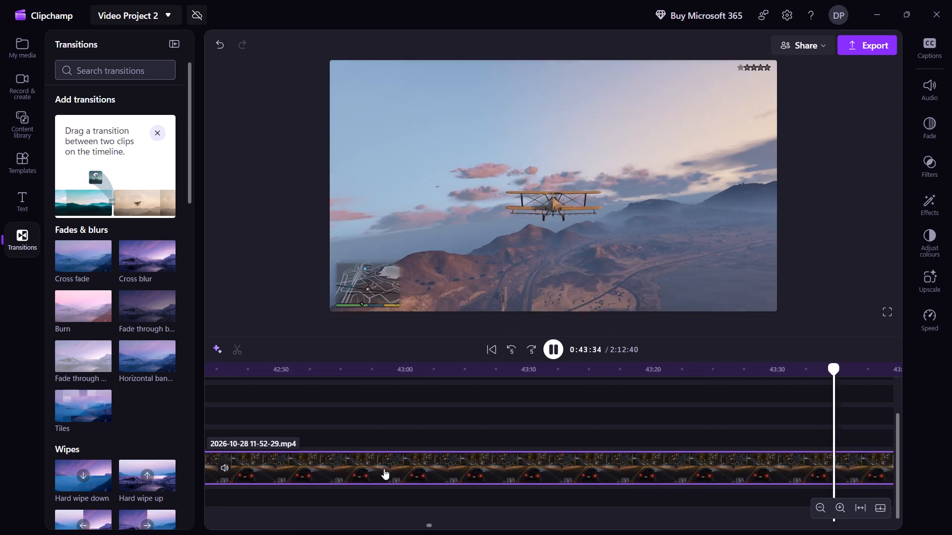
{"action": "key", "text": "shift+Right"}
{"action": "key", "text": "shift+Right"}
{"action": "key", "text": "shift+Right"}
{"action": "key", "text": "shift+Right"}
{"action": "key", "text": "shift+Right"}
{"action": "key", "text": "shift+Right"}
{"action": "key", "text": "shift+Right"}
{"action": "key", "text": "shift+Right"}
{"action": "key", "text": "shift+Right"}
{"action": "key", "text": "shift+Right"}
{"action": "key", "text": "shift+Right"}
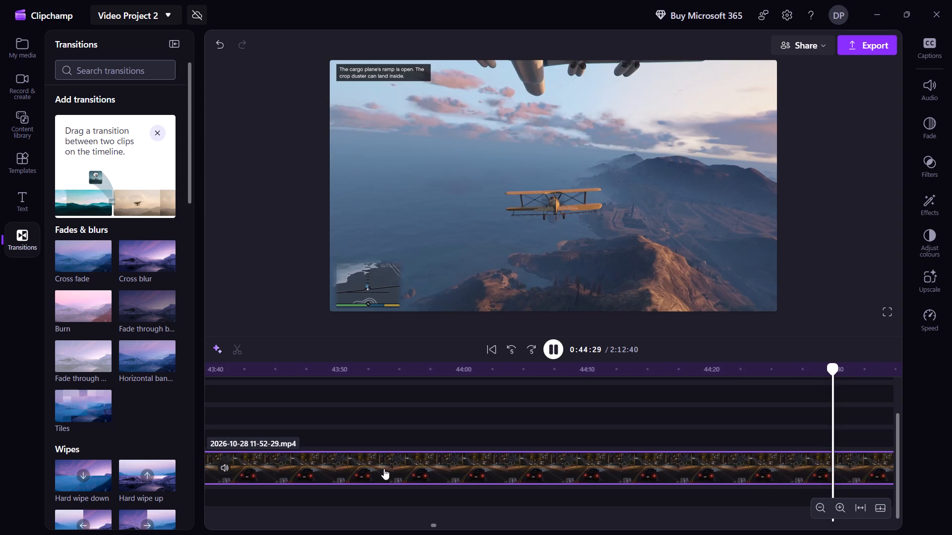
{"action": "key", "text": "shift+Right"}
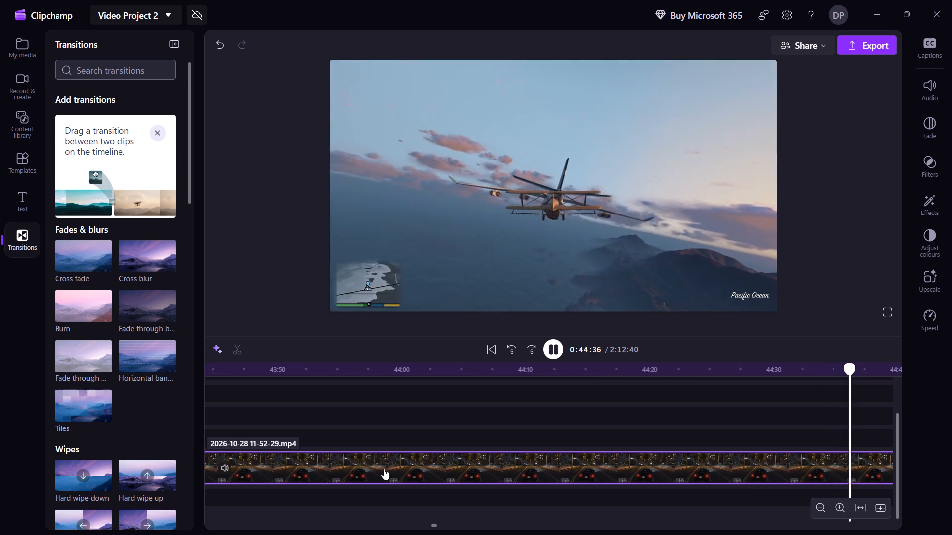
{"action": "key", "text": "space"}
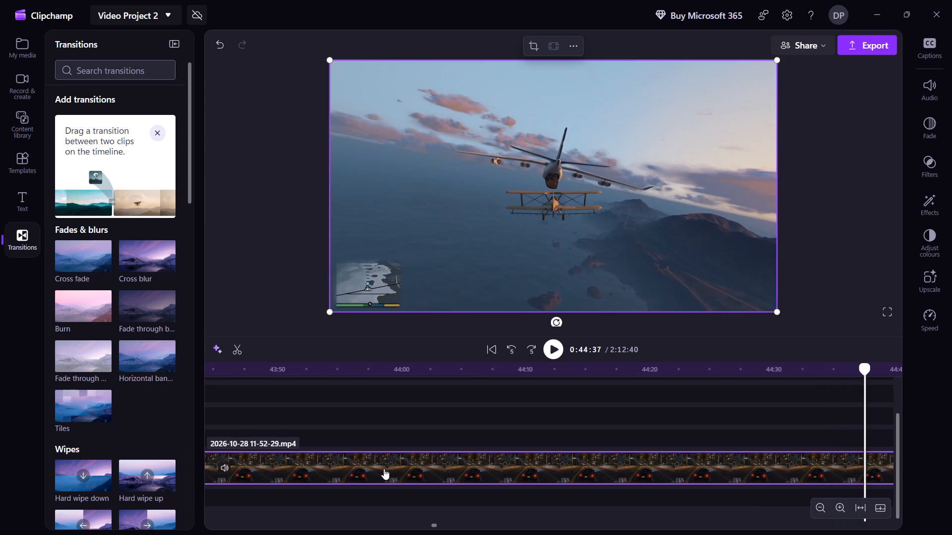
{"action": "key", "text": "s"}
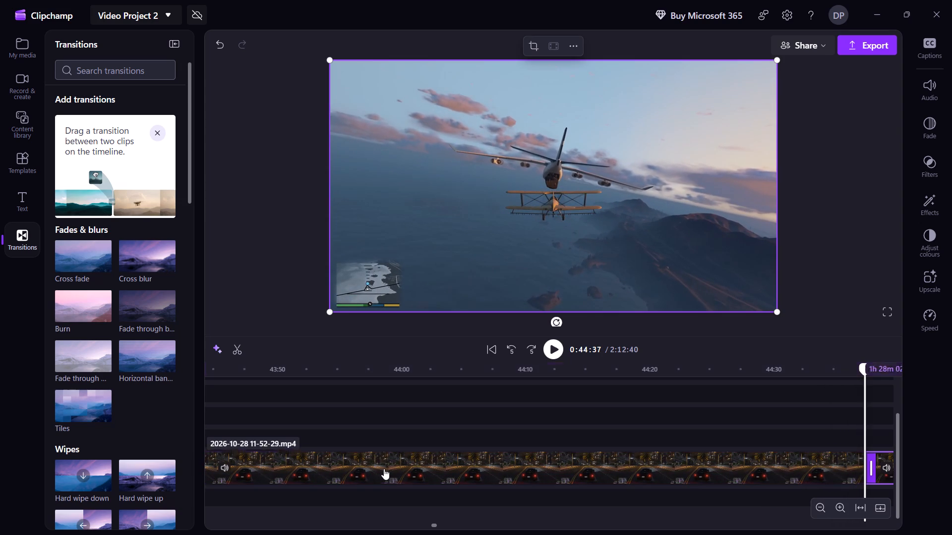
Delete the flying section between about 38:22 and 44:37 and close the gap it leaves.
{"action": "left_click", "coordinate": [386, 469]}
{"action": "right_click", "coordinate": [386, 469]}
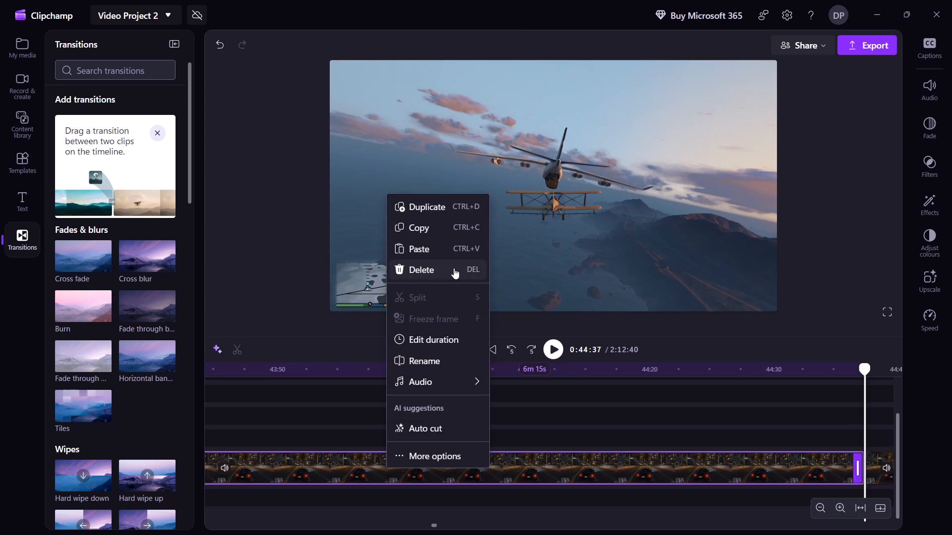
{"action": "left_click", "coordinate": [454, 268]}
{"action": "left_click", "coordinate": [539, 468]}
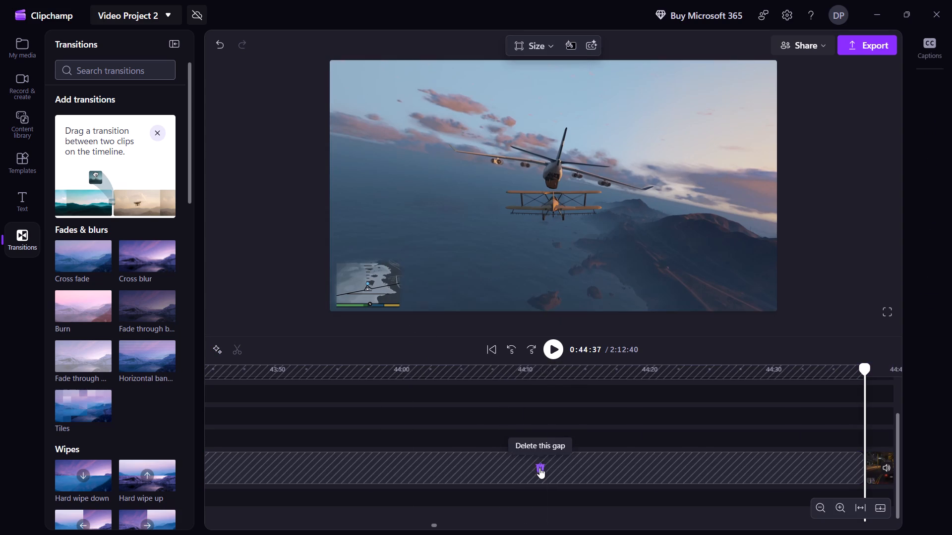
Add a Cross fade transition at the join at about 38:22, between the hangar shot and the approach to the cargo plane.
{"action": "key", "text": "Left"}
{"action": "key", "text": "Left"}
{"action": "key", "text": "Left"}
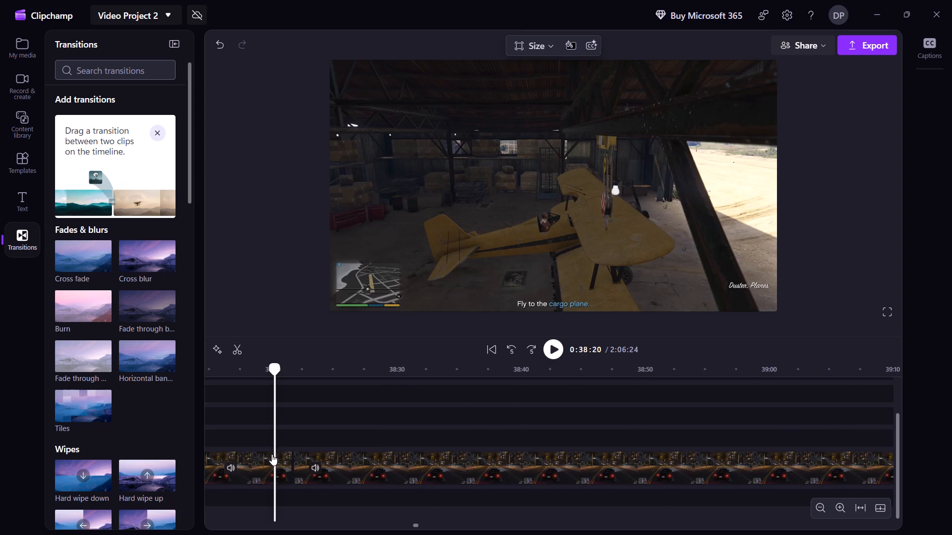
{"action": "left_click_drag", "start_coordinate": [94, 244], "coordinate": [274, 428]}
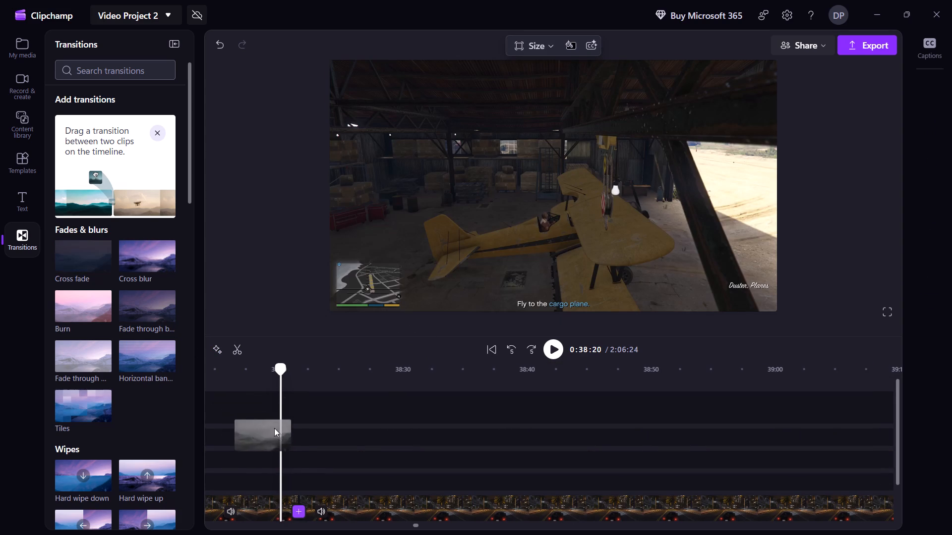
{"action": "left_click_drag", "start_coordinate": [274, 428], "coordinate": [301, 504]}
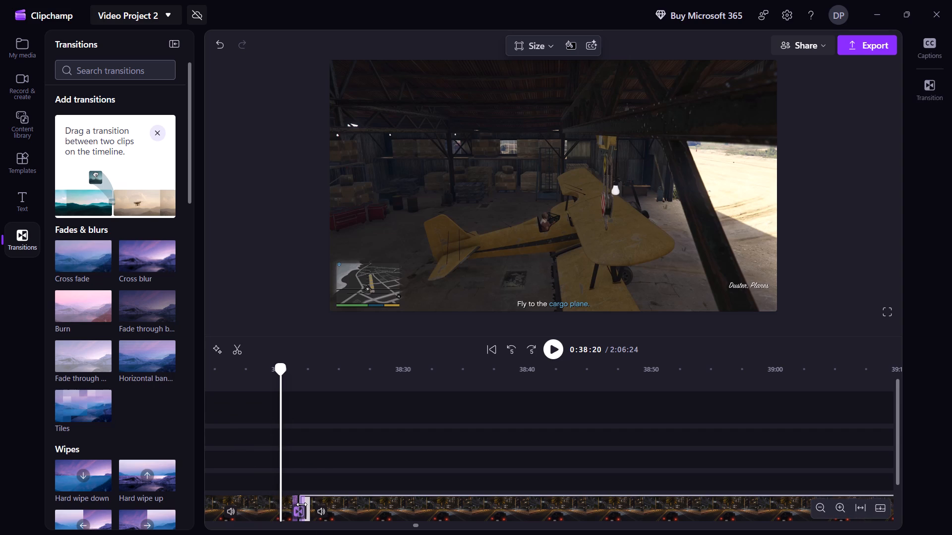
Play through the new Cross fade at about 38:22 to check the join.
{"action": "key", "text": "space"}
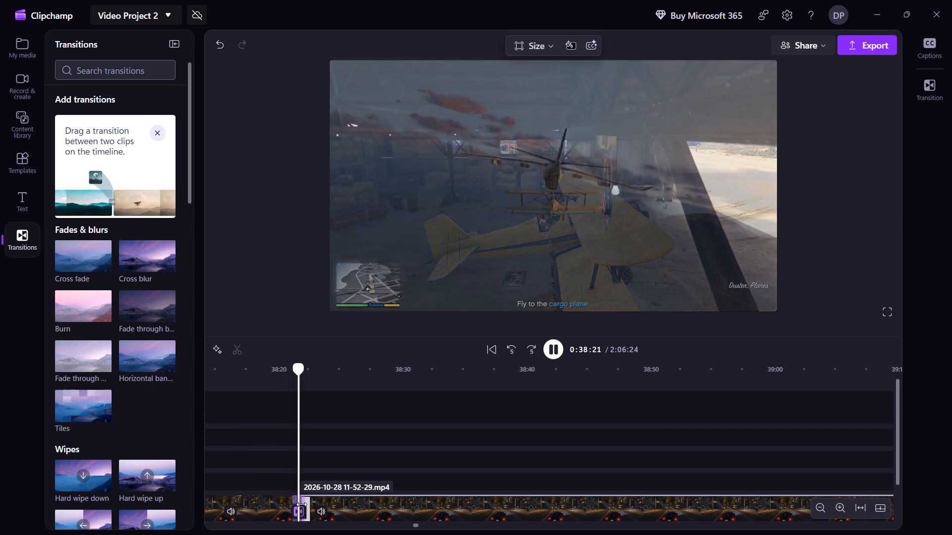
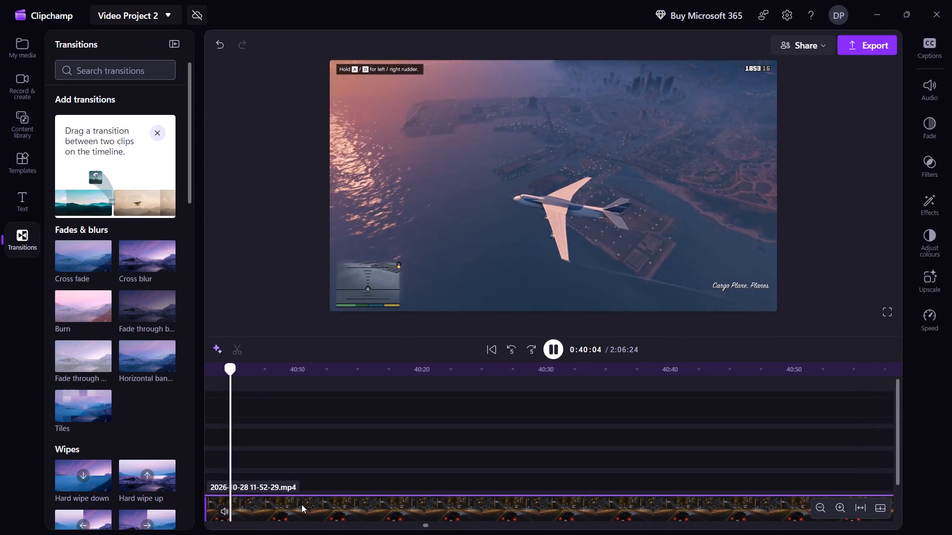
Skim forward through the cargo plane's flight to the calm stretch just before its engine catches fire and split the clip at about 42:35.
{"action": "scroll", "coordinate": [301, 504], "scroll_direction": "down", "scroll_amount": 3}
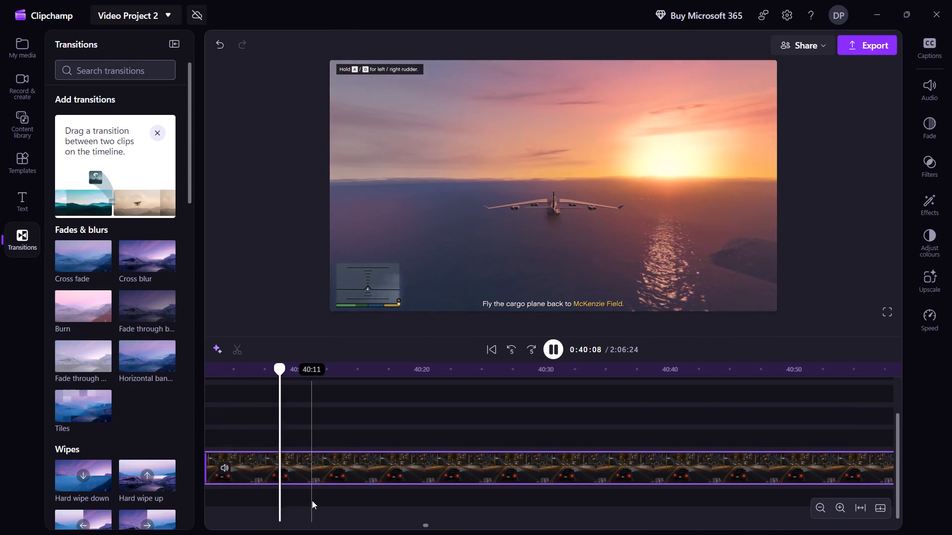
{"action": "key", "text": "shift+Right"}
{"action": "key", "text": "shift+Right"}
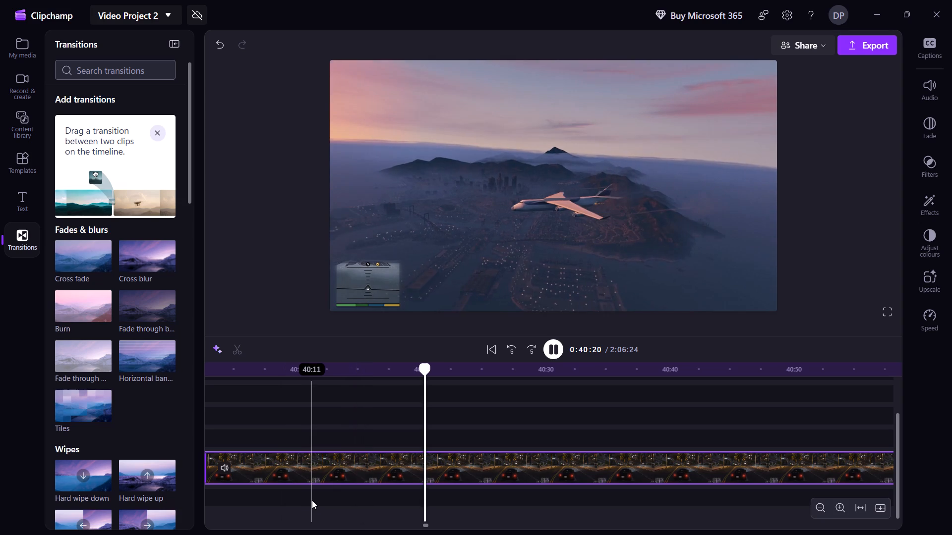
{"action": "key", "text": "shift+Right"}
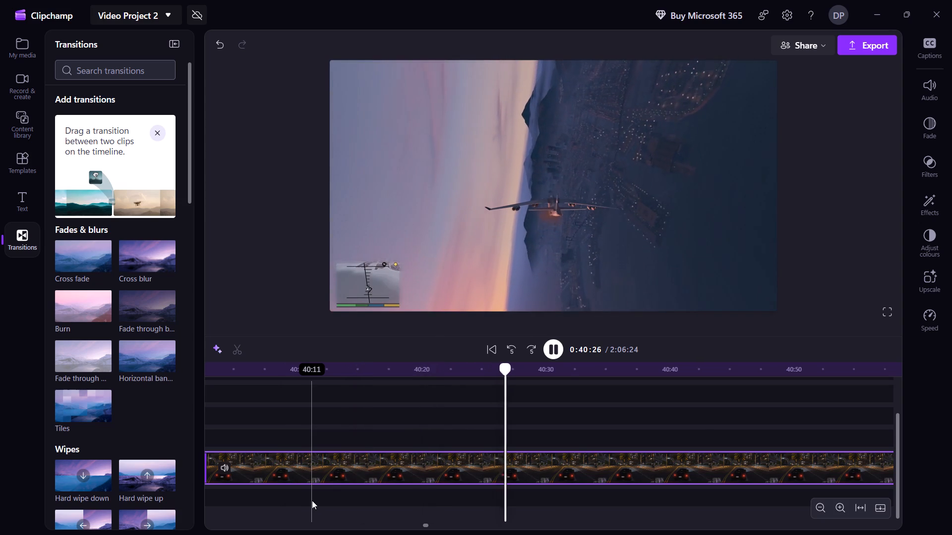
{"action": "key", "text": "shift+Right"}
{"action": "key", "text": "shift+Right"}
{"action": "key", "text": "shift+Right"}
{"action": "key", "text": "shift+Right"}
{"action": "key", "text": "shift+Right"}
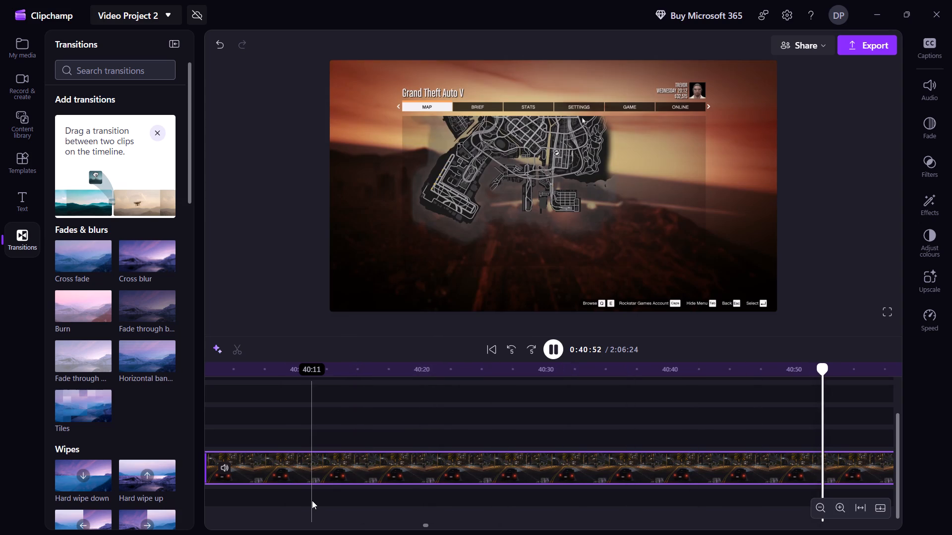
{"action": "key", "text": "shift+Right"}
{"action": "key", "text": "shift+Right"}
{"action": "key", "text": "shift+Right"}
{"action": "key", "text": "shift+Right"}
{"action": "key", "text": "shift+Right"}
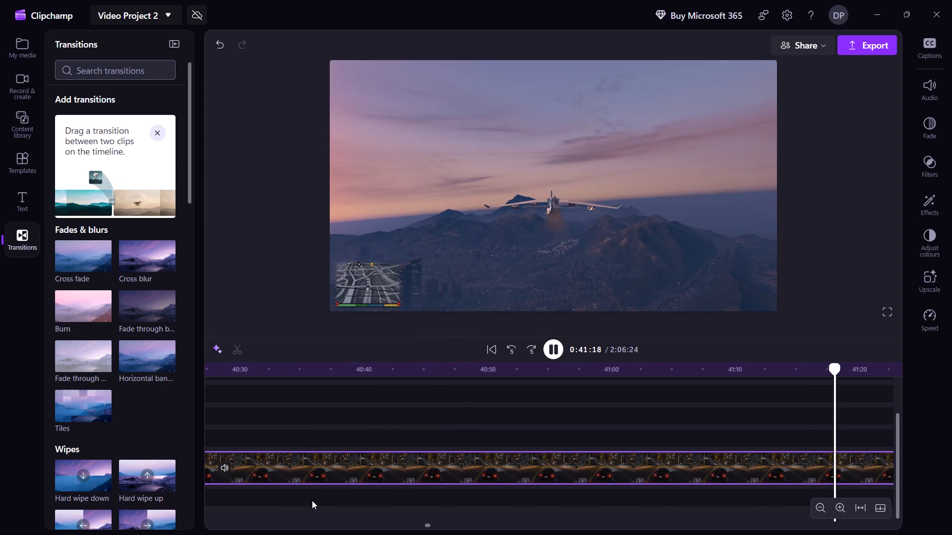
{"action": "key", "text": "shift+Right"}
{"action": "key", "text": "shift+Right"}
{"action": "key", "text": "shift+Right"}
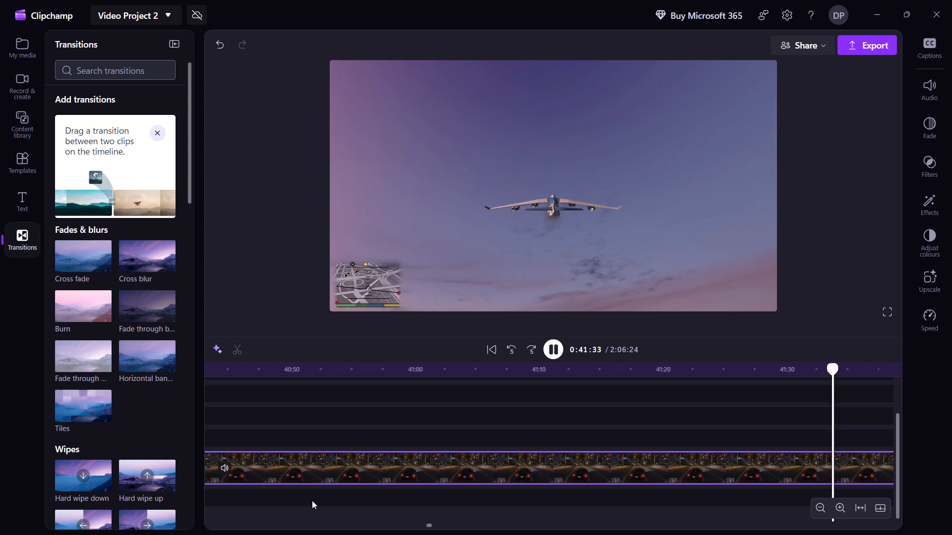
{"action": "key", "text": "shift+Right"}
{"action": "key", "text": "shift+Right"}
{"action": "key", "text": "shift+Right"}
{"action": "key", "text": "shift+Right"}
{"action": "key", "text": "shift+Right"}
{"action": "key", "text": "shift+Right"}
{"action": "key", "text": "shift+Right"}
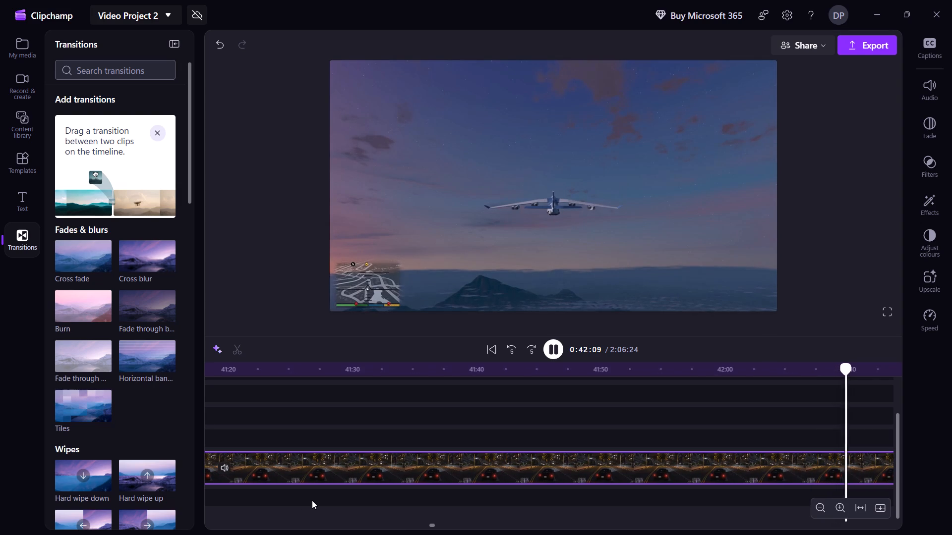
{"action": "key", "text": "shift+Right"}
{"action": "key", "text": "shift+Right"}
{"action": "key", "text": "shift+Right"}
{"action": "key", "text": "shift+Right"}
{"action": "key", "text": "shift+Right"}
{"action": "key", "text": "shift+Right"}
{"action": "key", "text": "shift+Right"}
{"action": "key", "text": "shift+Right"}
{"action": "key", "text": "shift+Right"}
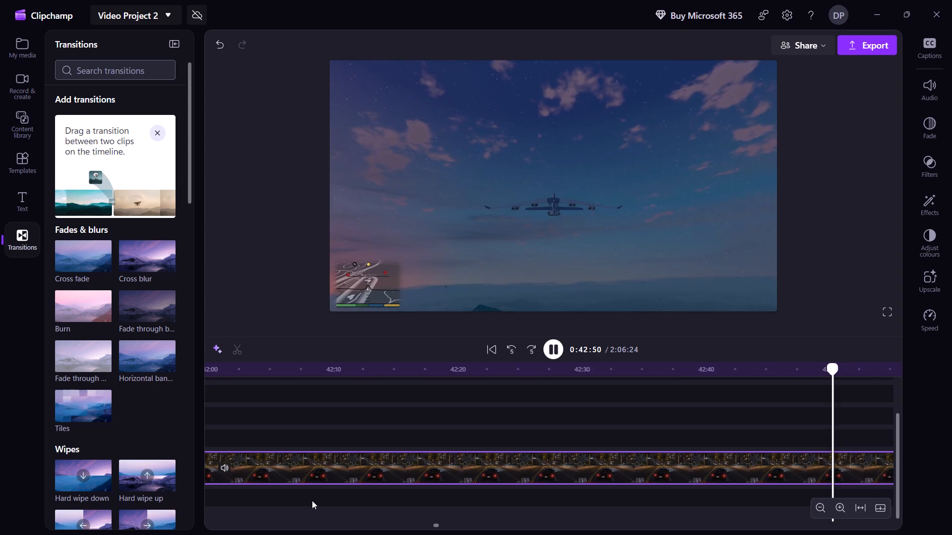
{"action": "key", "text": "shift+Right"}
{"action": "key", "text": "shift+Right"}
{"action": "key", "text": "shift+Right"}
{"action": "key", "text": "shift+Right"}
{"action": "key", "text": "shift+Right"}
{"action": "key", "text": "shift+Left"}
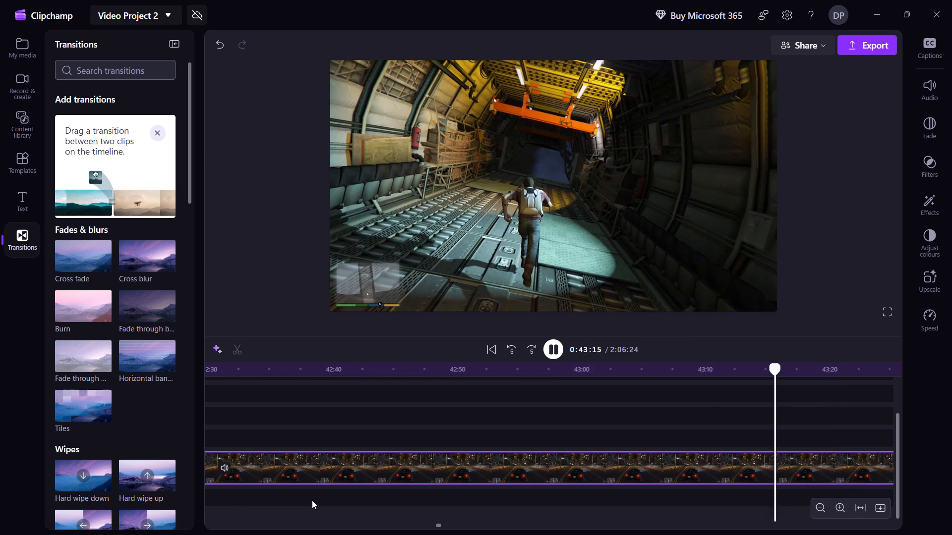
{"action": "key", "text": "shift+Left"}
{"action": "key", "text": "shift+Left"}
{"action": "key", "text": "shift+Left"}
{"action": "key", "text": "shift+Left"}
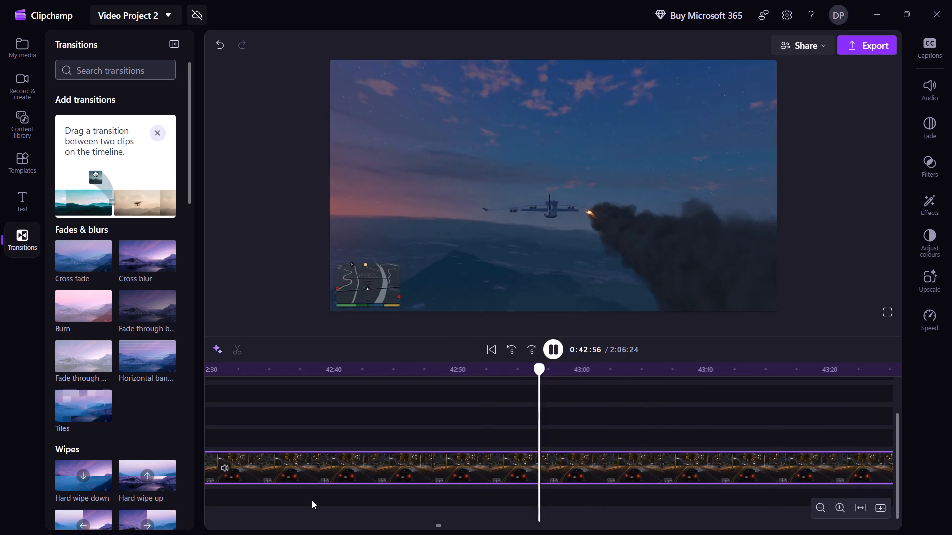
{"action": "key", "text": "shift+Left"}
{"action": "key", "text": "shift+Left"}
{"action": "key", "text": "shift+Left"}
{"action": "key", "text": "shift+Left"}
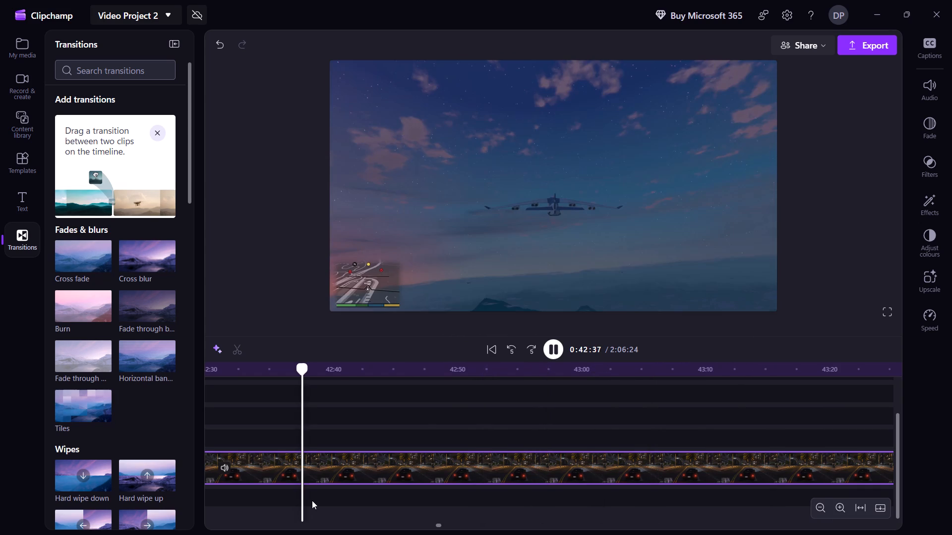
{"action": "key", "text": "shift+Left"}
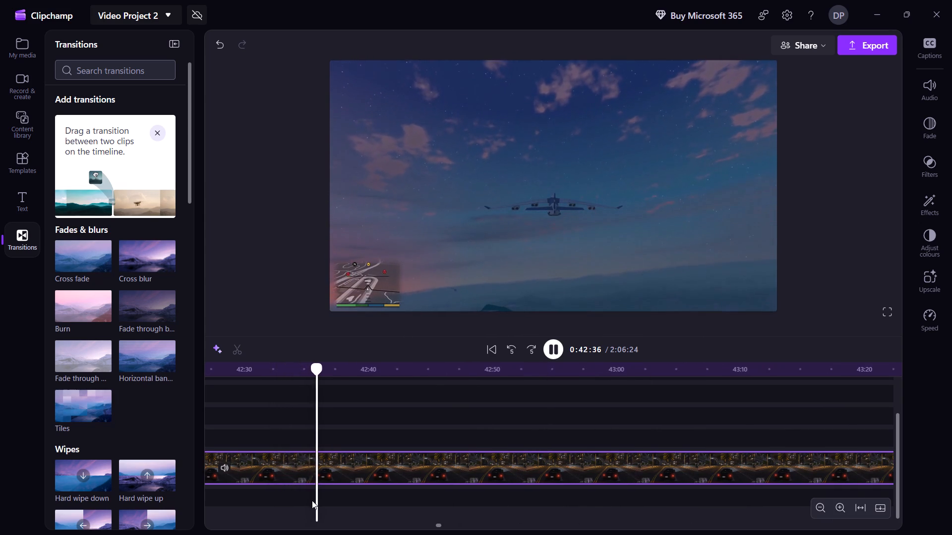
{"action": "key", "text": "shift+Left"}
{"action": "key", "text": "shift+Left"}
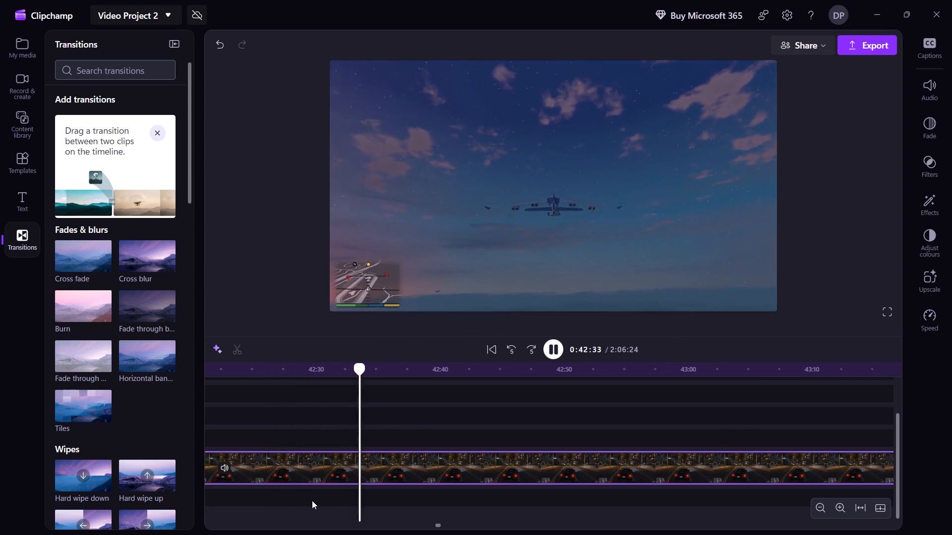
{"action": "key", "text": "s"}
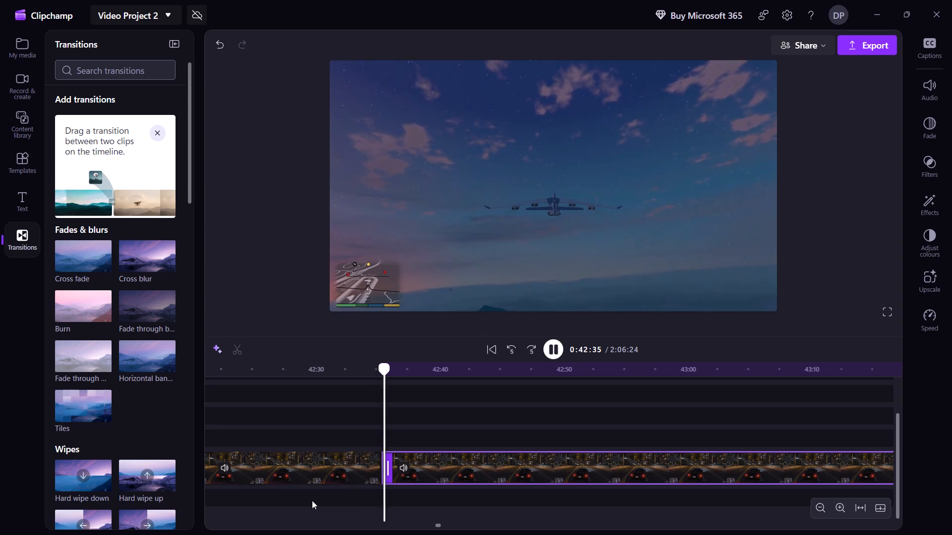
{"action": "key", "text": "Left"}
{"action": "key", "text": "space"}
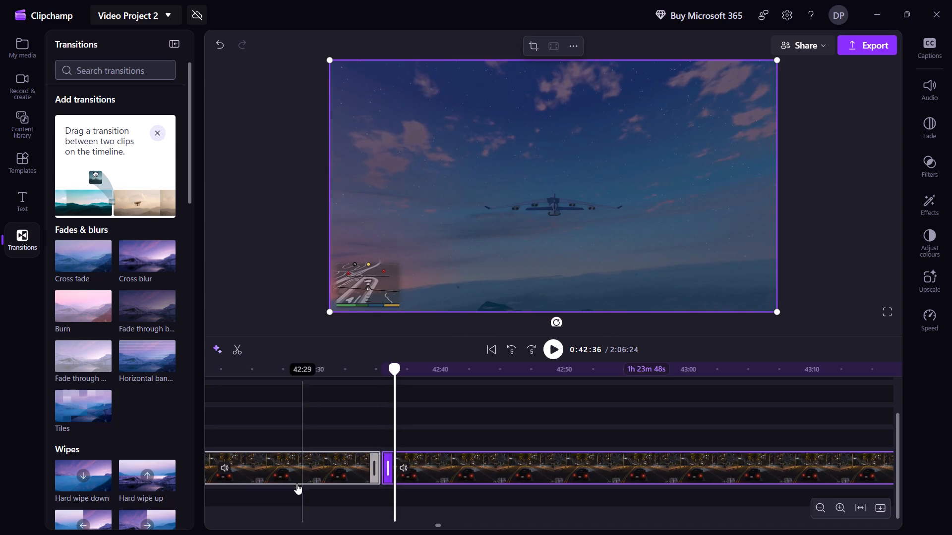
Delete the cargo plane flying section between about 40:02 and 42:35 and close the gap it leaves.
{"action": "left_click", "coordinate": [297, 480]}
{"action": "right_click", "coordinate": [297, 480]}
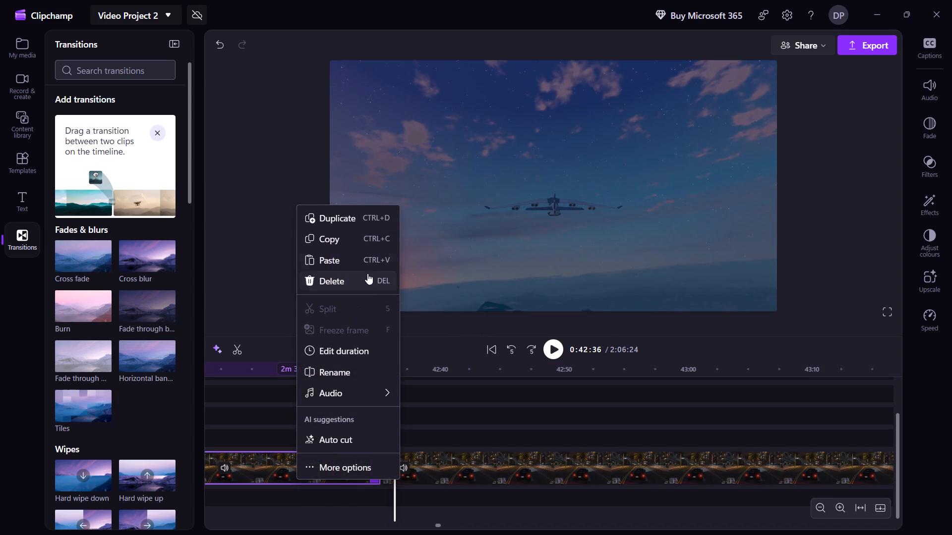
{"action": "left_click", "coordinate": [367, 273]}
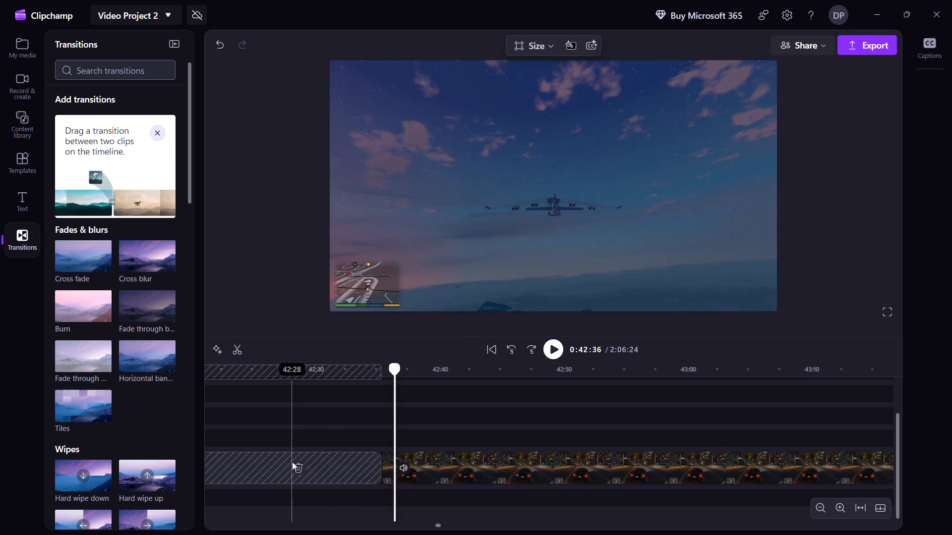
{"action": "left_click", "coordinate": [302, 471]}
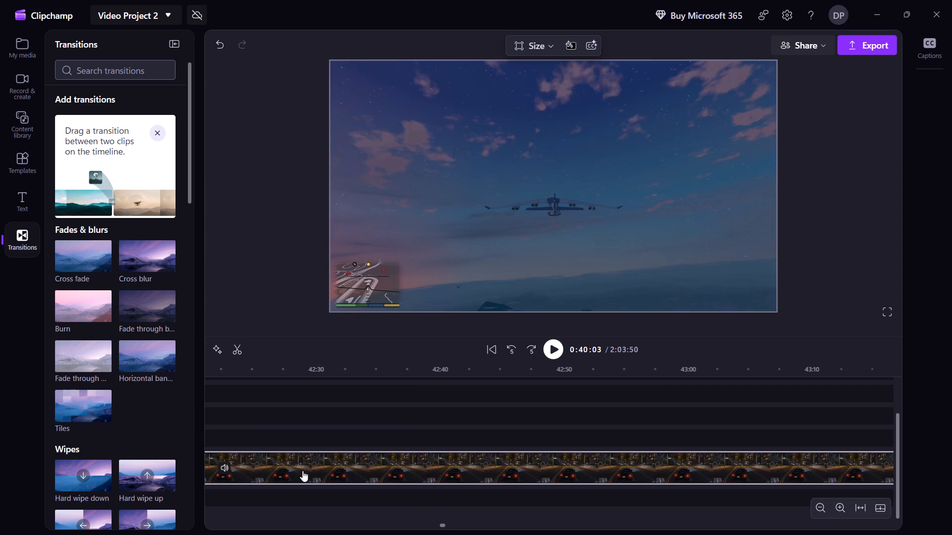
Add a Cross fade transition at the join at about 40:02, between the sunset sea shot and the dusk flight.
{"action": "key", "text": "Left"}
{"action": "key", "text": "Left"}
{"action": "key", "text": "Left"}
{"action": "key", "text": "Left"}
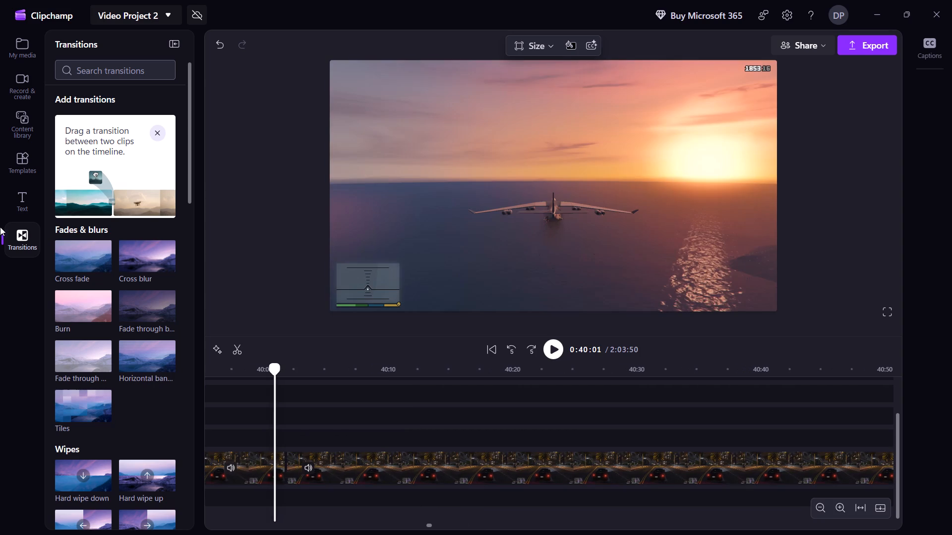
{"action": "left_click_drag", "start_coordinate": [73, 250], "coordinate": [294, 483]}
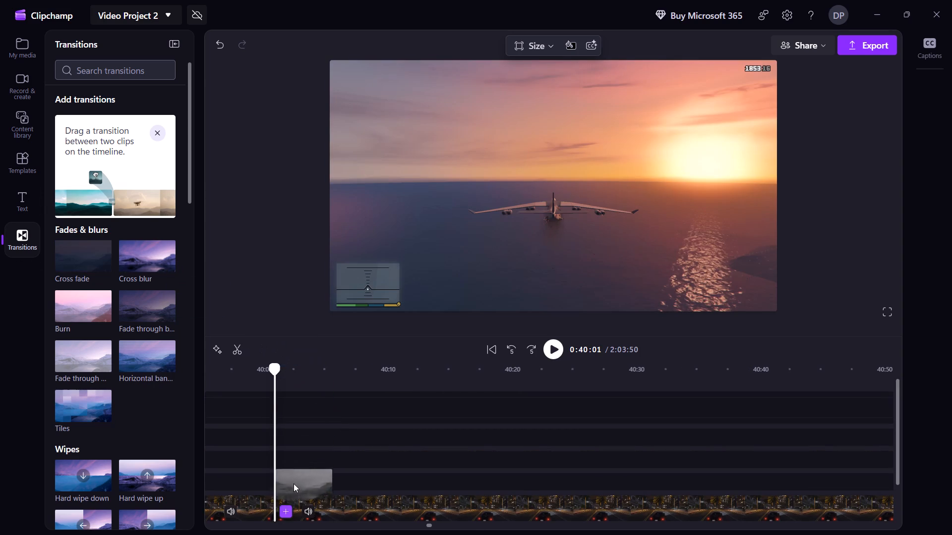
{"action": "left_click_drag", "start_coordinate": [294, 483], "coordinate": [289, 508]}
Play through the new Cross fade at about 40:02 to check the join.
{"action": "key", "text": "space"}
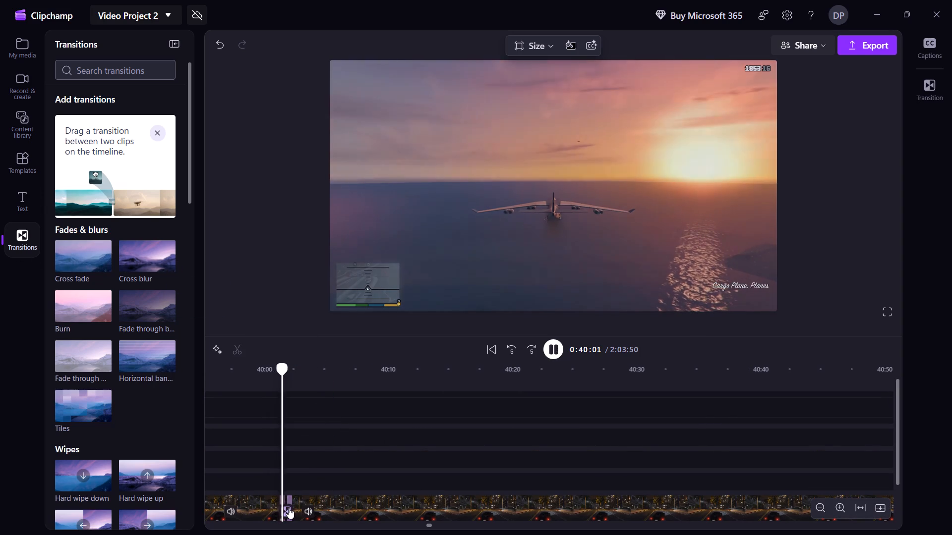
{"action": "scroll", "coordinate": [294, 499], "scroll_direction": "down", "scroll_amount": 2}
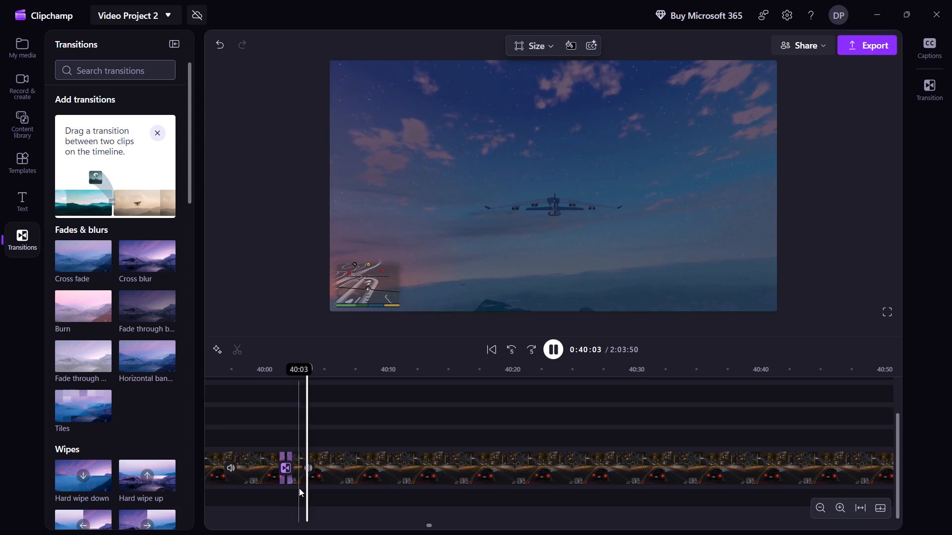
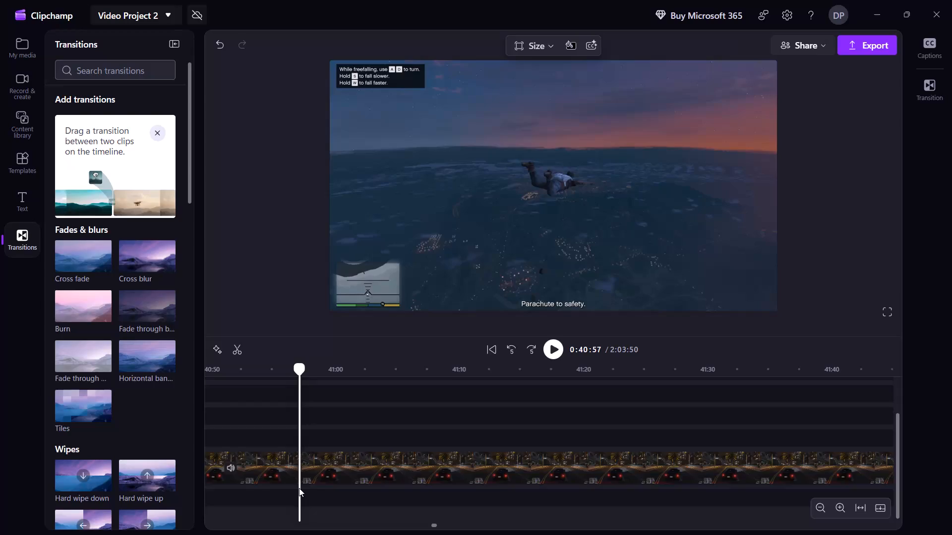
Split the clip at about 40:57, during the freefall above the sea.
{"action": "key", "text": "0"}
{"action": "type", "text": "s"}
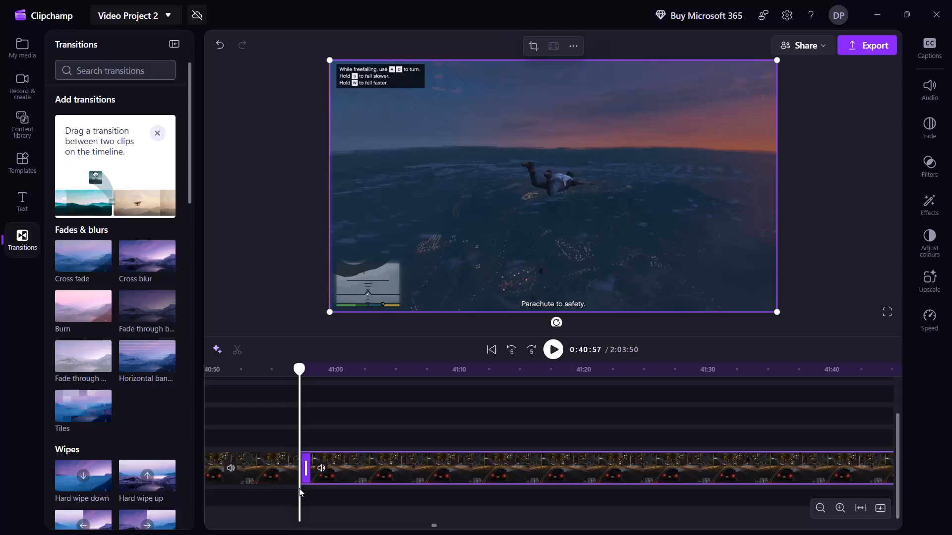
Skim forward through the freefall and parachute descent and split the clip just before the landing, at about 41:58.
{"action": "key", "text": "space"}
{"action": "key", "text": "shift+Right"}
{"action": "key", "text": "shift+Right"}
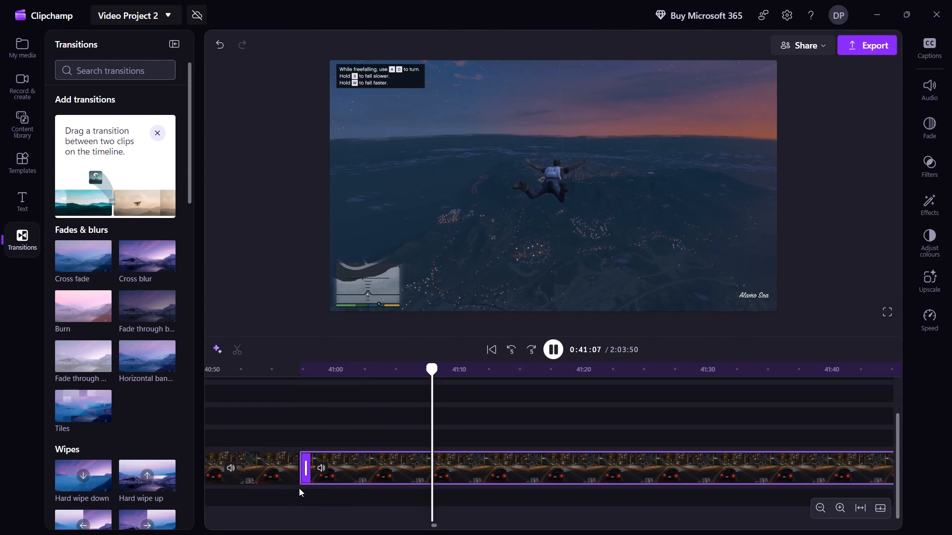
{"action": "key", "text": "shift+Right"}
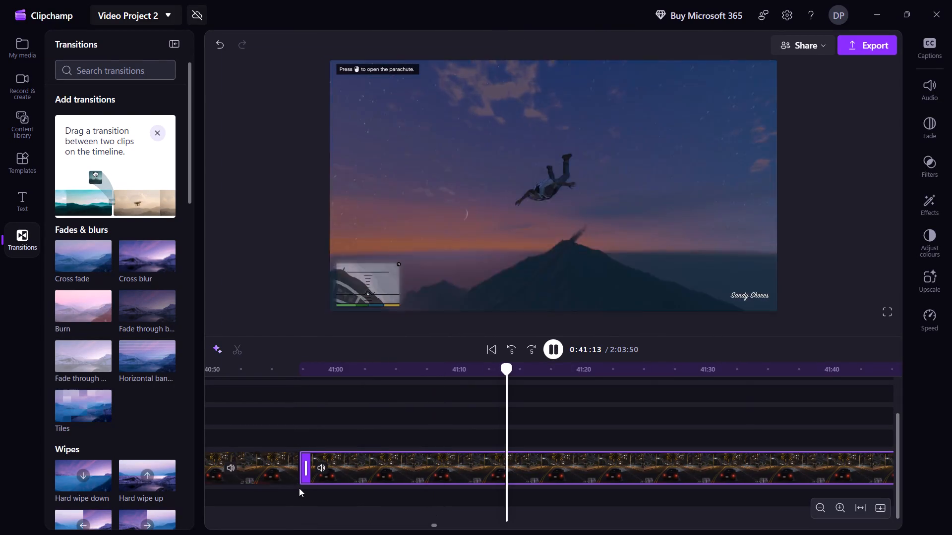
{"action": "key", "text": "shift+Right"}
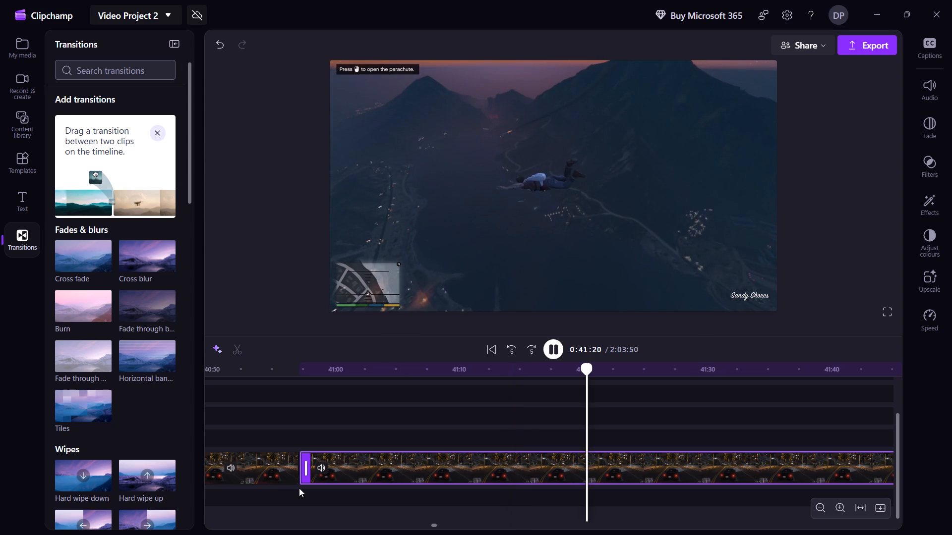
{"action": "key", "text": "shift+Right"}
{"action": "key", "text": "shift+Right"}
{"action": "key", "text": "shift+Right"}
{"action": "key", "text": "shift+Right"}
{"action": "key", "text": "shift+Right"}
{"action": "key", "text": "shift+Right"}
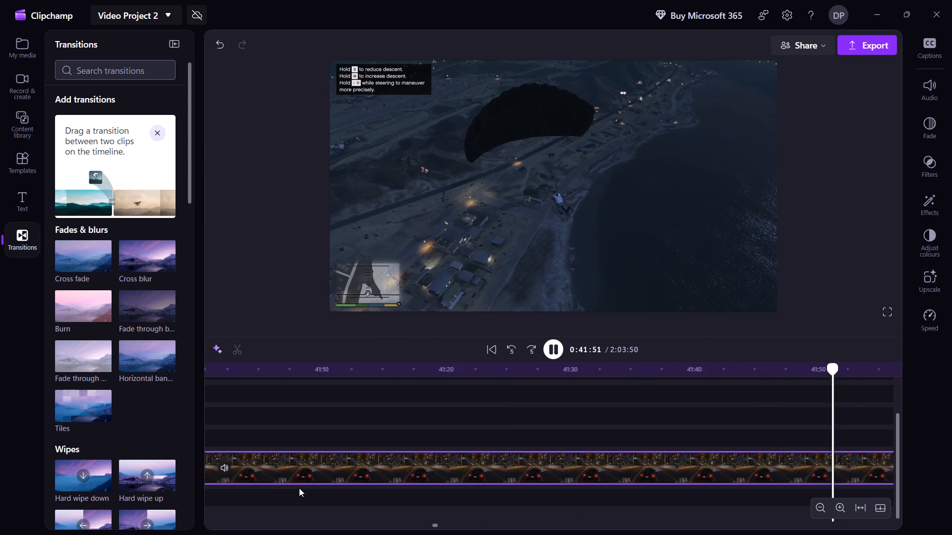
{"action": "key", "text": "shift+Right"}
{"action": "key", "text": "shift+Right"}
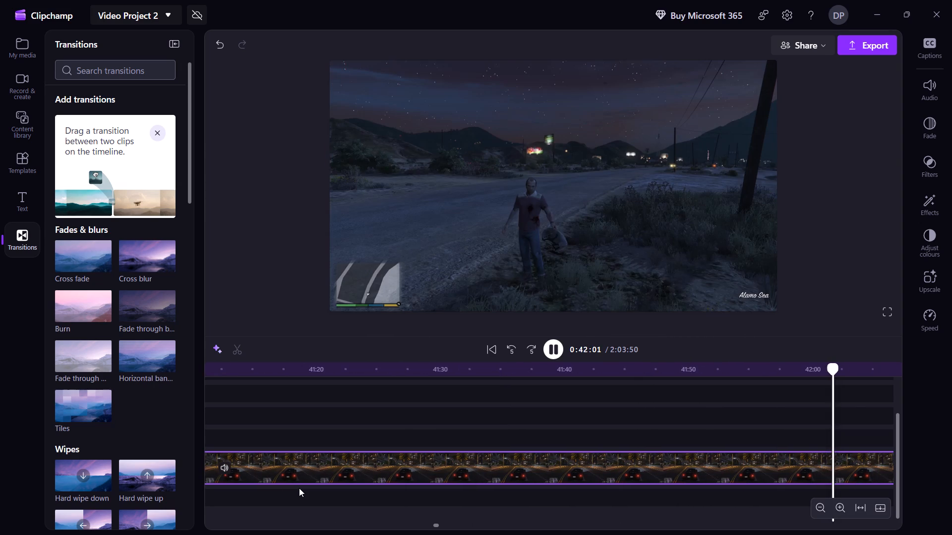
{"action": "key", "text": "shift+Left"}
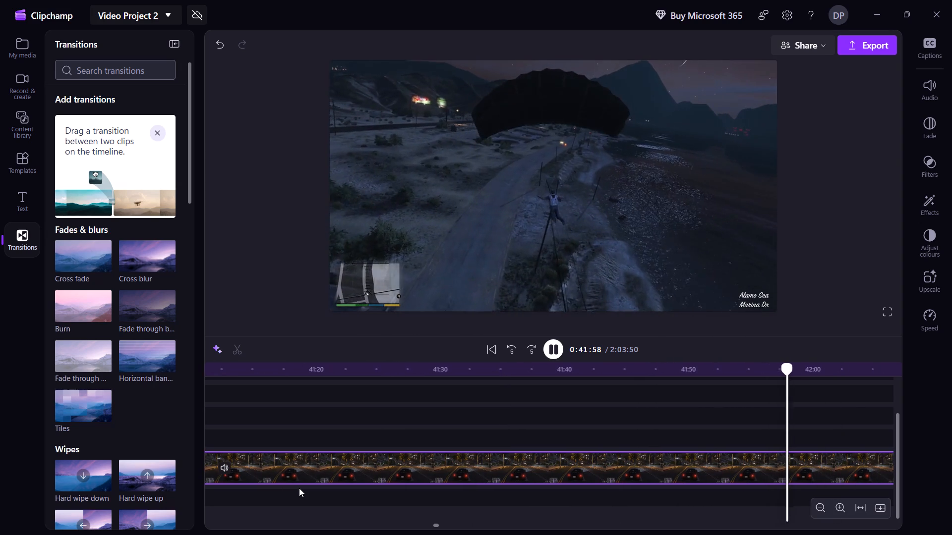
{"action": "key", "text": "s"}
{"action": "key", "text": "space"}
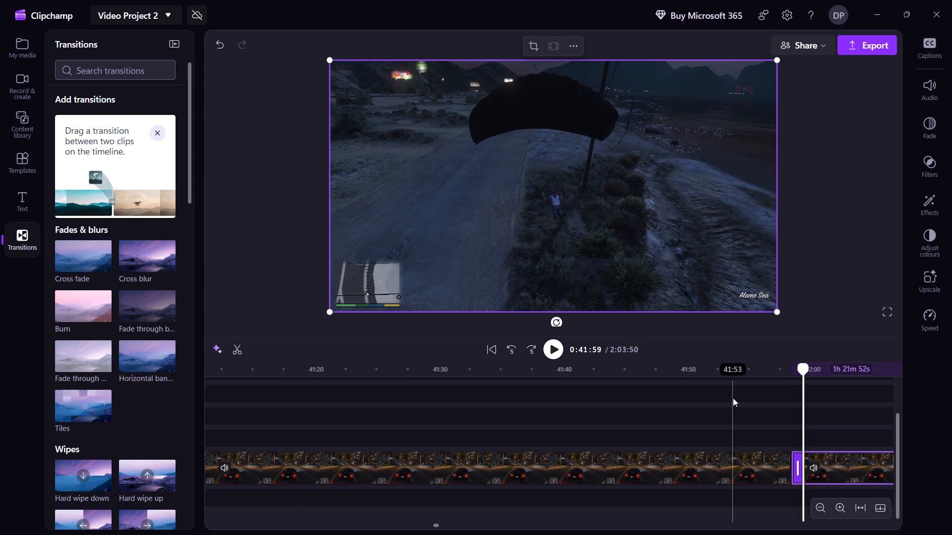
Delete the parachute descent section between about 40:57 and 41:58 and close the gap it leaves.
{"action": "left_click", "coordinate": [512, 471]}
{"action": "right_click", "coordinate": [512, 471]}
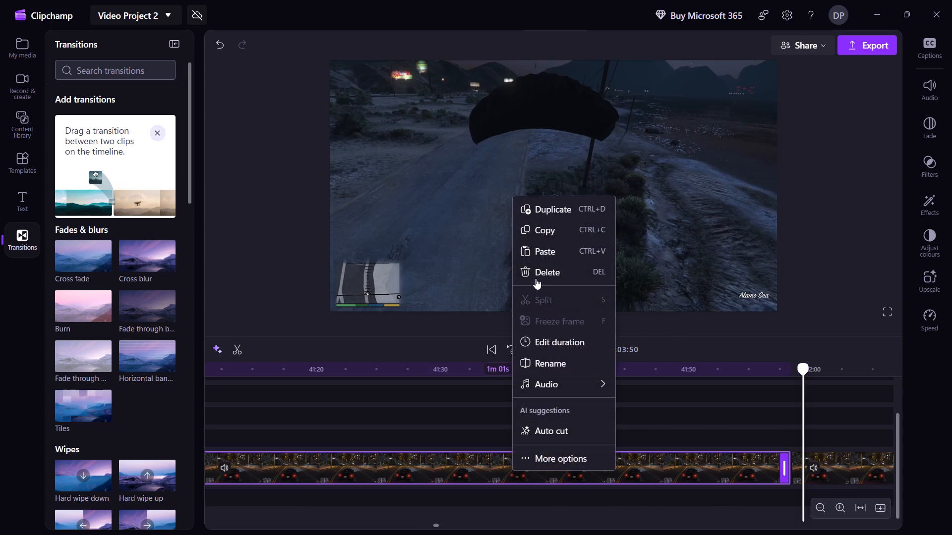
{"action": "left_click", "coordinate": [536, 273]}
{"action": "left_click", "coordinate": [499, 463]}
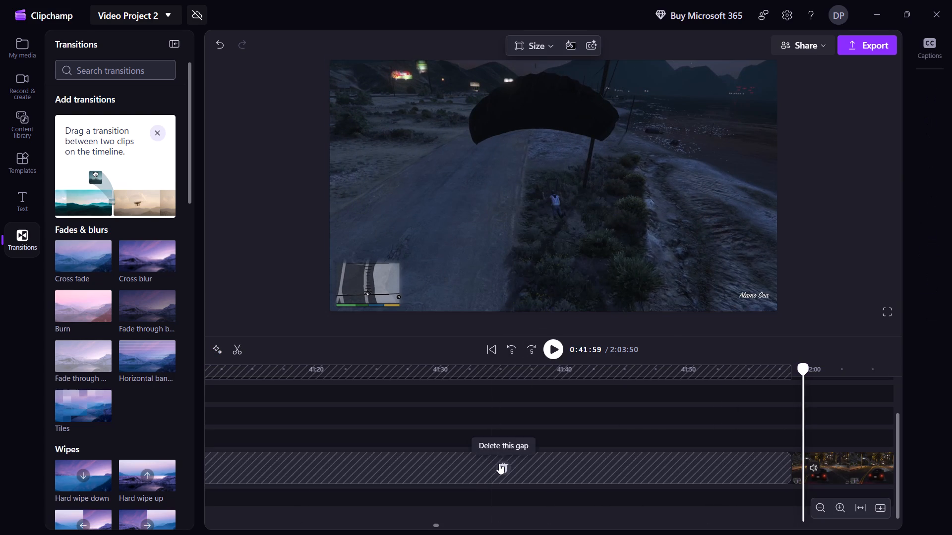
Add a Cross fade transition at the join at about 40:57, between the freefall and the landing by the road.
{"action": "key", "text": "Left"}
{"action": "key", "text": "Left"}
{"action": "key", "text": "Left"}
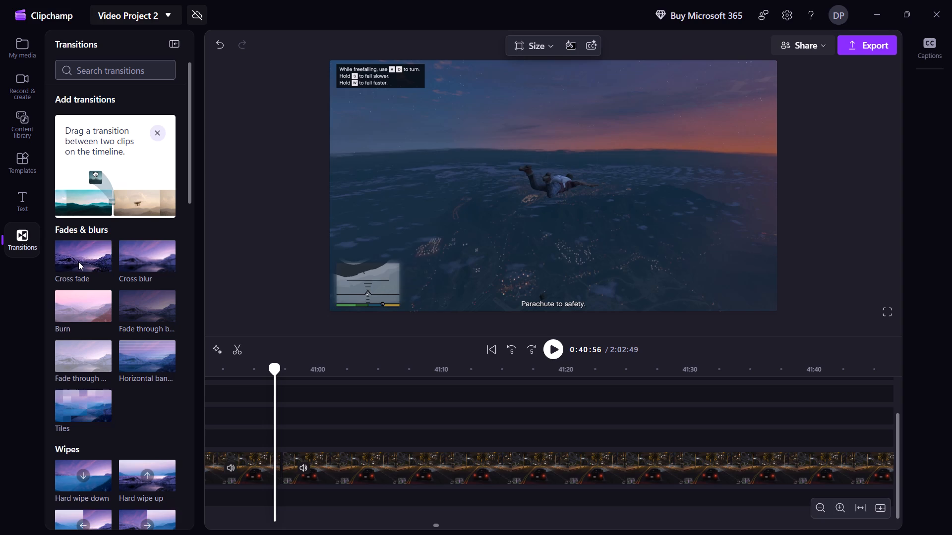
{"action": "left_click_drag", "start_coordinate": [78, 262], "coordinate": [419, 457]}
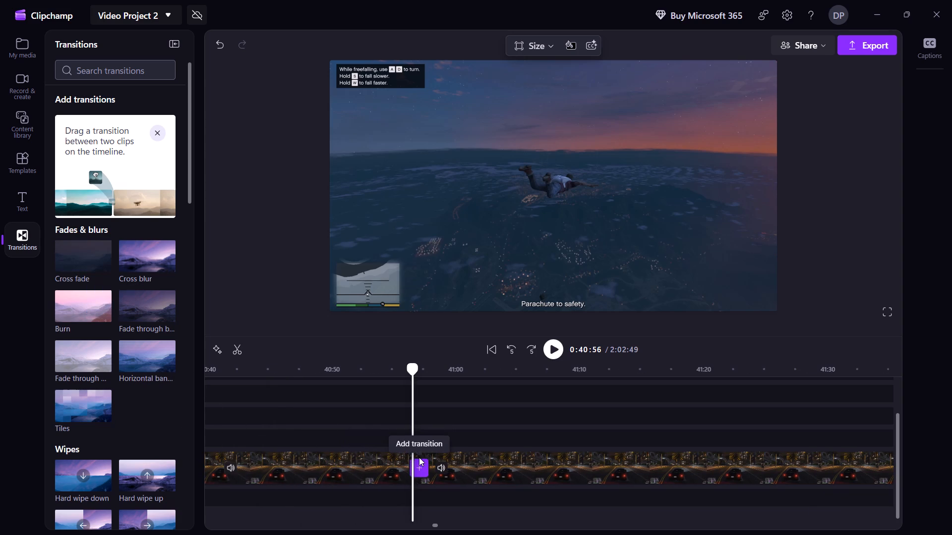
Play through the new Cross fade at about 40:57 to check the join.
{"action": "key", "text": "space"}
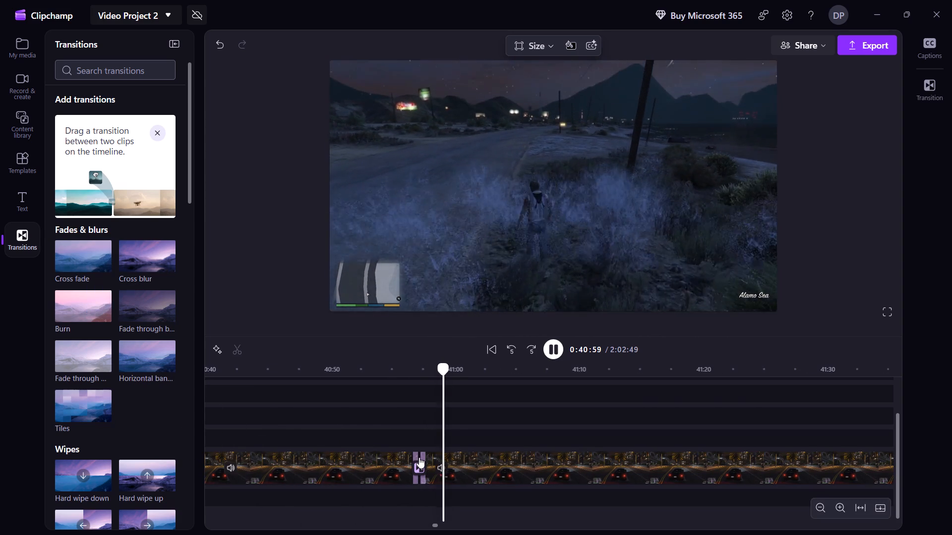
Find the Mission Passed title after the landing and split the clip there, at about 41:06.
{"action": "key", "text": "shift+Right"}
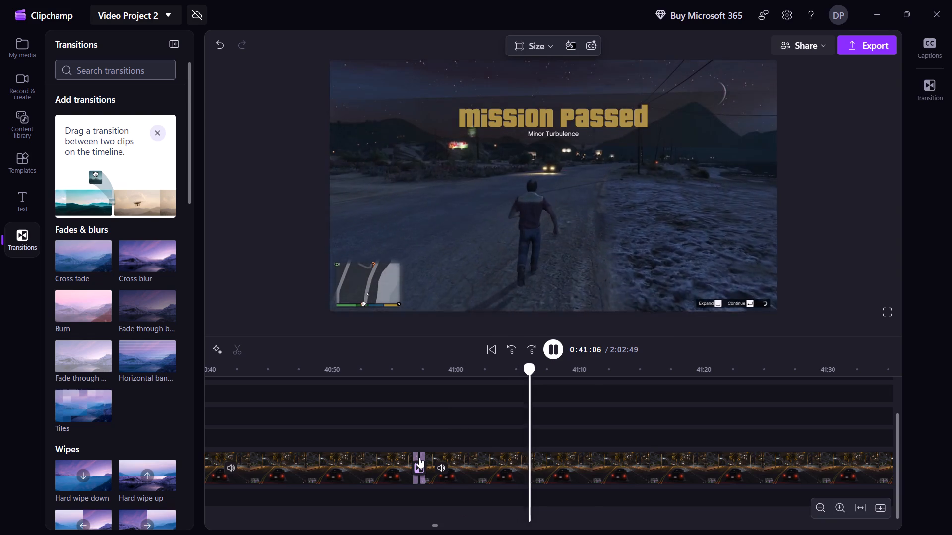
{"action": "key", "text": "shift+Right"}
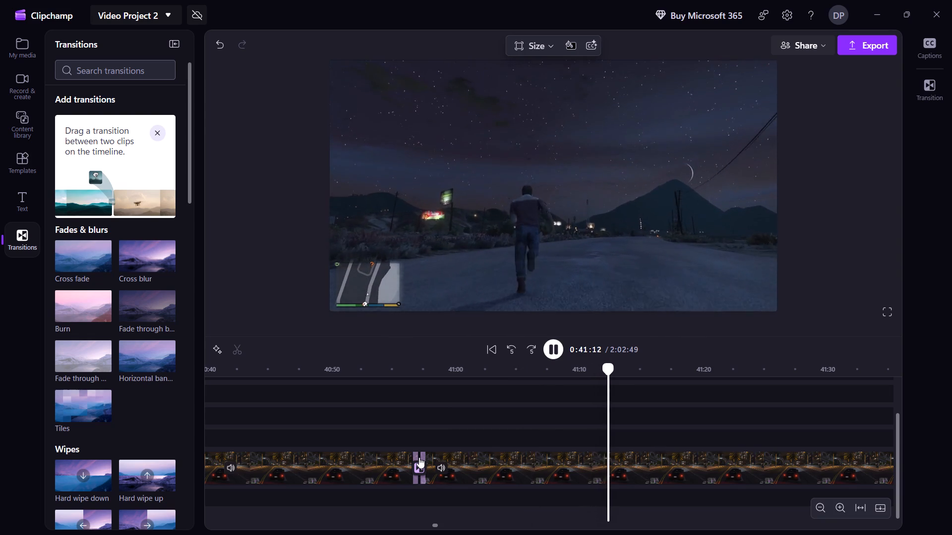
{"action": "key", "text": "shift+Left"}
{"action": "key", "text": "shift+Left"}
{"action": "key", "text": "shift+Left"}
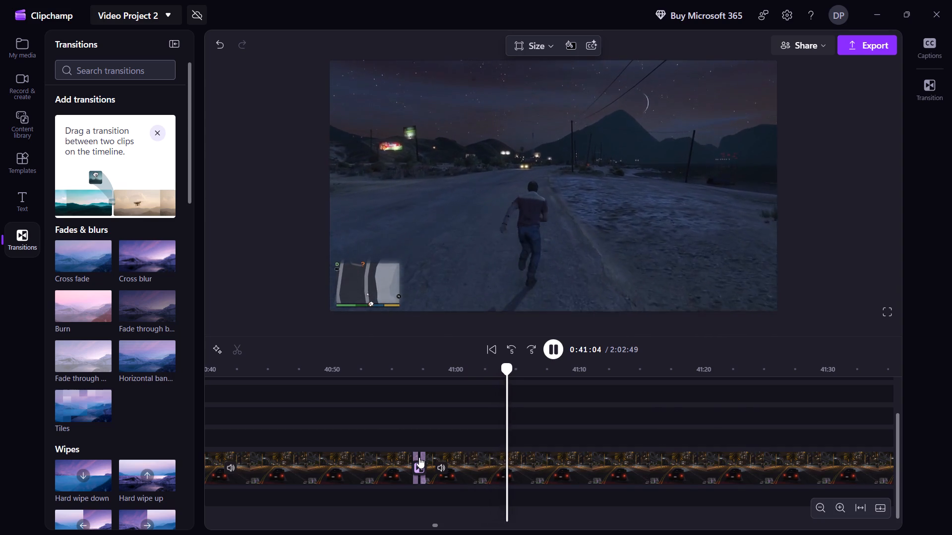
{"action": "key", "text": "space"}
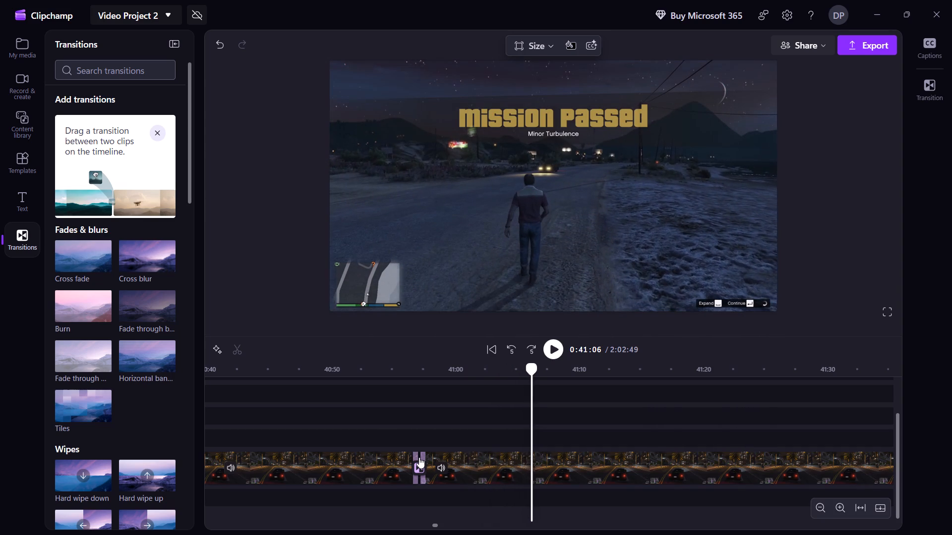
{"action": "type", "text": "s"}
Skim the night run and phone call after the Mission Passed title, going back to the footage before the split.
{"action": "key", "text": "space"}
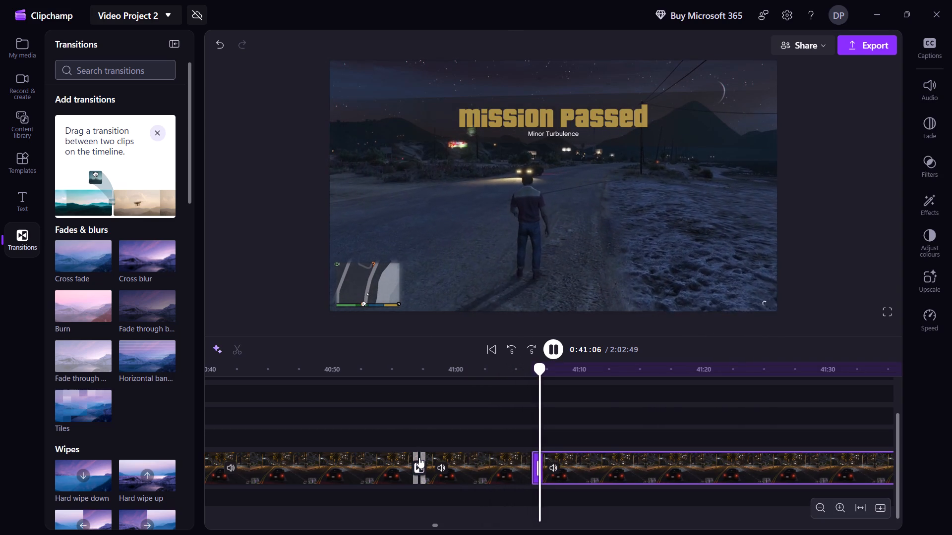
{"action": "key", "text": "shift+Right"}
{"action": "key", "text": "shift+Right"}
{"action": "key", "text": "shift+Right"}
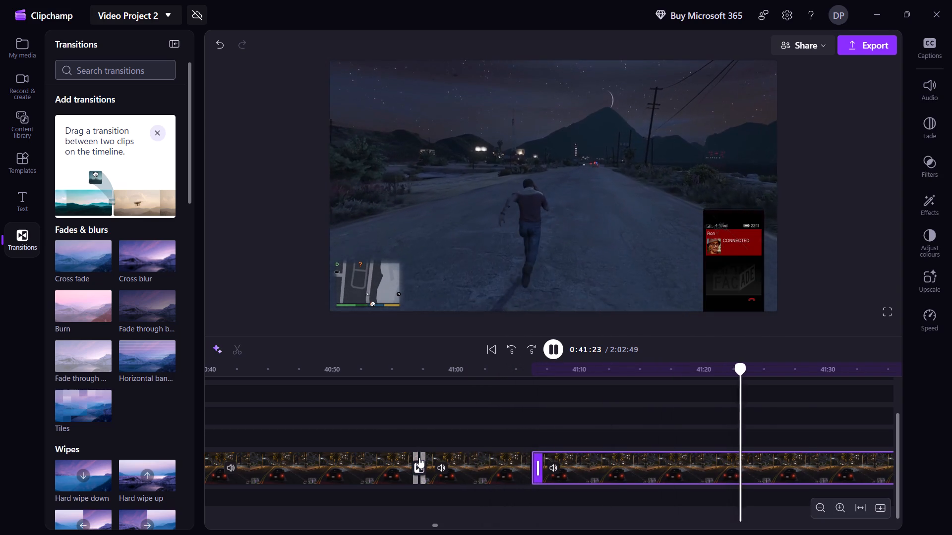
{"action": "key", "text": "shift+Right"}
{"action": "key", "text": "shift+Right"}
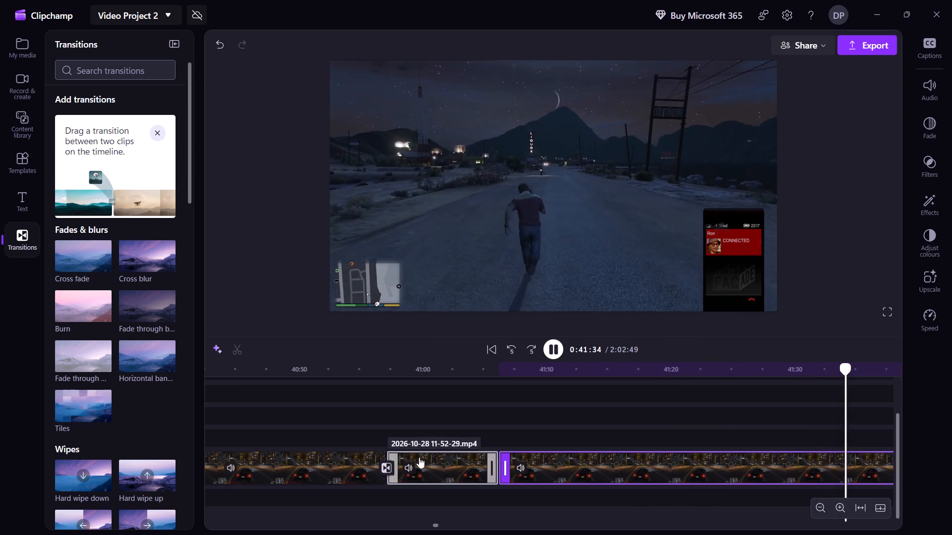
{"action": "key", "text": "shift+Right"}
{"action": "key", "text": "shift+Left"}
{"action": "key", "text": "shift+Left"}
{"action": "key", "text": "shift+Left"}
{"action": "key", "text": "shift+Left"}
{"action": "key", "text": "shift+Left"}
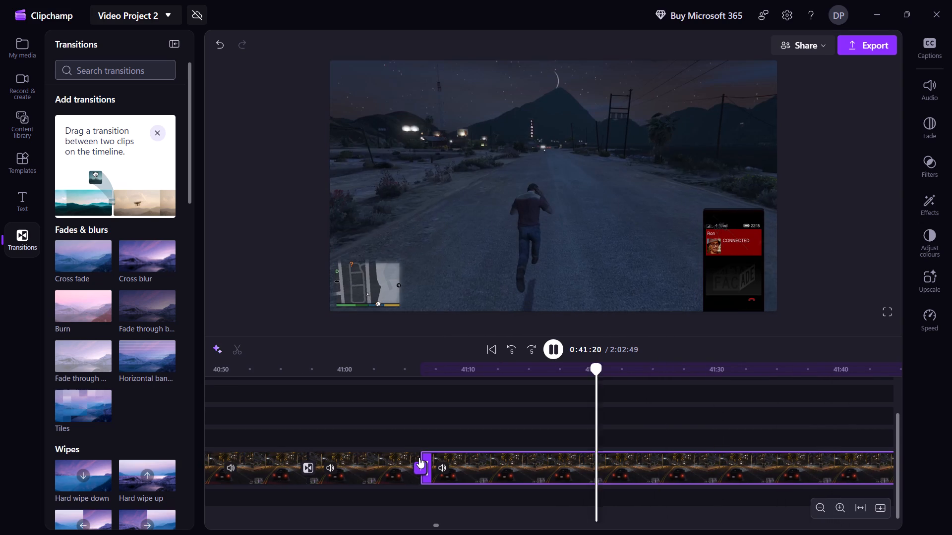
{"action": "key", "text": "shift+Left"}
{"action": "key", "text": "shift+Left"}
{"action": "key", "text": "shift+Left"}
{"action": "key", "text": "shift+Left"}
{"action": "key", "text": "shift+Right"}
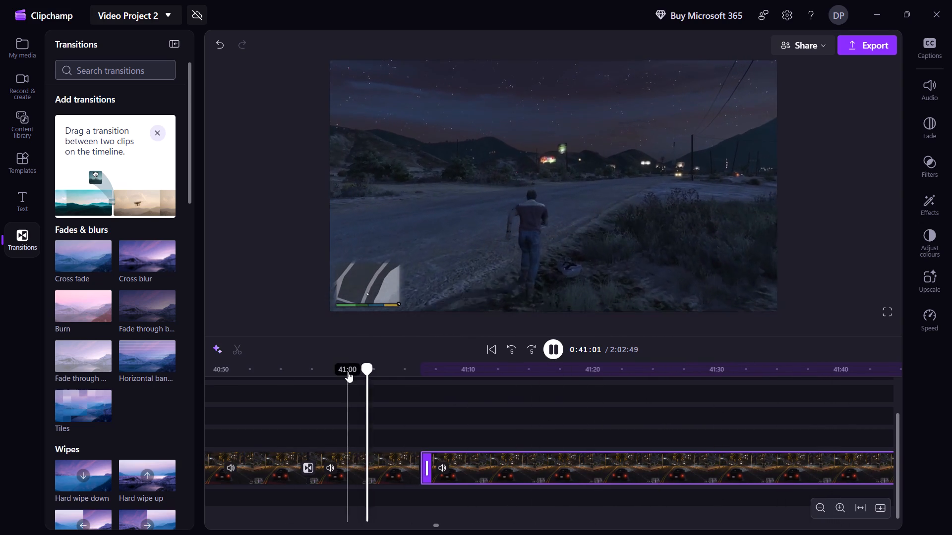
Skim forward through the run, the motorbike ride and the building interior to find where the uneventful section ends.
{"action": "key", "text": "shift+Right"}
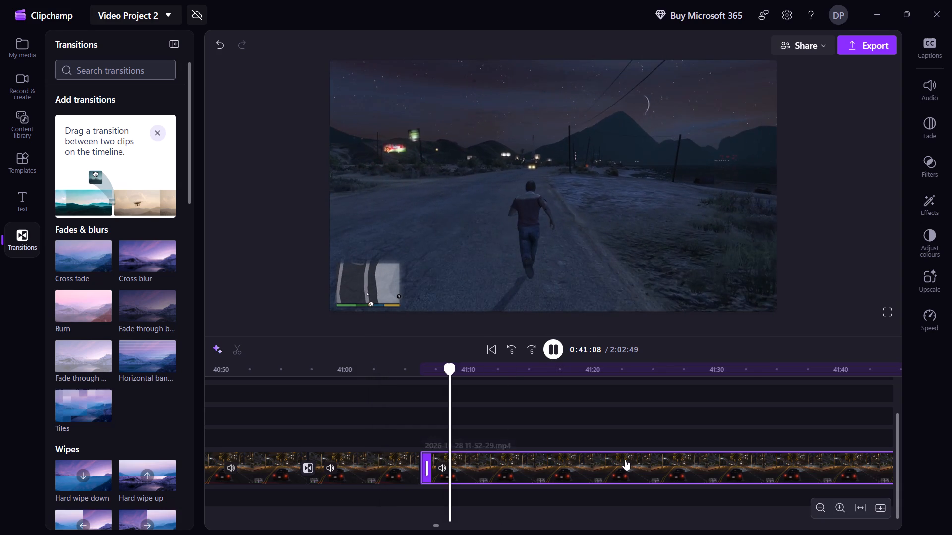
{"action": "key", "text": "shift+Right"}
{"action": "key", "text": "shift+Right"}
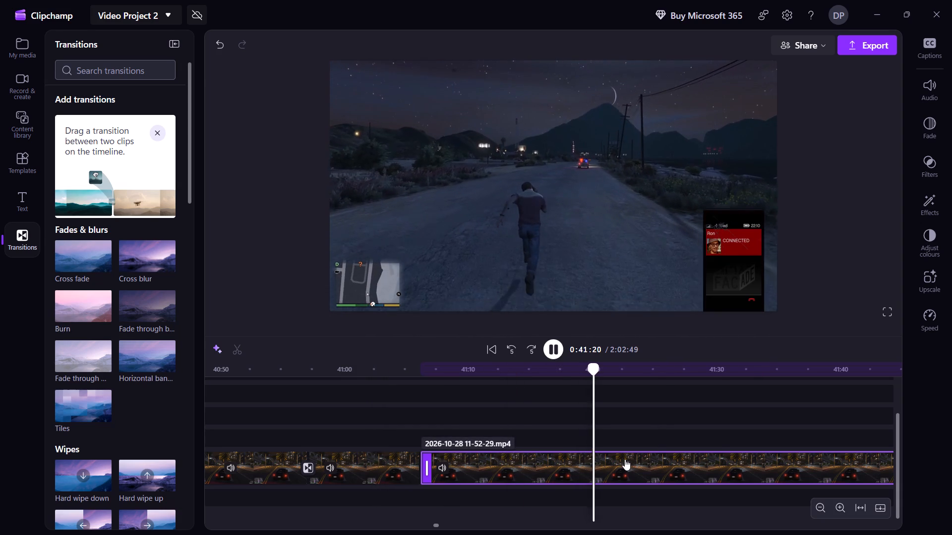
{"action": "key", "text": "shift+Right"}
{"action": "key", "text": "shift+Right"}
{"action": "key", "text": "shift+Right"}
{"action": "key", "text": "shift+Right"}
{"action": "key", "text": "shift+Right"}
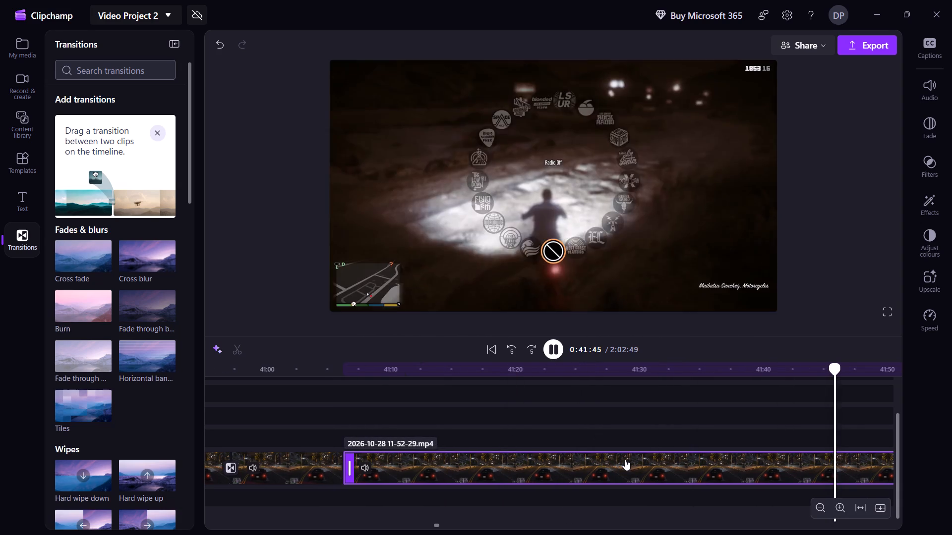
{"action": "key", "text": "shift+Right"}
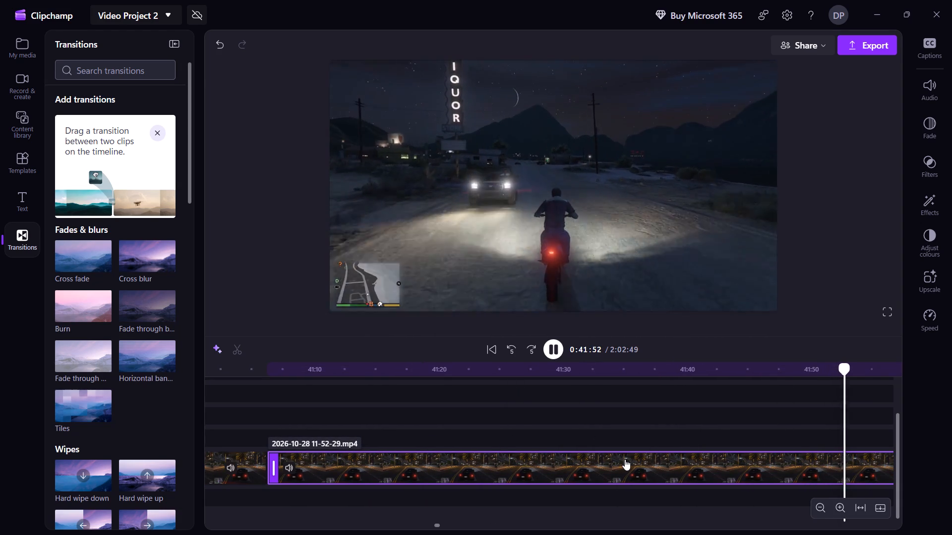
{"action": "key", "text": "shift+Right"}
{"action": "key", "text": "shift+Right"}
{"action": "key", "text": "shift+Right"}
{"action": "key", "text": "shift+Right"}
{"action": "key", "text": "shift+Right"}
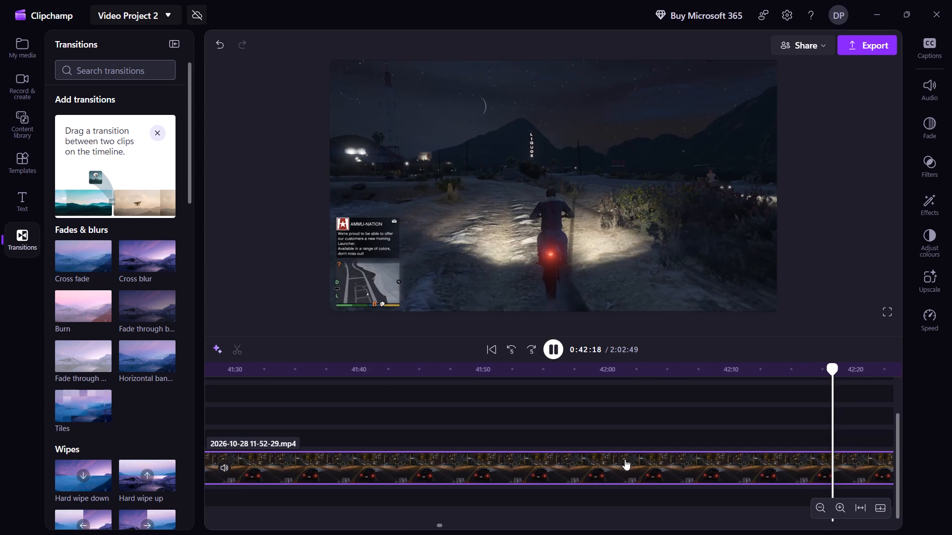
{"action": "key", "text": "shift+Left"}
{"action": "key", "text": "shift+Right"}
{"action": "key", "text": "shift+Right"}
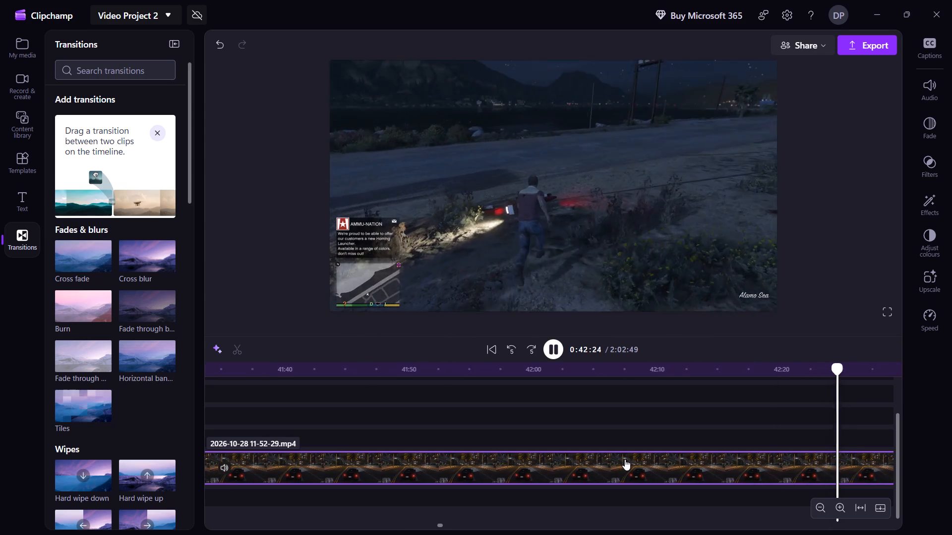
{"action": "key", "text": "shift+Right"}
{"action": "key", "text": "shift+Right"}
{"action": "key", "text": "shift+Right"}
{"action": "key", "text": "shift+Right"}
{"action": "key", "text": "shift+Right"}
{"action": "key", "text": "shift+Right"}
{"action": "key", "text": "shift+Right"}
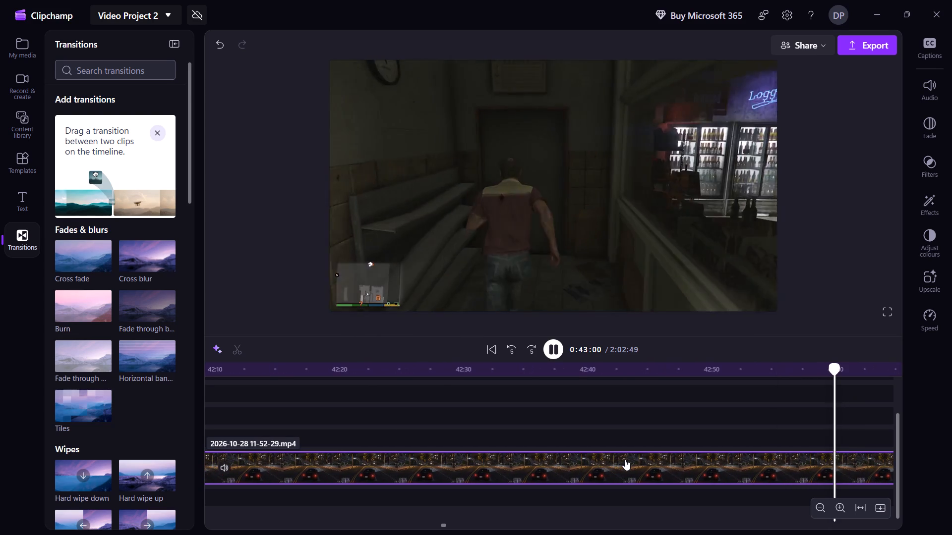
{"action": "key", "text": "shift+Right"}
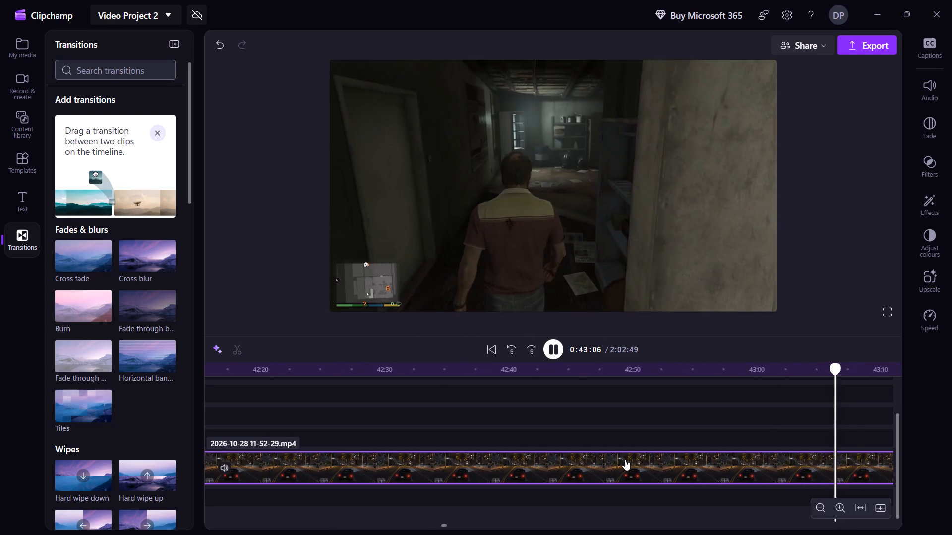
Go back to the motorbike riding up to the liquor store and split the clip at about 42:49.
{"action": "key", "text": "shift+Left"}
{"action": "key", "text": "shift+Left"}
{"action": "key", "text": "shift+Left"}
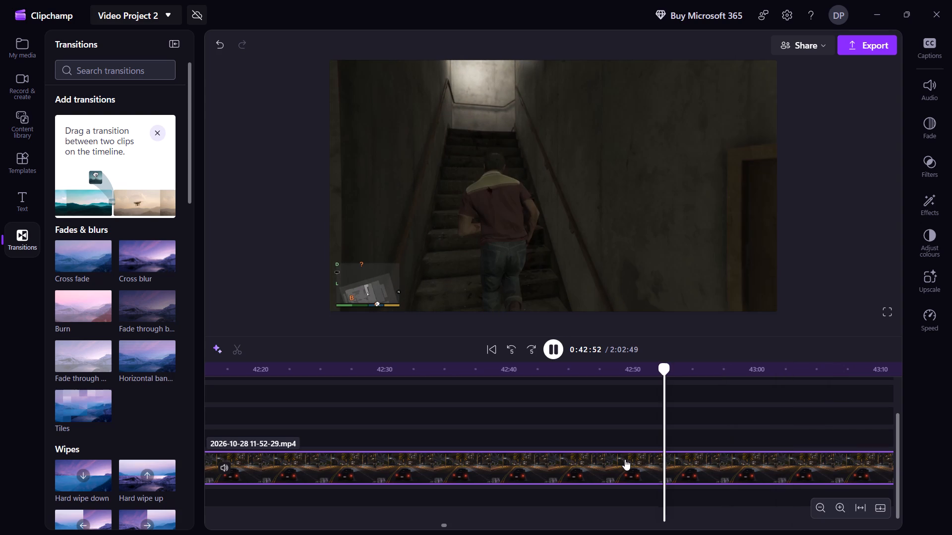
{"action": "key", "text": "shift+Left"}
{"action": "key", "text": "shift+Left"}
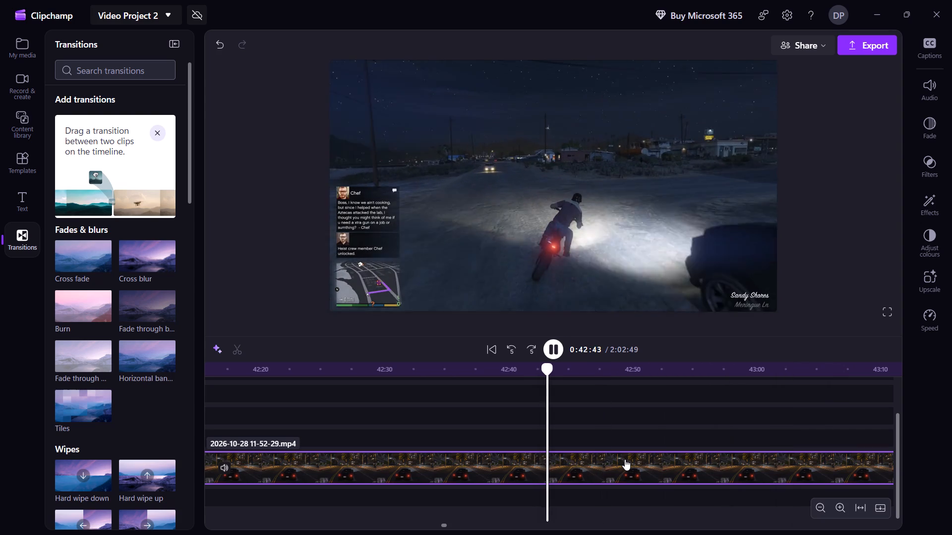
{"action": "key", "text": "shift+Right"}
{"action": "key", "text": "space"}
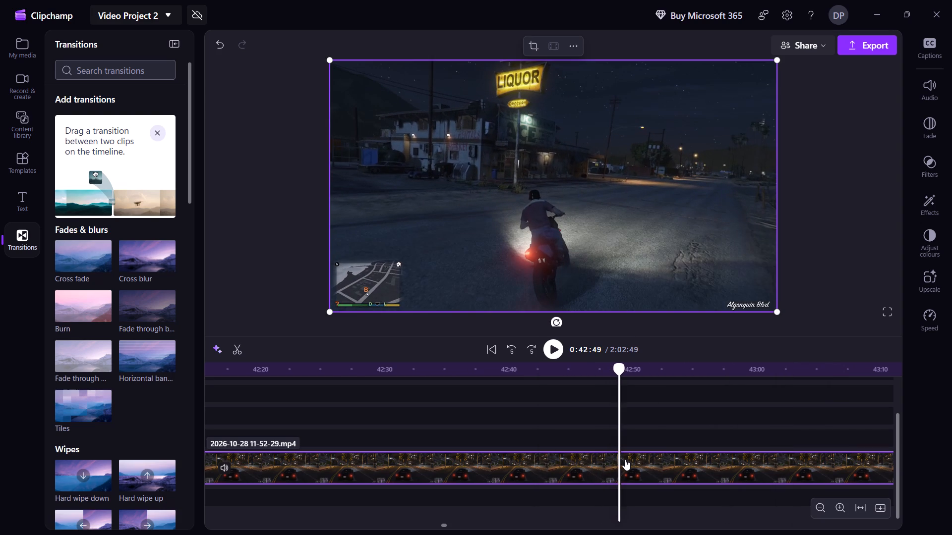
{"action": "key", "text": "s"}
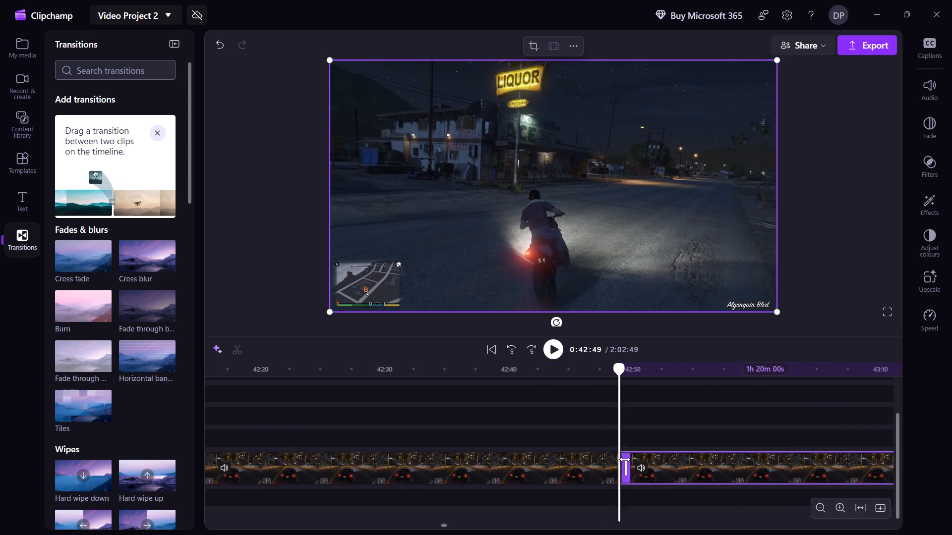
Delete the run and motorbike section between the 41:06 and 42:49 splits and close the gap it leaves.
{"action": "left_click", "coordinate": [589, 466]}
{"action": "right_click", "coordinate": [589, 466]}
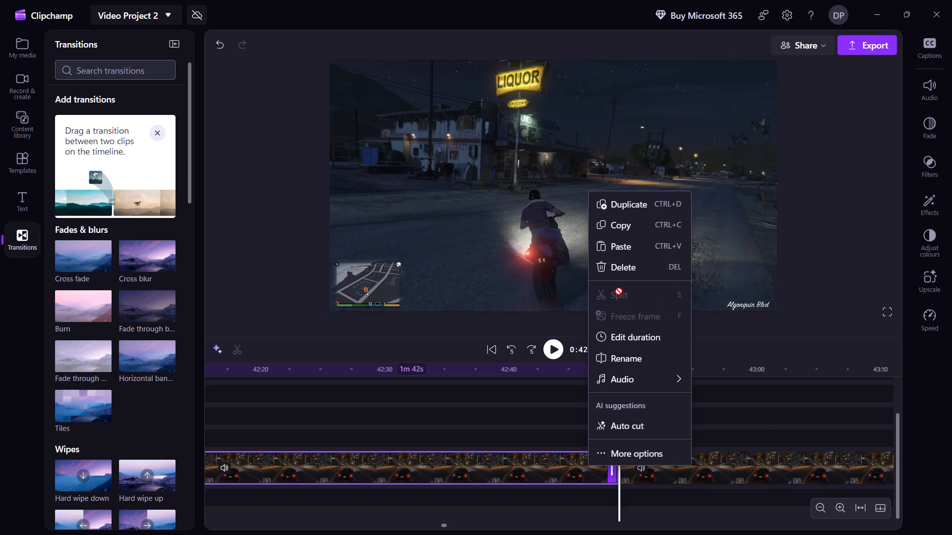
{"action": "left_click", "coordinate": [655, 267]}
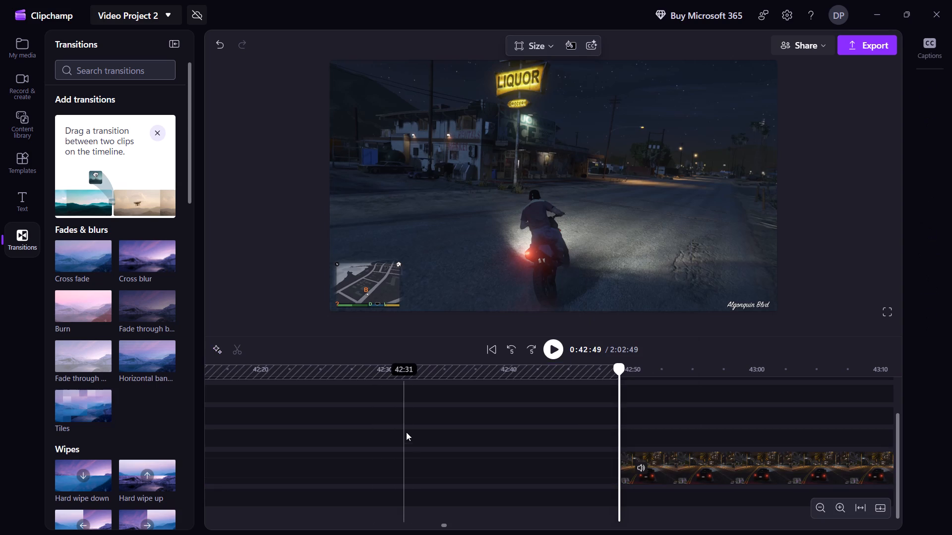
{"action": "left_click", "coordinate": [414, 471]}
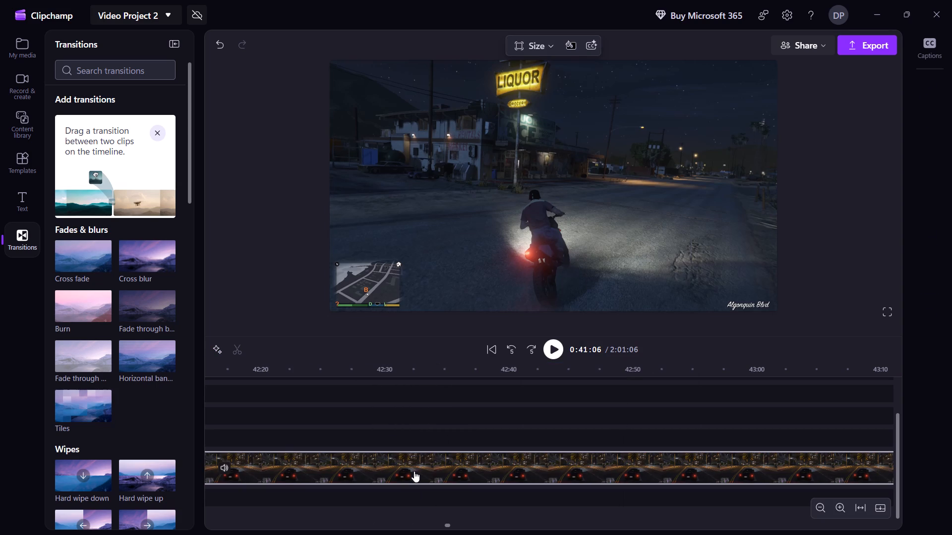
Add a Cross blur transition at the join after the Mission Passed title, at about 41:06.
{"action": "key", "text": "Left"}
{"action": "key", "text": "Left"}
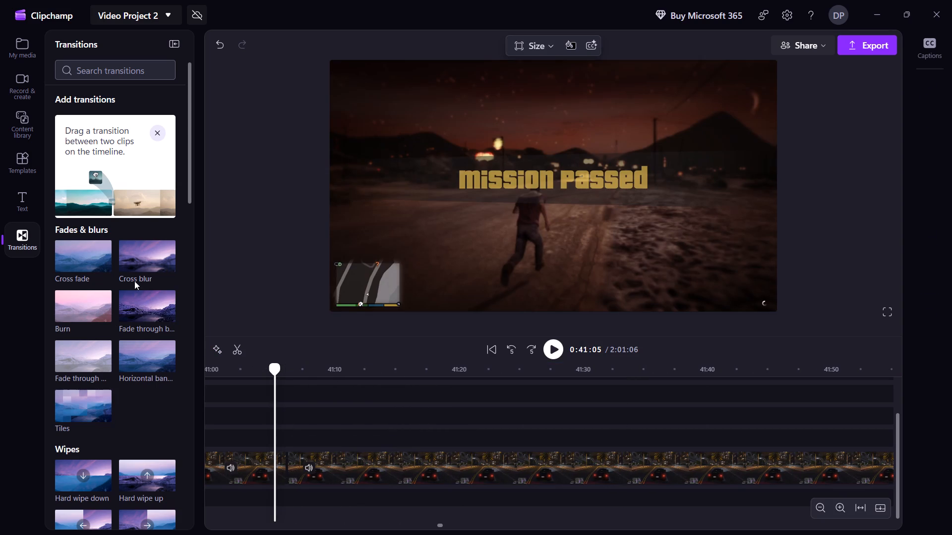
{"action": "left_click_drag", "start_coordinate": [138, 243], "coordinate": [393, 459]}
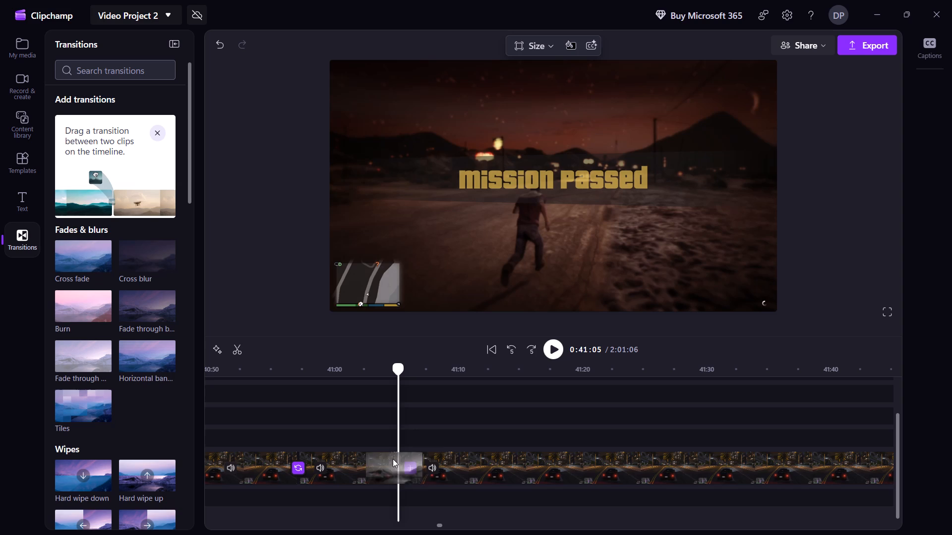
{"action": "left_click_drag", "start_coordinate": [393, 459], "coordinate": [410, 466]}
Play across the new join and skim forward through the building interior and the cutscene to find where it ends.
{"action": "key", "text": "space"}
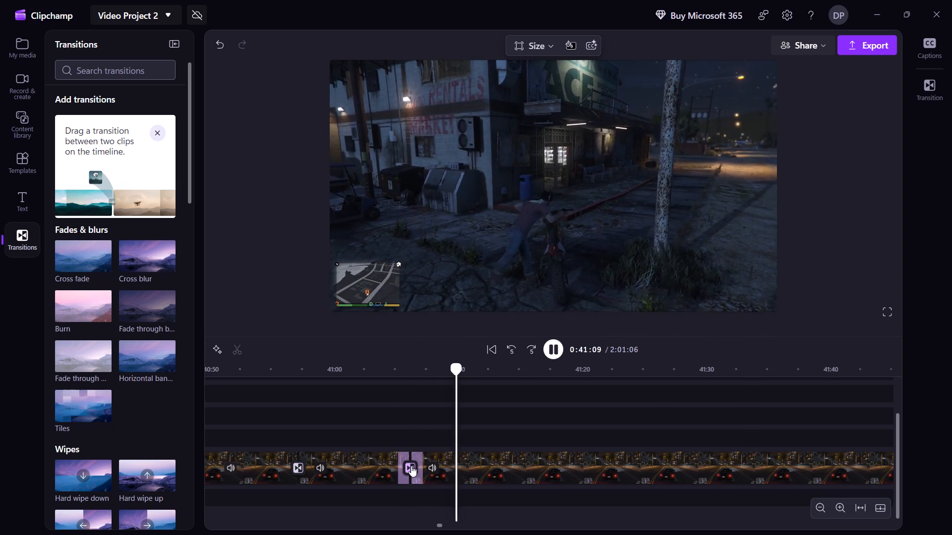
{"action": "key", "text": "shift+Right"}
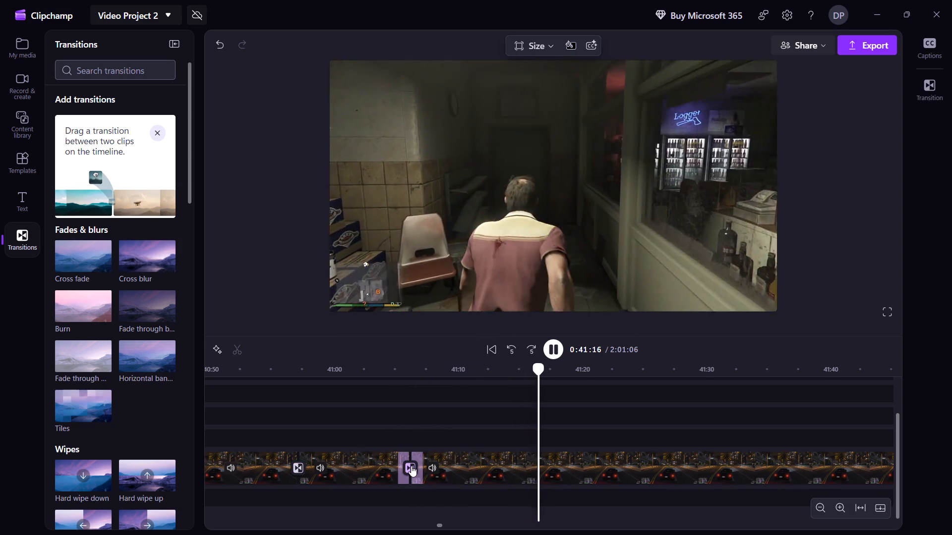
{"action": "key", "text": "shift+Right"}
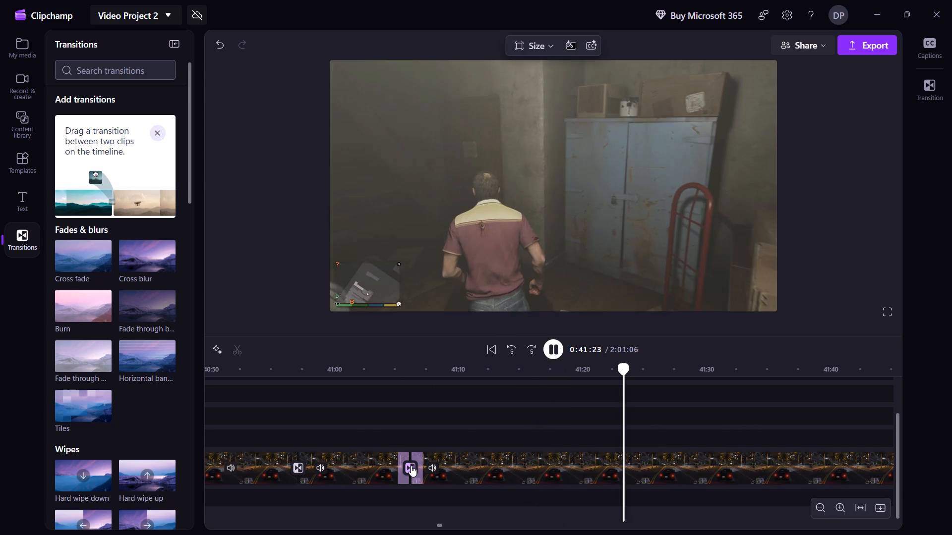
{"action": "key", "text": "shift+Right"}
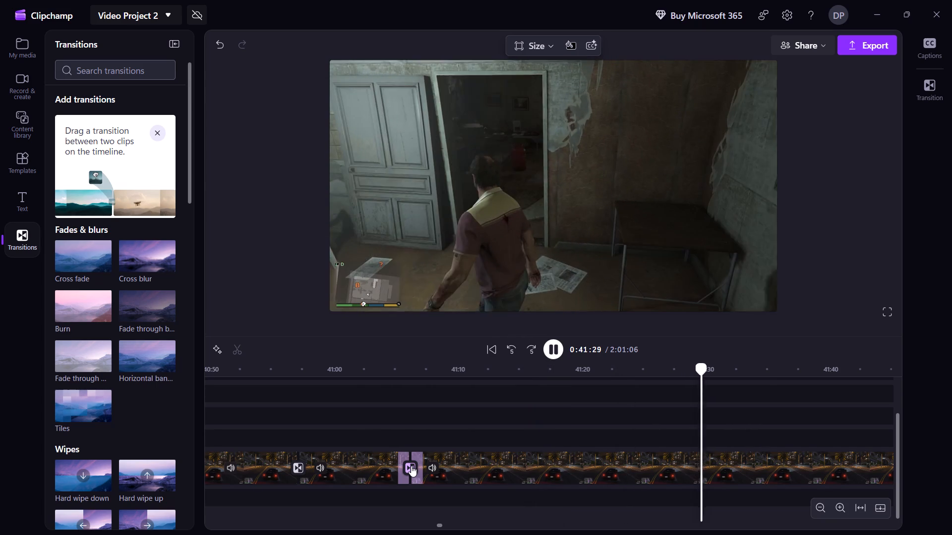
{"action": "key", "text": "shift+Right"}
{"action": "key", "text": "shift+Right"}
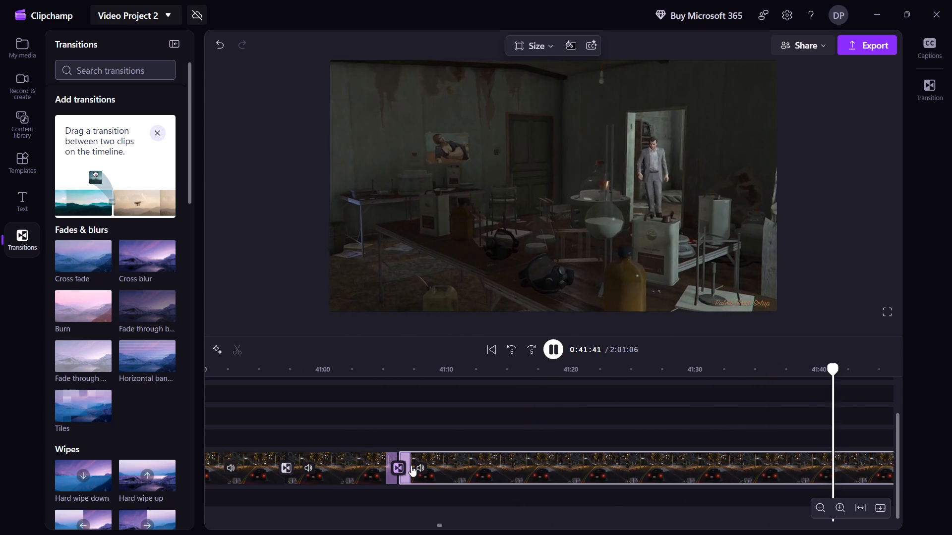
{"action": "key", "text": "shift+Right"}
{"action": "key", "text": "shift+Right"}
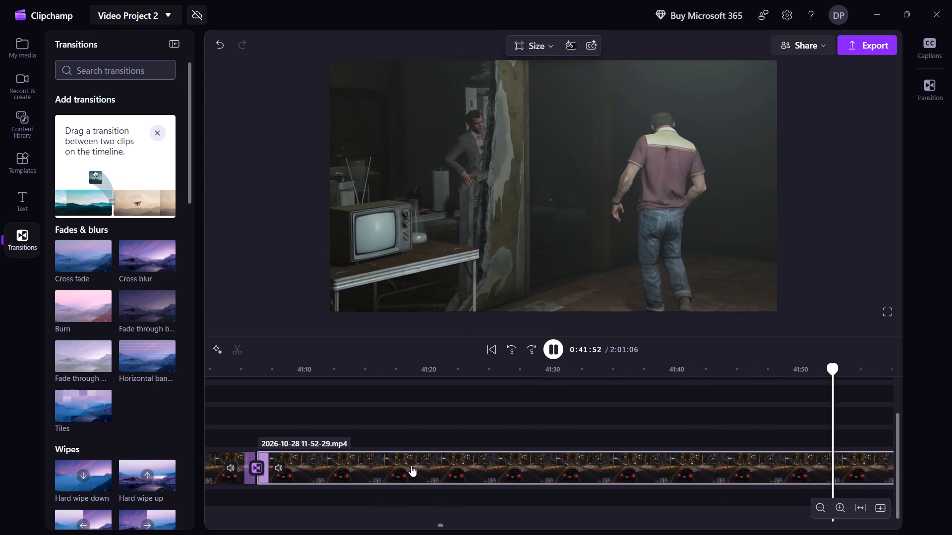
{"action": "key", "text": "shift+Right"}
{"action": "key", "text": "shift+Right"}
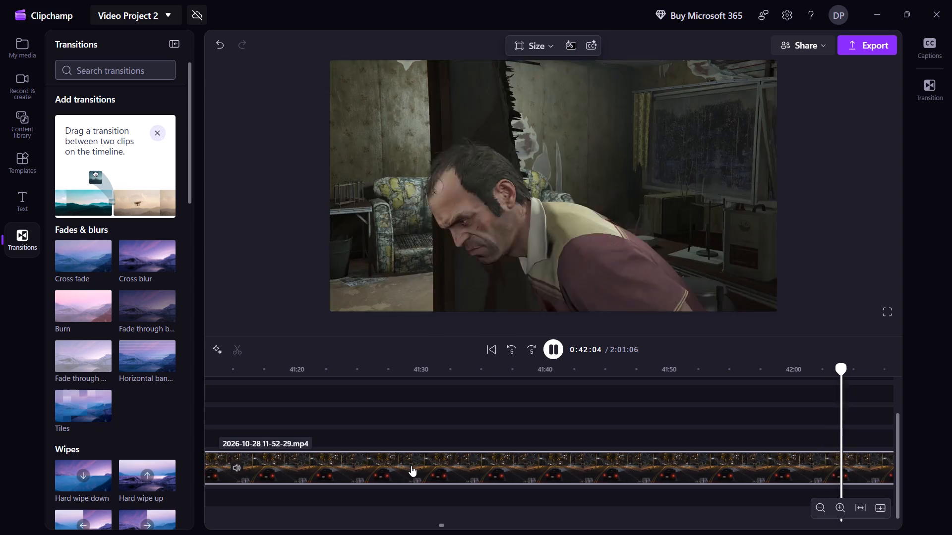
{"action": "key", "text": "shift+Right"}
{"action": "key", "text": "shift+Right"}
{"action": "key", "text": "shift+Right"}
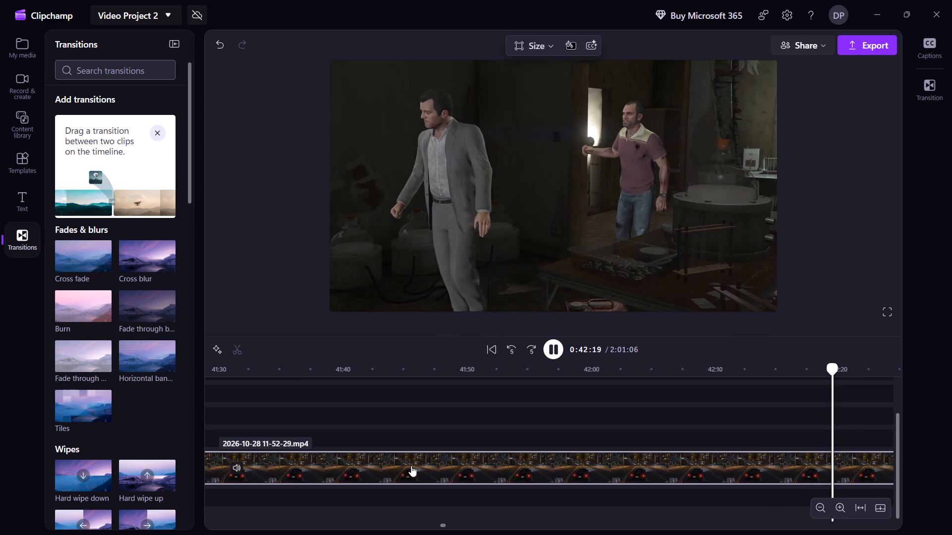
{"action": "key", "text": "shift+Right"}
{"action": "key", "text": "shift+Right"}
{"action": "key", "text": "shift+Right"}
{"action": "key", "text": "shift+Right"}
{"action": "key", "text": "shift+Right"}
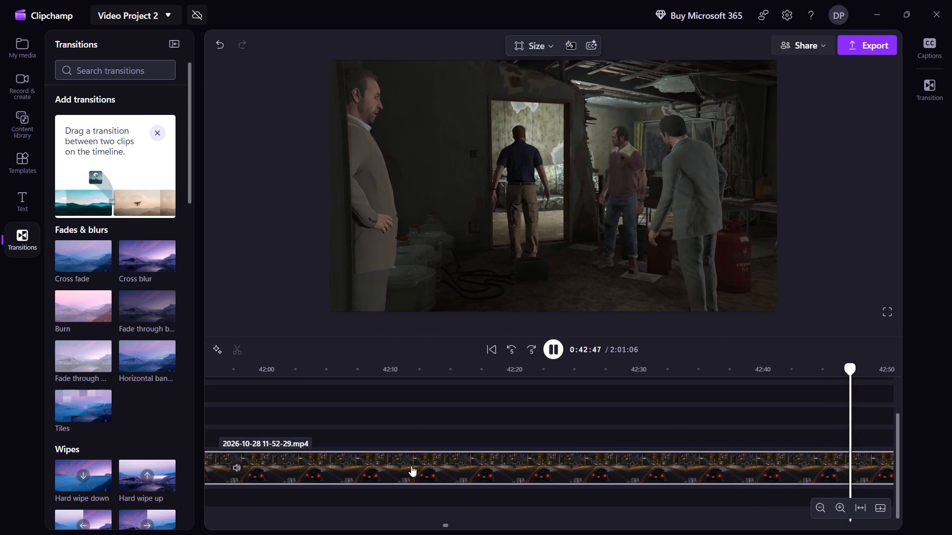
{"action": "key", "text": "shift+Right"}
{"action": "key", "text": "shift+Right"}
{"action": "key", "text": "shift+Right"}
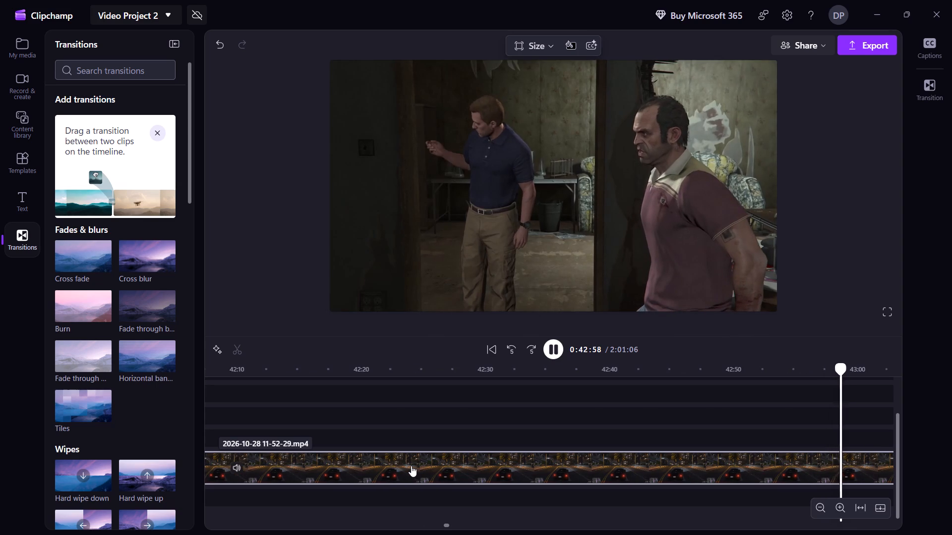
{"action": "key", "text": "shift+Right"}
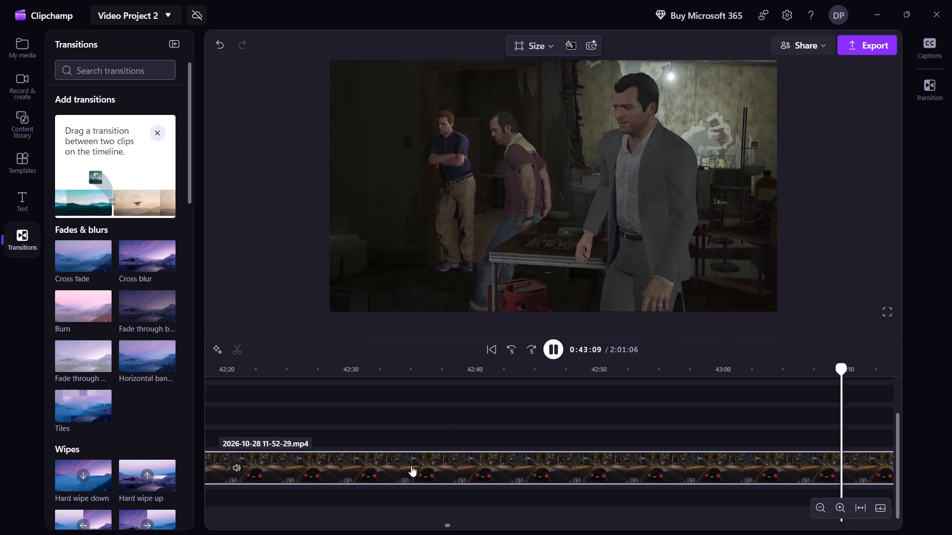
{"action": "key", "text": "shift+Right"}
{"action": "key", "text": "shift+Right"}
{"action": "key", "text": "shift+Right"}
{"action": "key", "text": "shift+Right"}
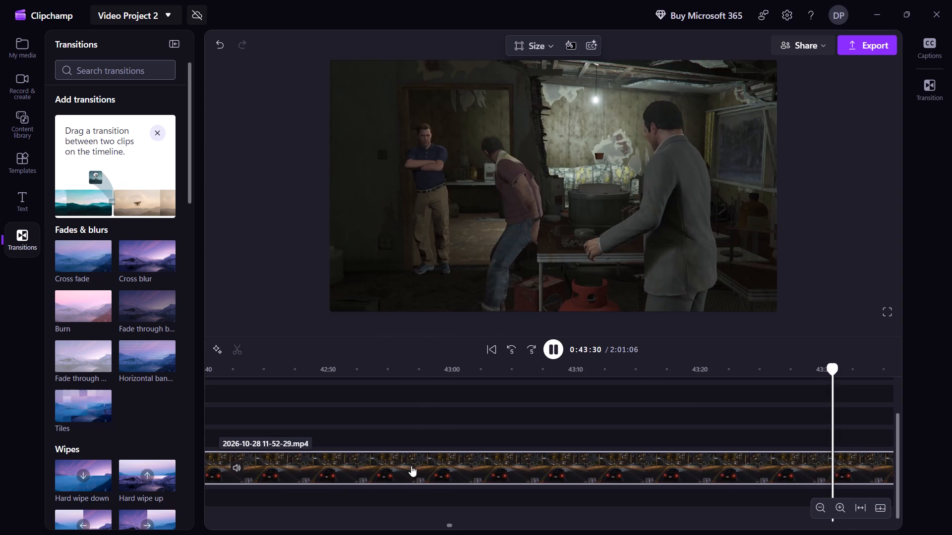
{"action": "key", "text": "shift+Right"}
{"action": "key", "text": "shift+Right"}
{"action": "key", "text": "shift+Right"}
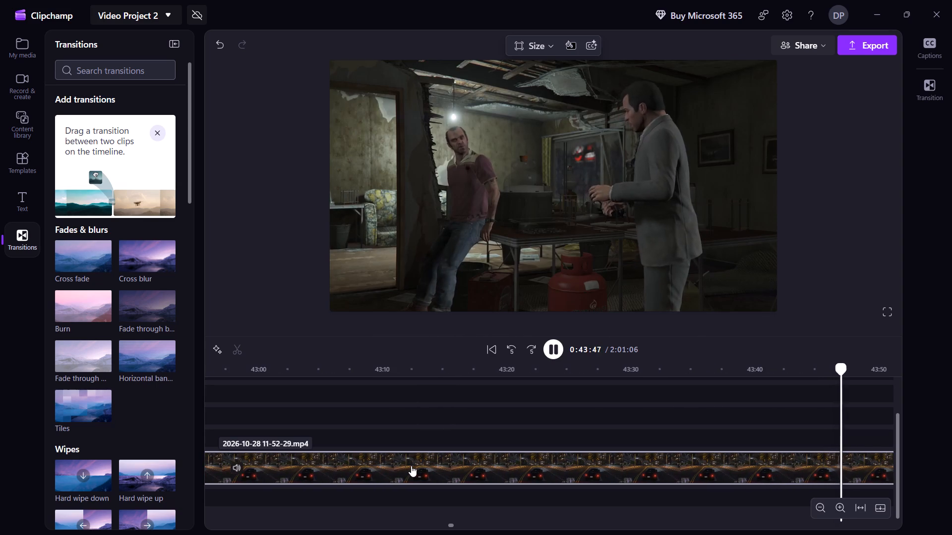
{"action": "key", "text": "shift+Right"}
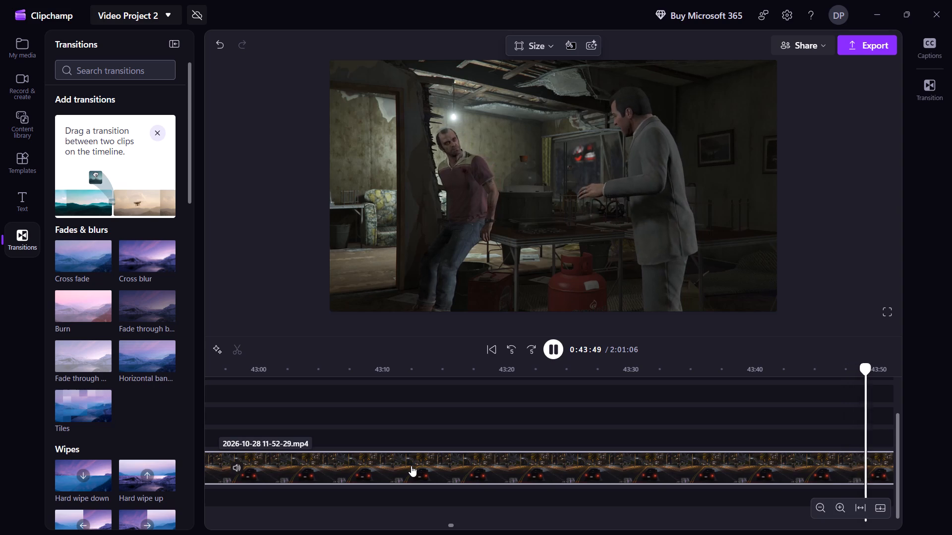
{"action": "key", "text": "shift+Right"}
{"action": "key", "text": "shift+Right"}
{"action": "key", "text": "shift+Right"}
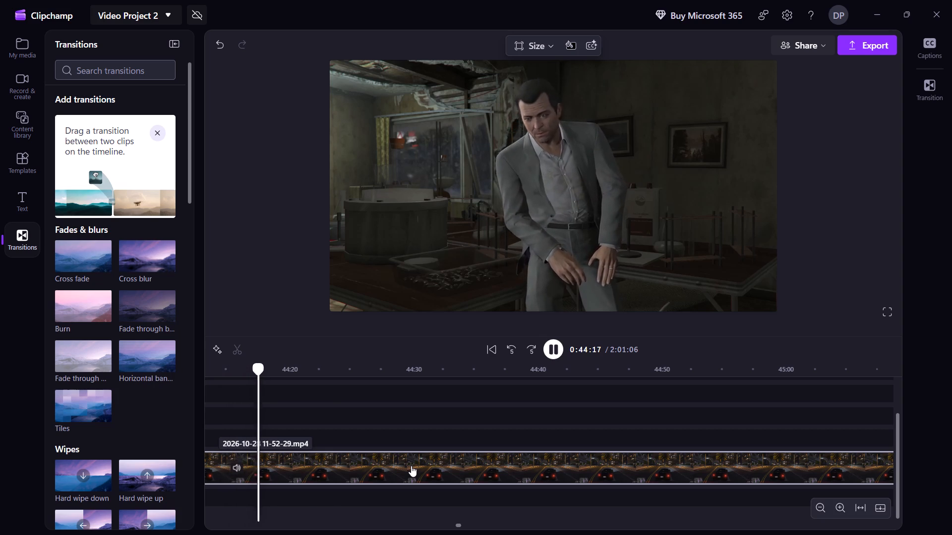
Split the clip at about 44:30, where the character walks out with the instruction to get into the car.
{"action": "key", "text": "shift+Right"}
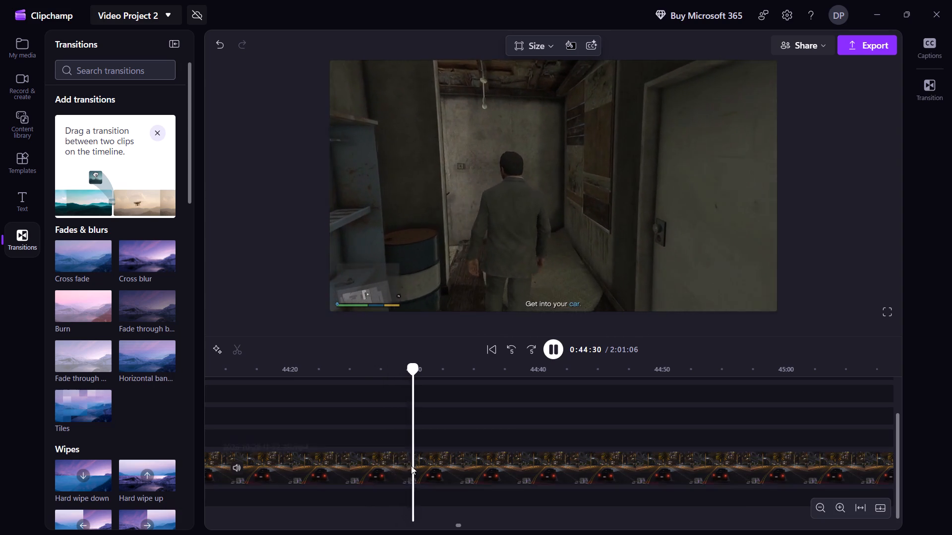
{"action": "key", "text": "space"}
{"action": "key", "text": "s"}
Skim forward through the walk out and the red car's drive to find where the uneventful section ends.
{"action": "key", "text": "shift+Right"}
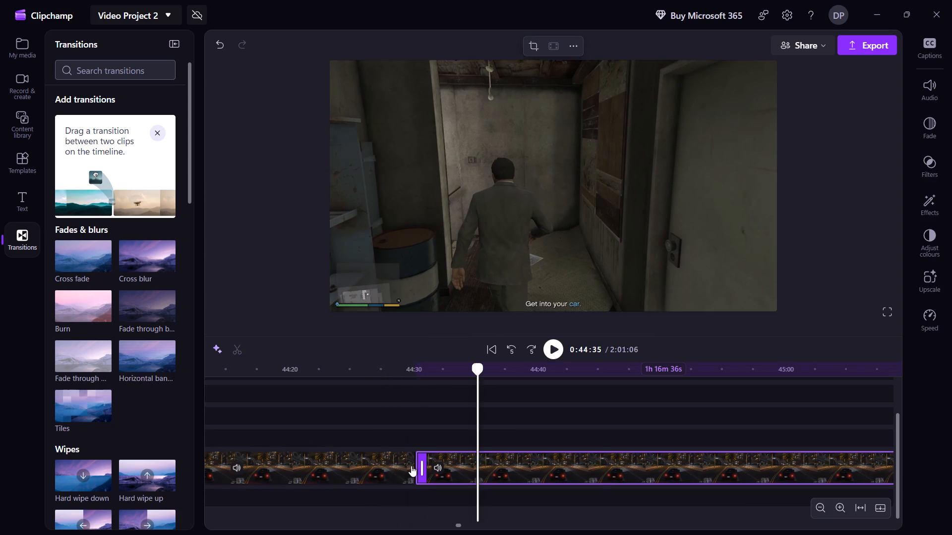
{"action": "key", "text": "shift+Right"}
{"action": "key", "text": "shift+Right"}
{"action": "key", "text": "shift+Right"}
{"action": "key", "text": "shift+Right"}
{"action": "key", "text": "shift+Right"}
{"action": "key", "text": "shift+Right"}
{"action": "key", "text": "shift+Right"}
{"action": "key", "text": "shift+Right"}
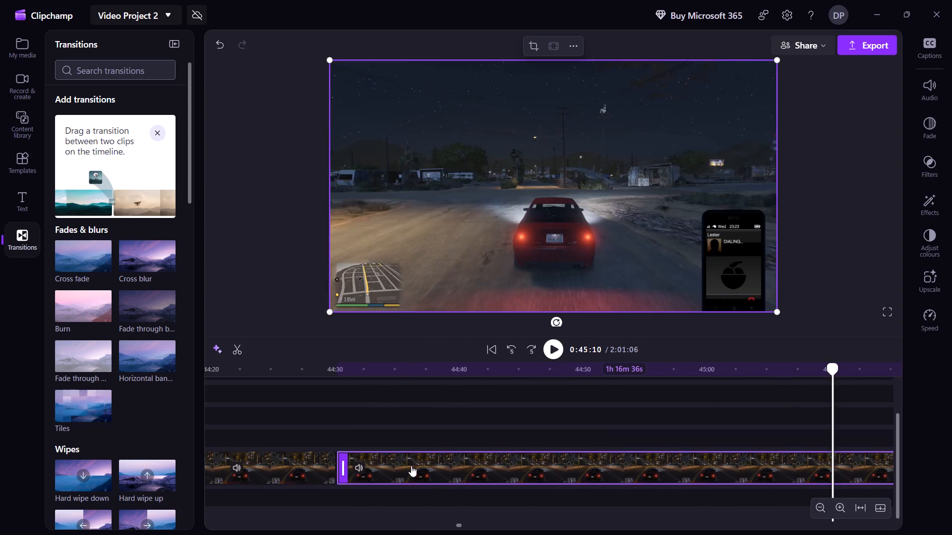
{"action": "key", "text": "shift+Right"}
{"action": "key", "text": "shift+Right"}
{"action": "key", "text": "shift+Right"}
{"action": "key", "text": "shift+Right"}
{"action": "key", "text": "shift+Right"}
{"action": "key", "text": "shift+Right"}
{"action": "key", "text": "shift+Right"}
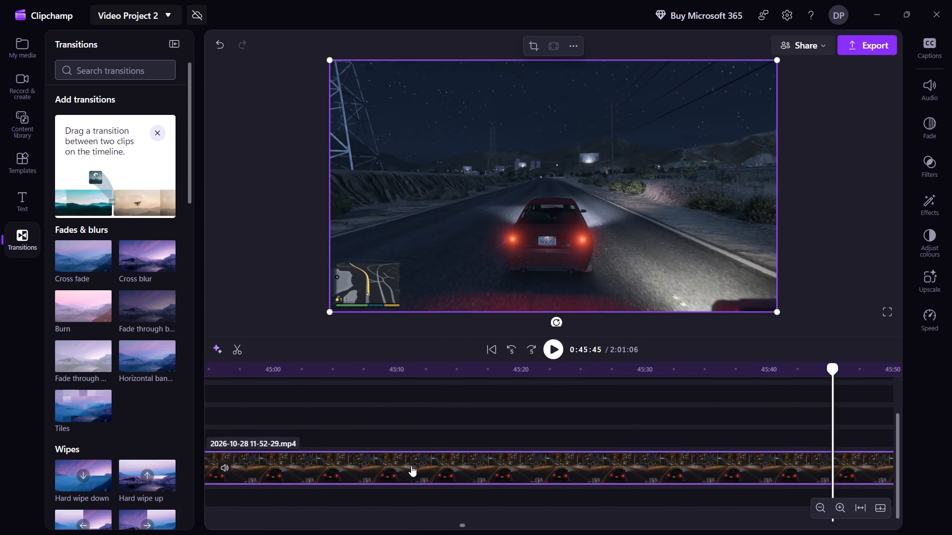
{"action": "key", "text": "shift+Right"}
{"action": "key", "text": "shift+Right"}
{"action": "key", "text": "shift+Right"}
{"action": "key", "text": "shift+Right"}
{"action": "key", "text": "shift+Right"}
{"action": "key", "text": "shift+Right"}
{"action": "key", "text": "shift+Right"}
{"action": "key", "text": "shift+Right"}
{"action": "key", "text": "shift+Right"}
{"action": "key", "text": "shift+Right"}
{"action": "key", "text": "shift+Right"}
{"action": "key", "text": "shift+Right"}
{"action": "key", "text": "shift+Right"}
{"action": "key", "text": "shift+Right"}
{"action": "key", "text": "shift+Right"}
{"action": "key", "text": "shift+Right"}
{"action": "key", "text": "shift+Right"}
{"action": "key", "text": "shift+Right"}
{"action": "key", "text": "shift+Right"}
{"action": "key", "text": "shift+Right"}
{"action": "key", "text": "shift+Right"}
{"action": "key", "text": "shift+Right"}
{"action": "key", "text": "shift+Right"}
{"action": "key", "text": "shift+Right"}
{"action": "key", "text": "shift+Right"}
{"action": "key", "text": "shift+Right"}
{"action": "key", "text": "shift+Right"}
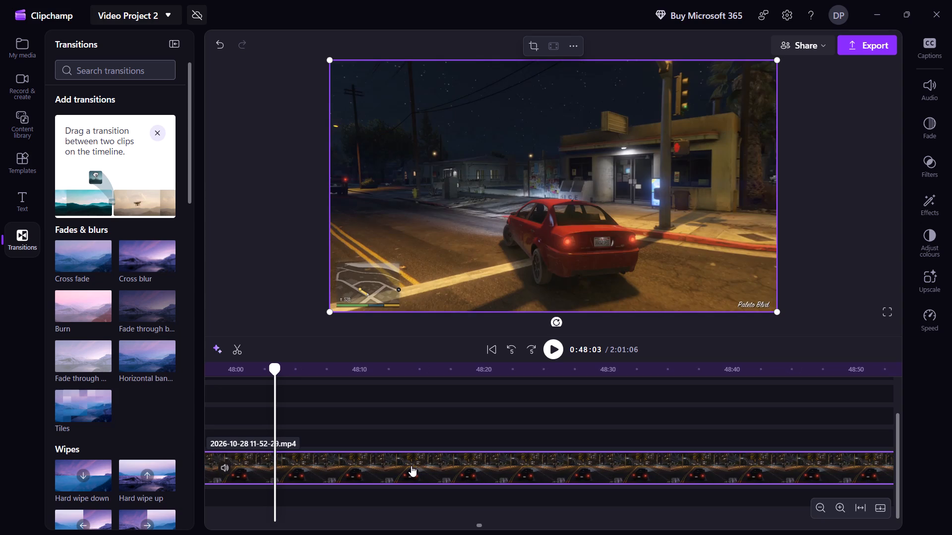
Split the clip at about 48:03, where the red car turns at the Paleto Blvd junction.
{"action": "key", "text": "shift+Left"}
{"action": "key", "text": "shift+Left"}
{"action": "key", "text": "shift+Right"}
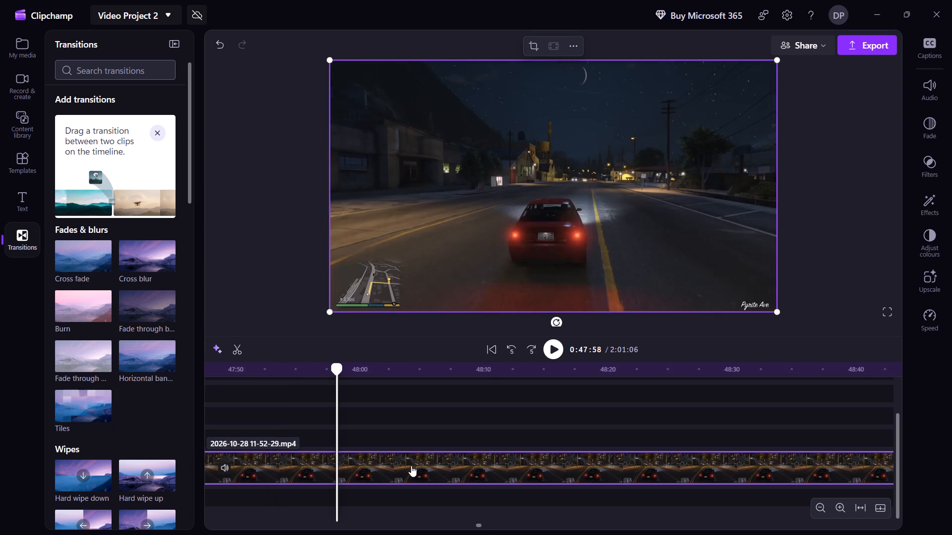
{"action": "key", "text": "shift+Right"}
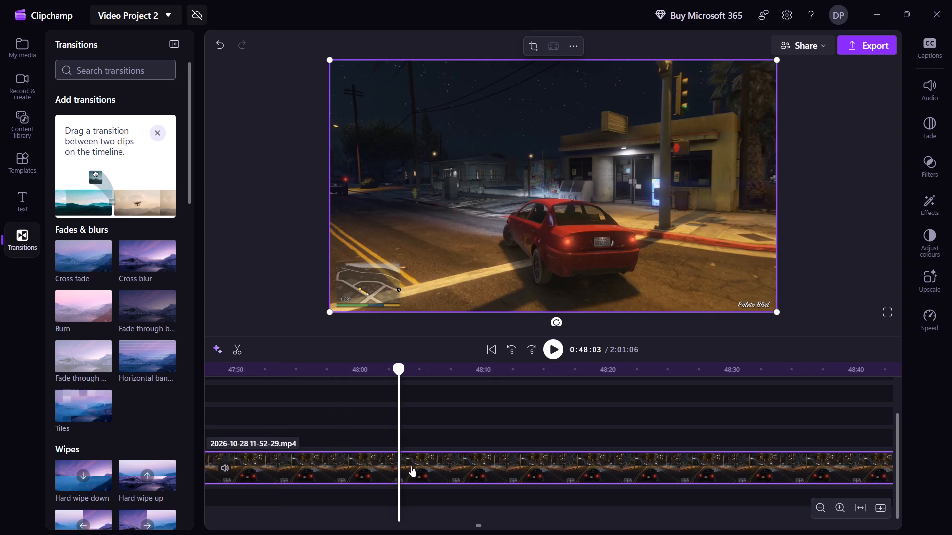
{"action": "type", "text": "s"}
{"action": "key", "text": "space"}
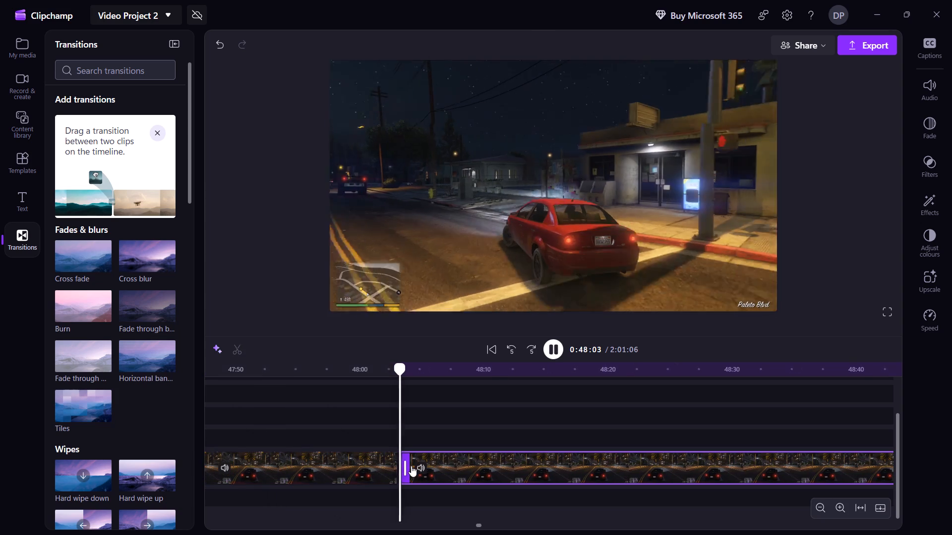
Delete the walk-out and night-drive section between the splits at about 44:30 and 48:03, and close the gap it leaves.
{"action": "left_click", "coordinate": [300, 477]}
{"action": "right_click", "coordinate": [300, 477]}
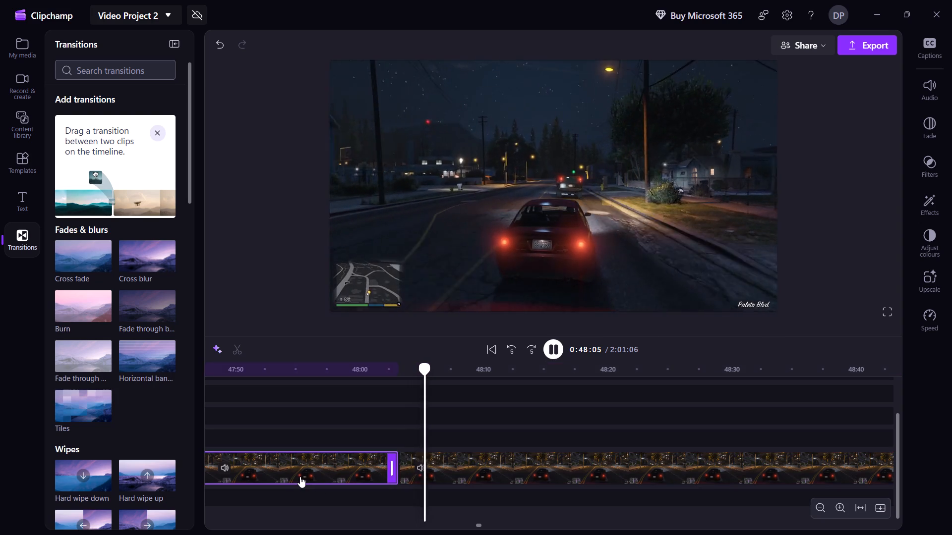
{"action": "left_click", "coordinate": [352, 270]}
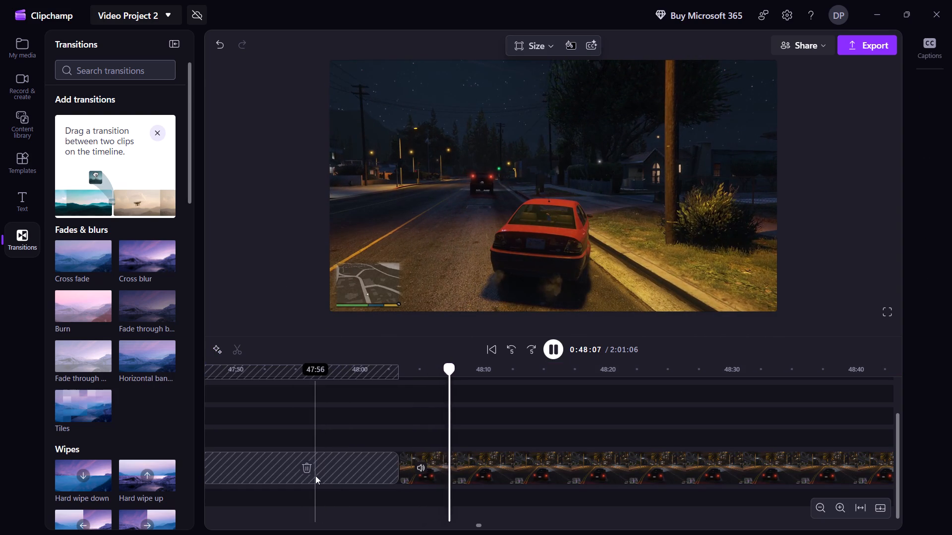
{"action": "left_click", "coordinate": [306, 467]}
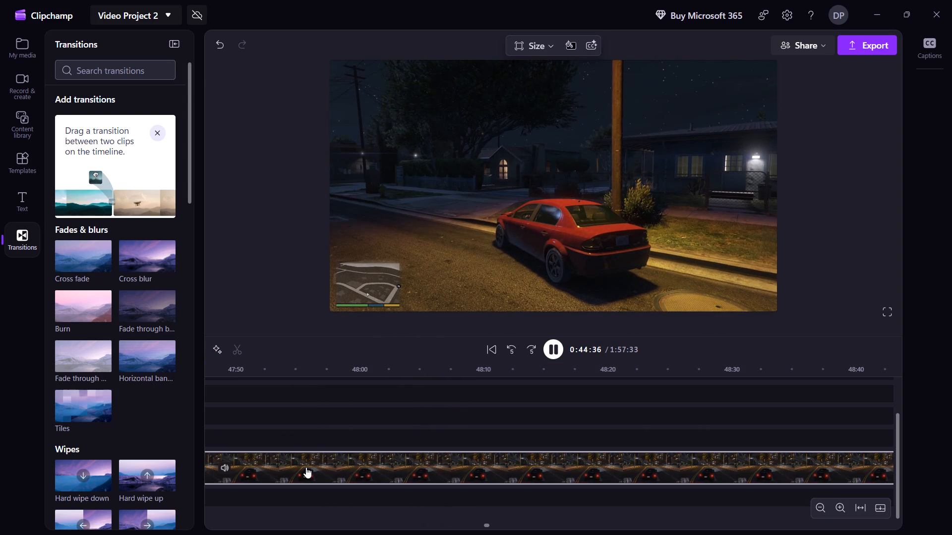
Add a Cross blur transition at the join at about 44:30, before the red car's night drive.
{"action": "key", "text": "space"}
{"action": "key", "text": "Left"}
{"action": "key", "text": "Left"}
{"action": "key", "text": "Left"}
{"action": "key", "text": "Left"}
{"action": "key", "text": "Left"}
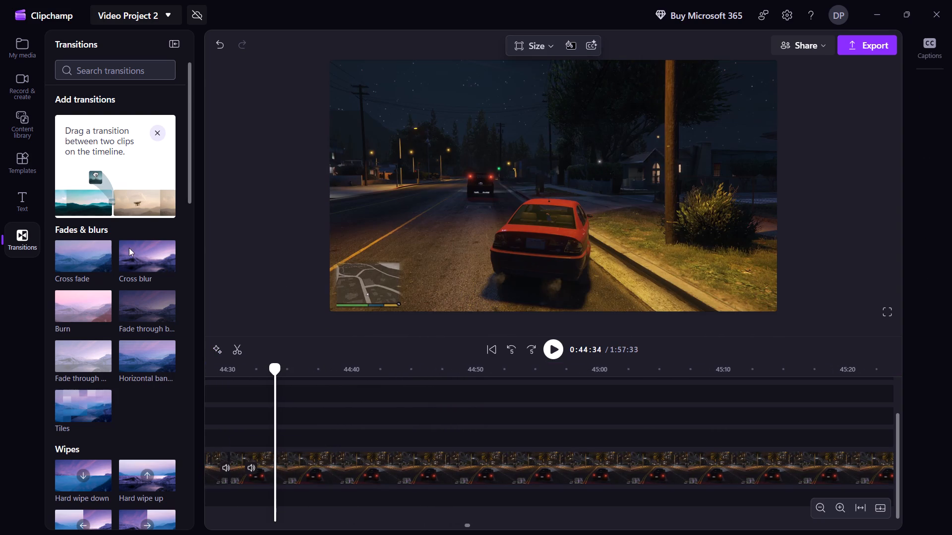
{"action": "left_click_drag", "start_coordinate": [157, 263], "coordinate": [246, 478]}
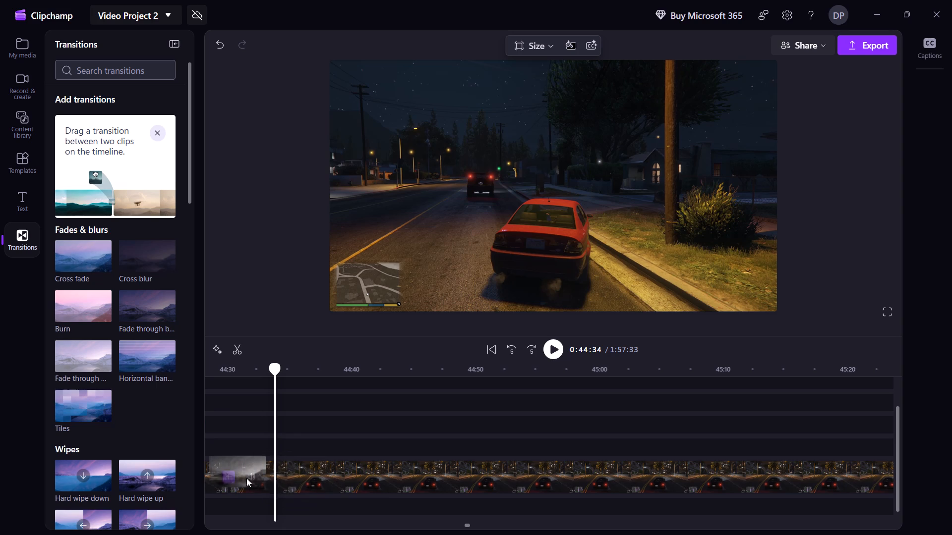
{"action": "left_click_drag", "start_coordinate": [246, 478], "coordinate": [226, 483]}
Play back the join at about 44:30 from a few seconds earlier to check the cross blur, continuing into the daytime cutscene.
{"action": "key", "text": "space"}
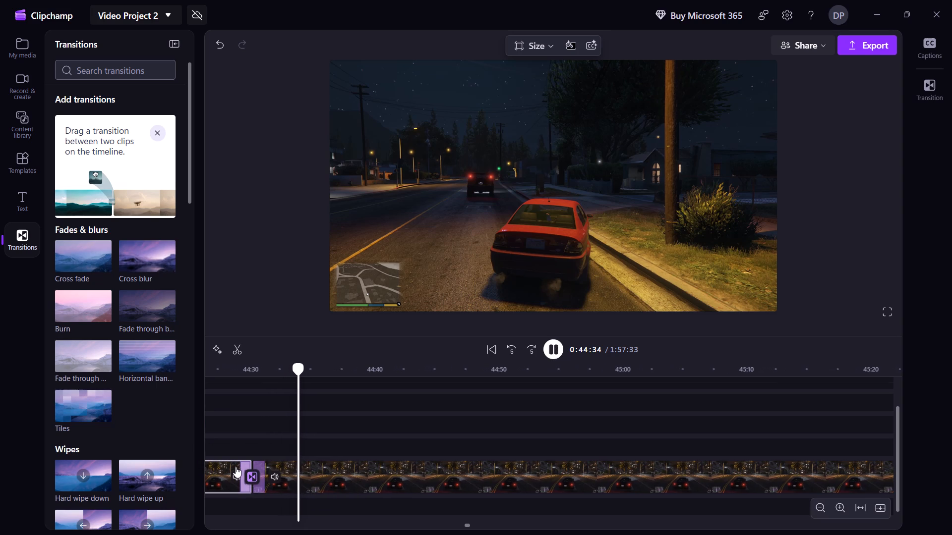
{"action": "key", "text": "Left"}
{"action": "key", "text": "Left"}
{"action": "key", "text": "Left"}
{"action": "key", "text": "Left"}
{"action": "key", "text": "Left"}
{"action": "key", "text": "Left"}
{"action": "key", "text": "Left"}
{"action": "key", "text": "Left"}
{"action": "key", "text": "Left"}
{"action": "key", "text": "Left"}
{"action": "key", "text": "Left"}
{"action": "key", "text": "Left"}
{"action": "key", "text": "Left"}
{"action": "key", "text": "Left"}
{"action": "key", "text": "Left"}
{"action": "key", "text": "Left"}
{"action": "key", "text": "Left"}
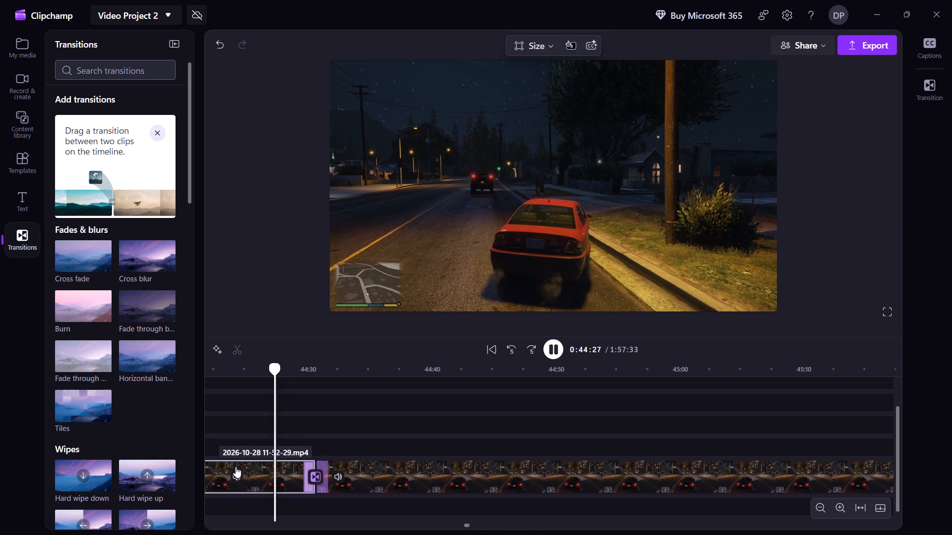
{"action": "key", "text": "space"}
{"action": "key", "text": "space"}
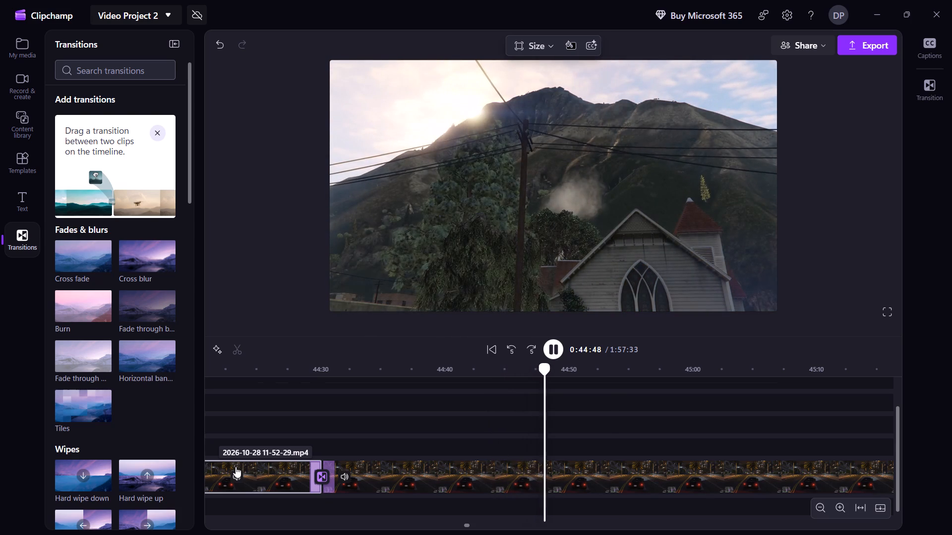
Split the clip at about 45:37, just after the cutscene ends with the characters in the parked red car.
{"action": "key", "text": "shift+Right"}
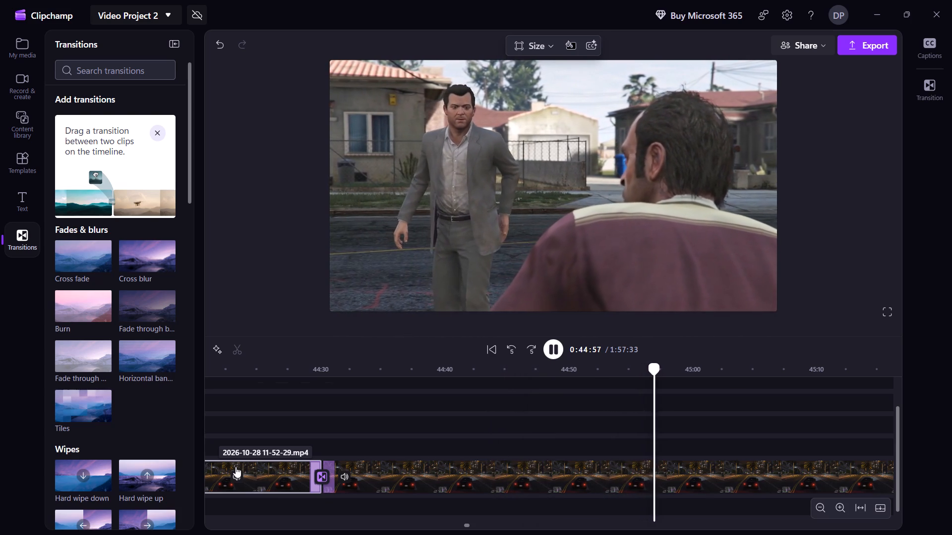
{"action": "key", "text": "shift+Right"}
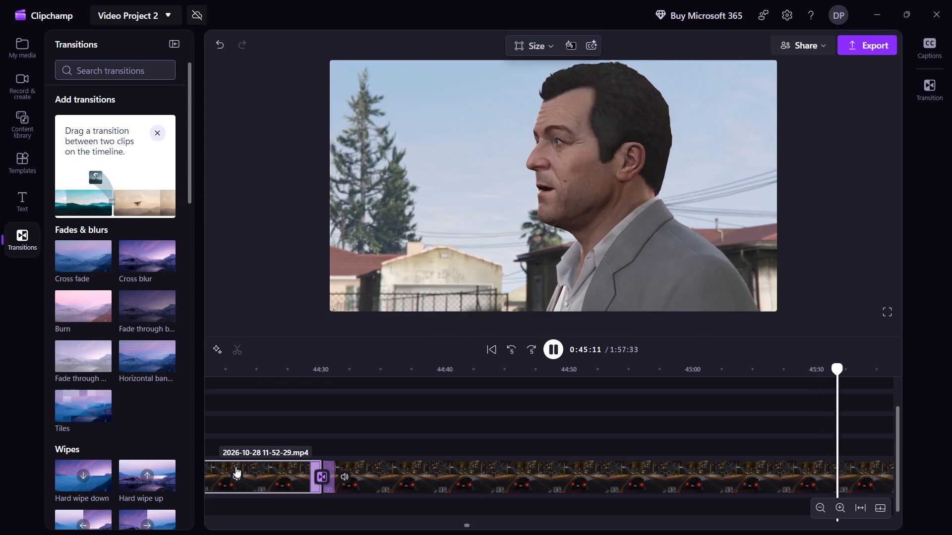
{"action": "key", "text": "shift+Right"}
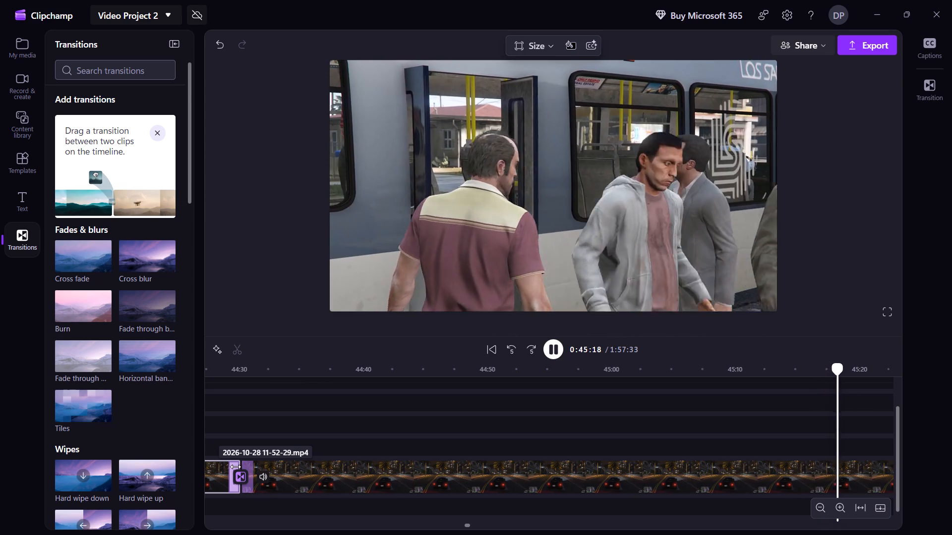
{"action": "key", "text": "shift+Right"}
{"action": "key", "text": "shift+Right"}
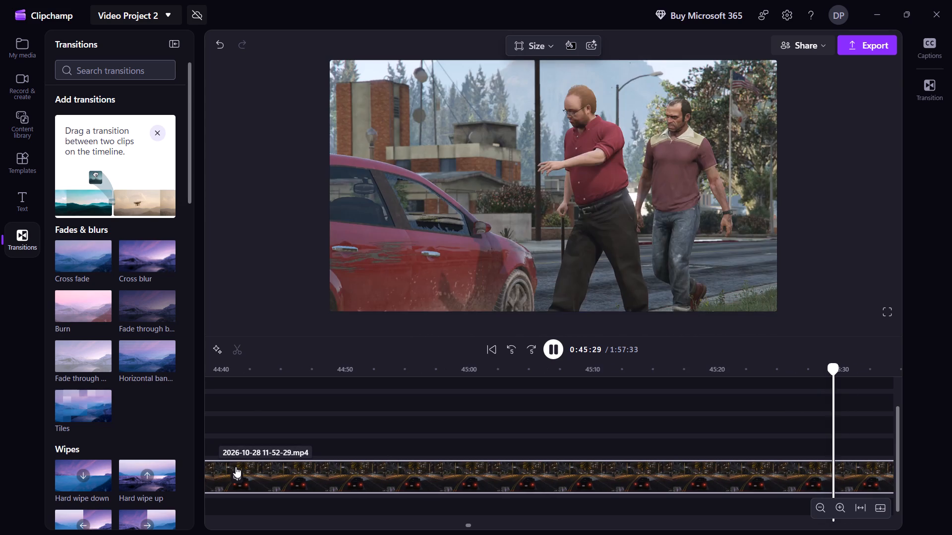
{"action": "key", "text": "shift+Right"}
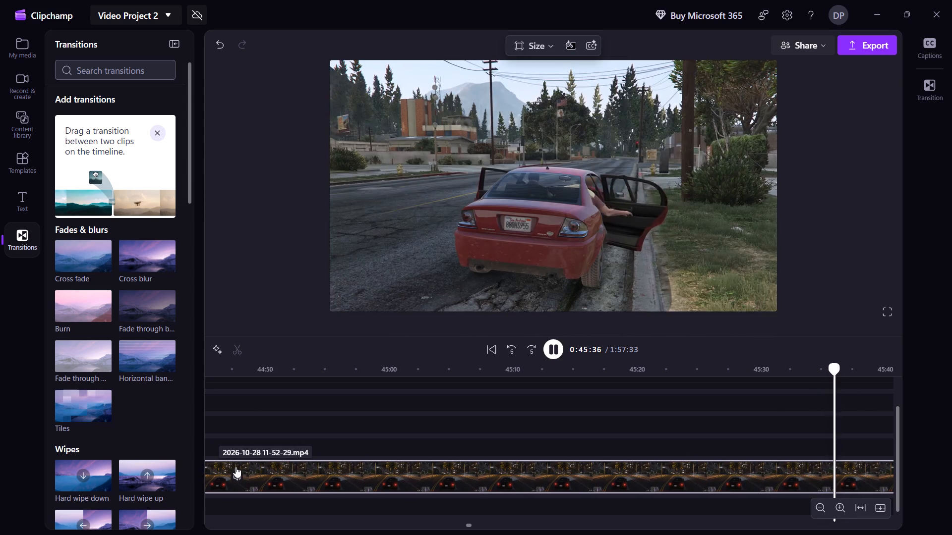
{"action": "key", "text": "space"}
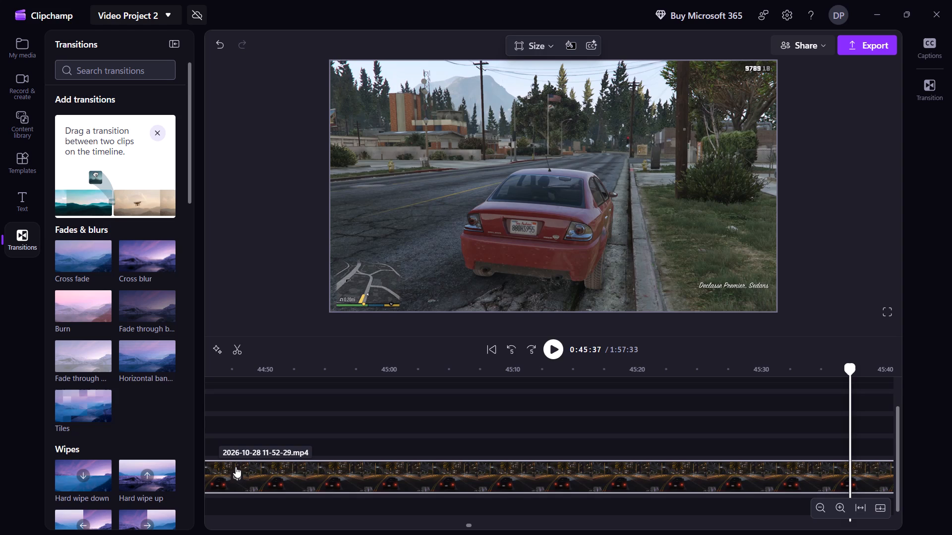
{"action": "type", "text": "s"}
Split the clip at about 46:31, where the red car turns off the road towards the dirt lot after the bank drive.
{"action": "key", "text": "space"}
{"action": "key", "text": "shift+Right"}
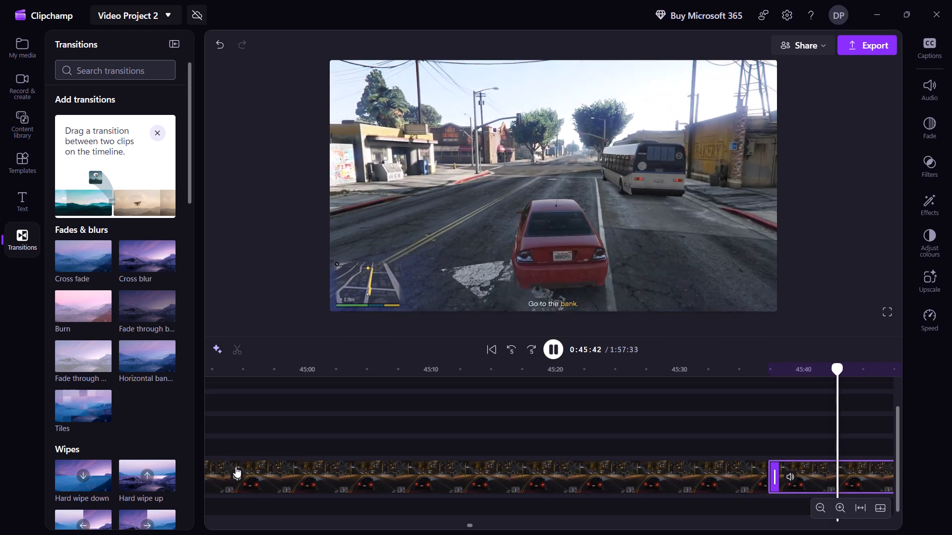
{"action": "key", "text": "shift+Right"}
{"action": "key", "text": "shift+Right"}
{"action": "key", "text": "shift+Right"}
{"action": "key", "text": "shift+Right"}
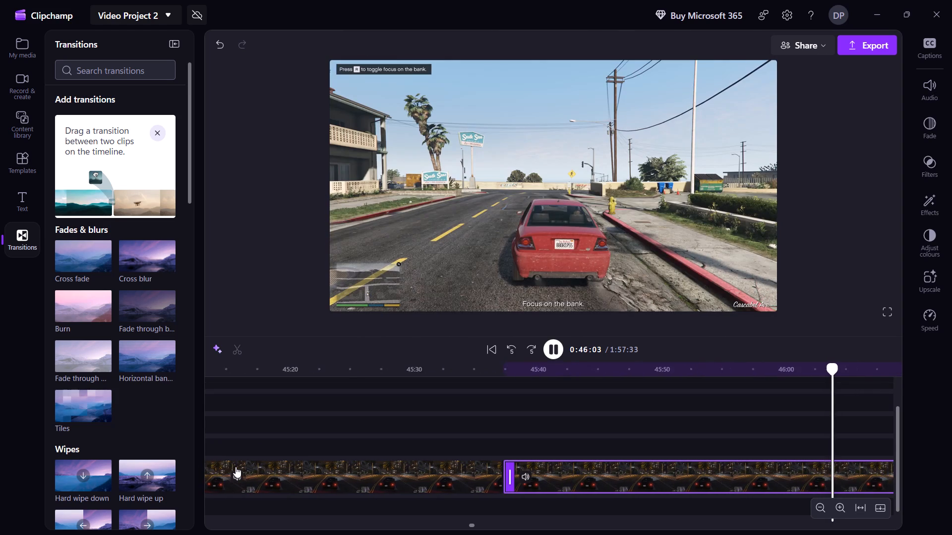
{"action": "key", "text": "shift+Right"}
{"action": "key", "text": "shift+Right"}
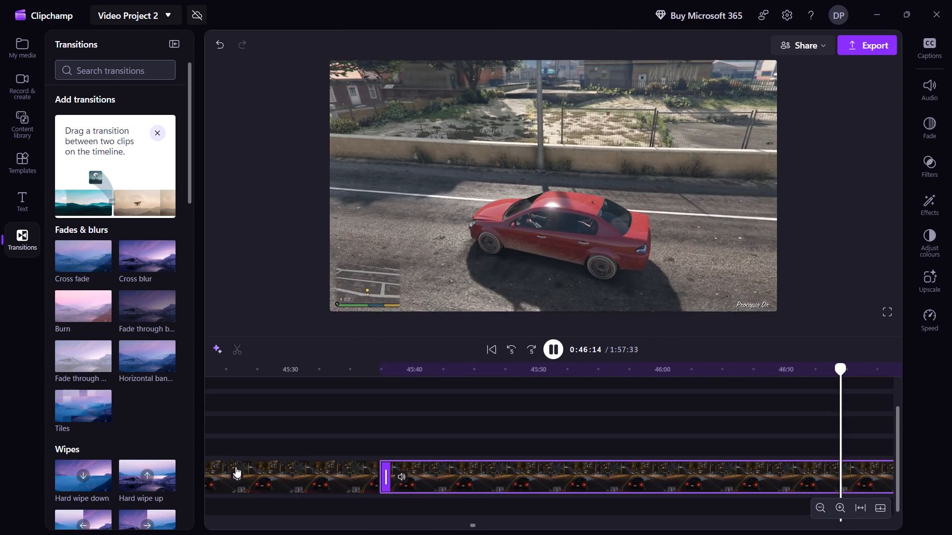
{"action": "key", "text": "shift+Right"}
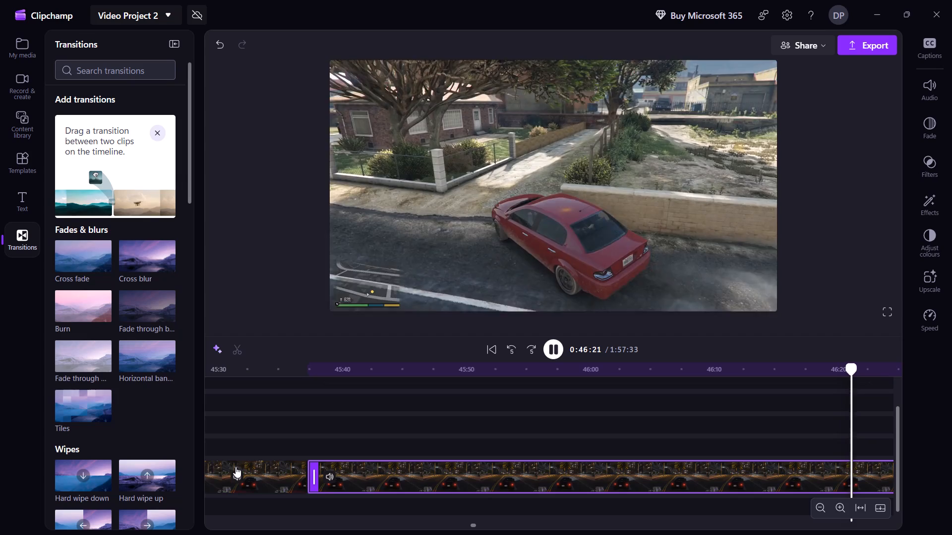
{"action": "key", "text": "shift+Right"}
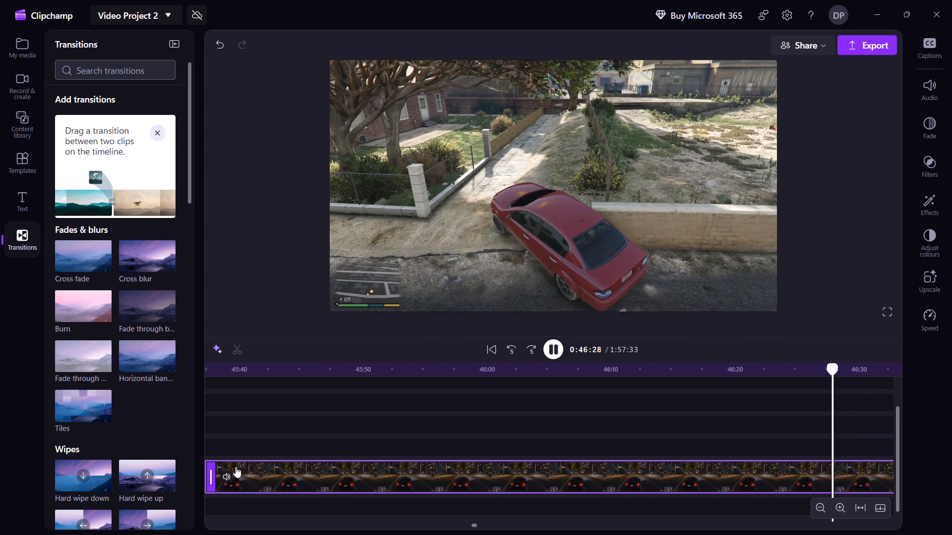
{"action": "key", "text": "shift+Right"}
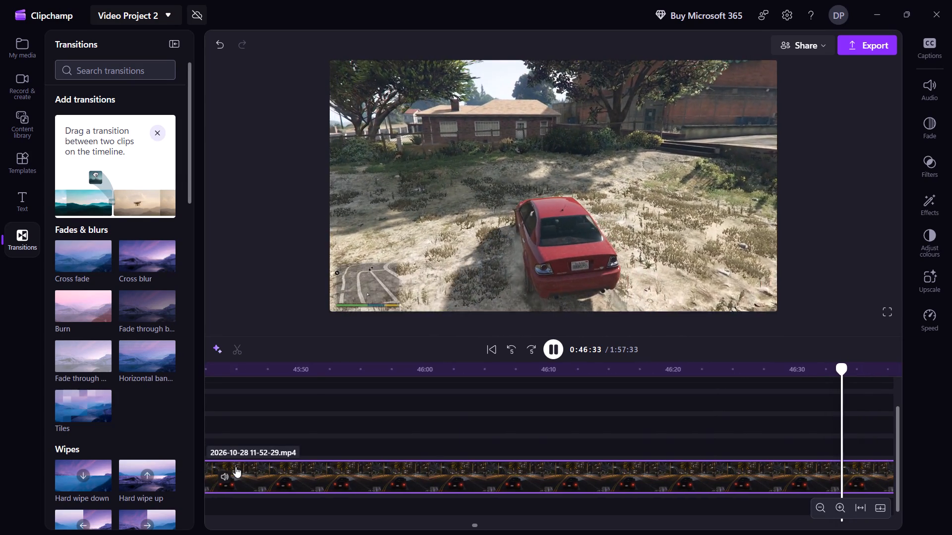
{"action": "key", "text": "shift+Left"}
{"action": "key", "text": "space"}
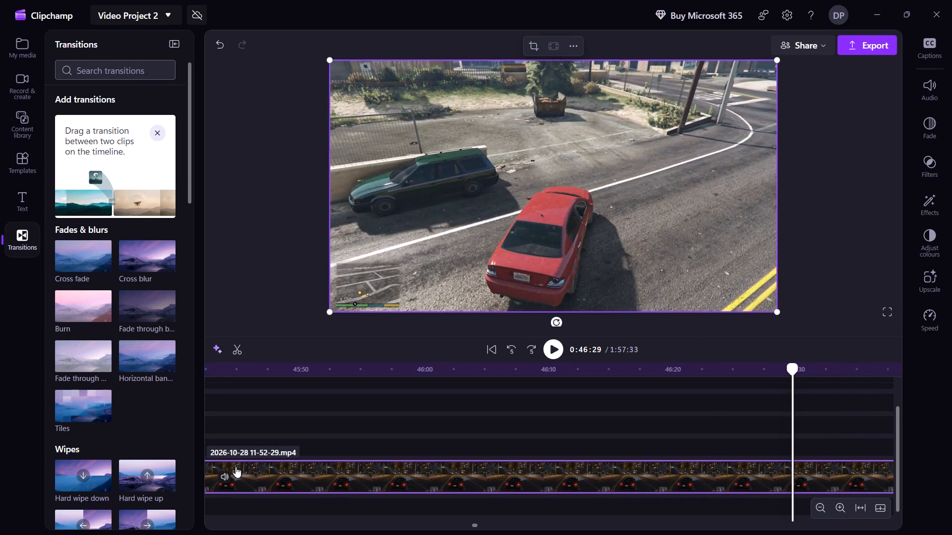
{"action": "key", "text": "space"}
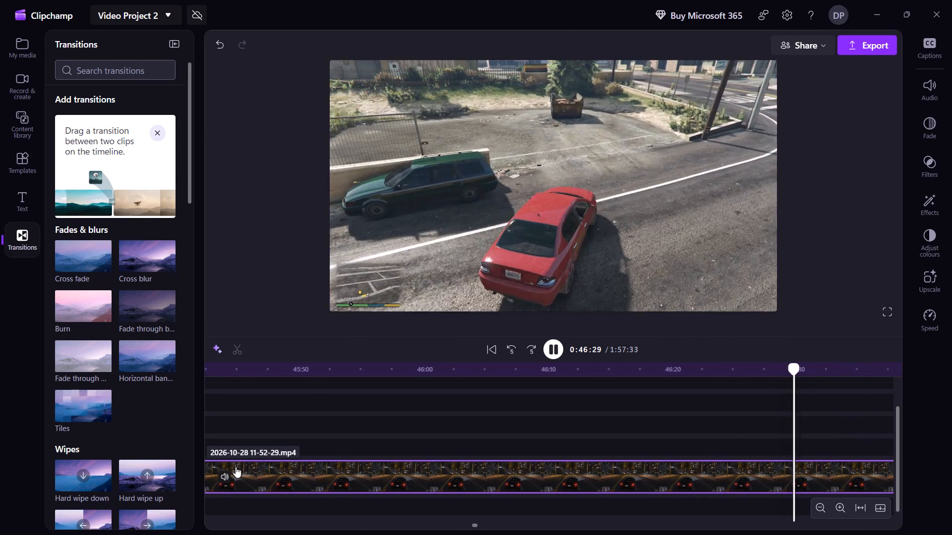
{"action": "key", "text": "space"}
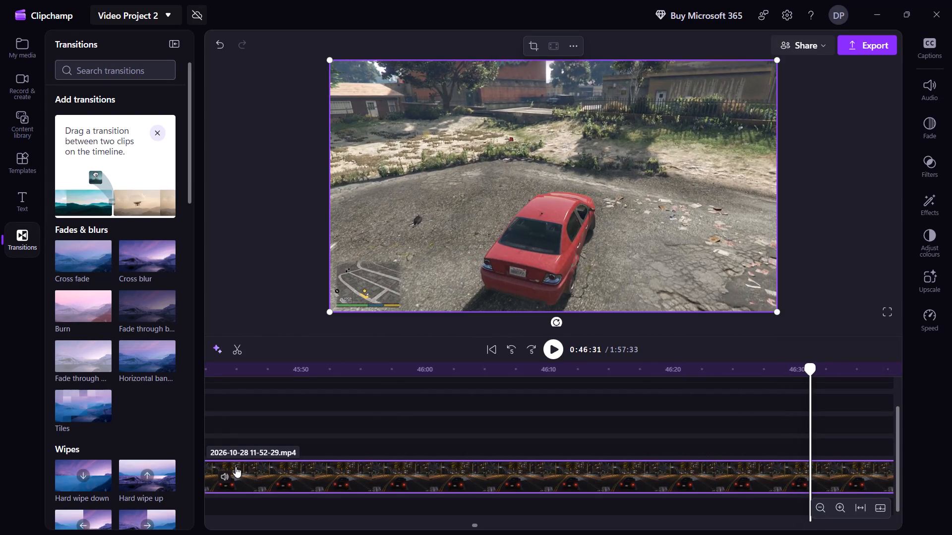
{"action": "key", "text": "s"}
Delete the bank drive section between the splits at about 45:37 and 46:31, and close the gap it leaves.
{"action": "left_click", "coordinate": [348, 466]}
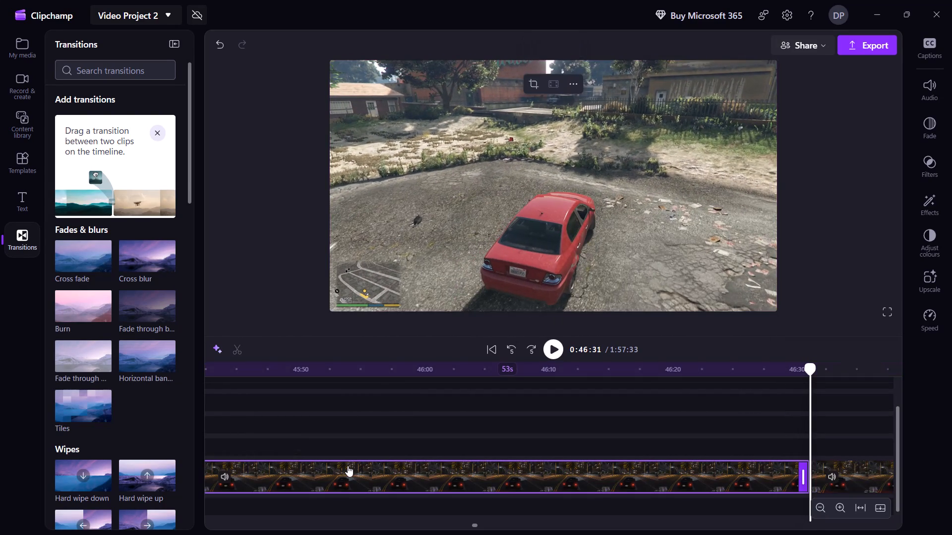
{"action": "right_click", "coordinate": [348, 466]}
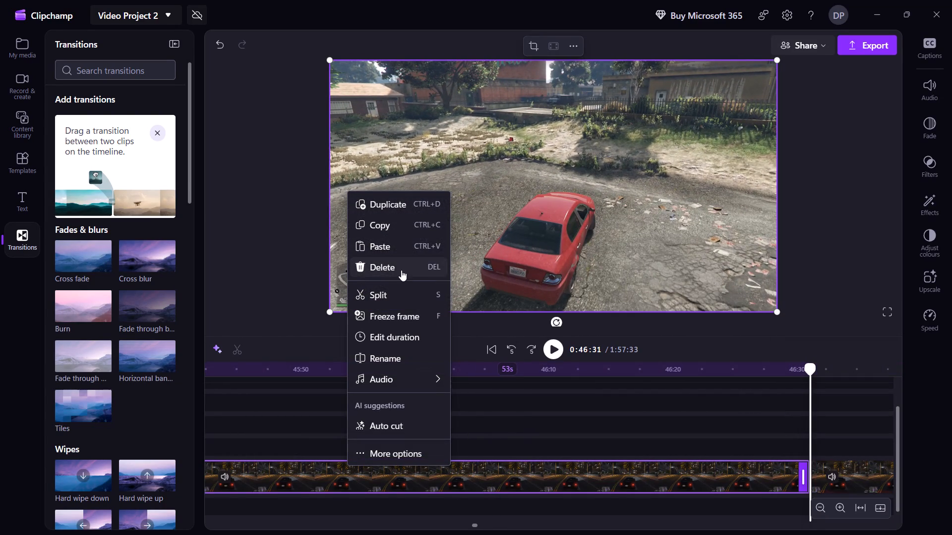
{"action": "left_click", "coordinate": [401, 270]}
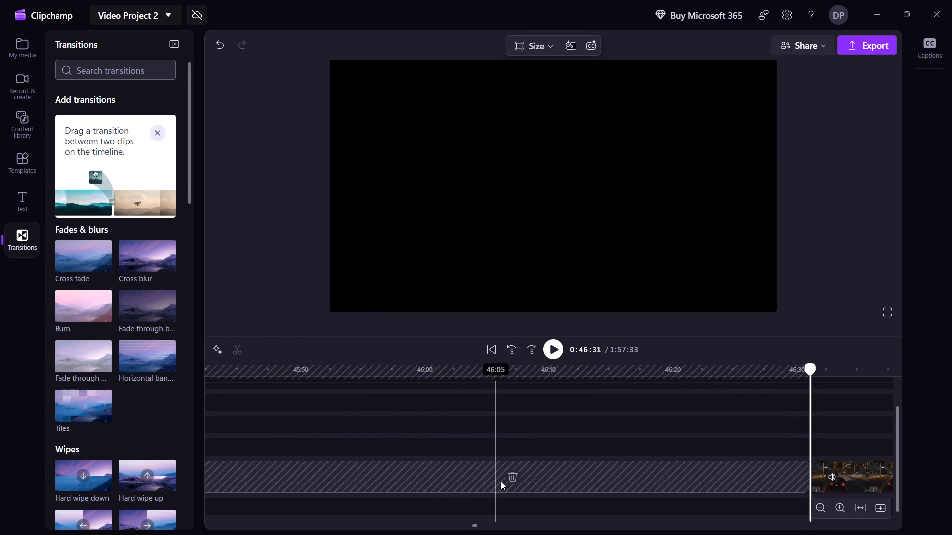
{"action": "left_click", "coordinate": [514, 481]}
Add a Cross fade transition at the join at about 45:37 and start playing it back.
{"action": "key", "text": "Left"}
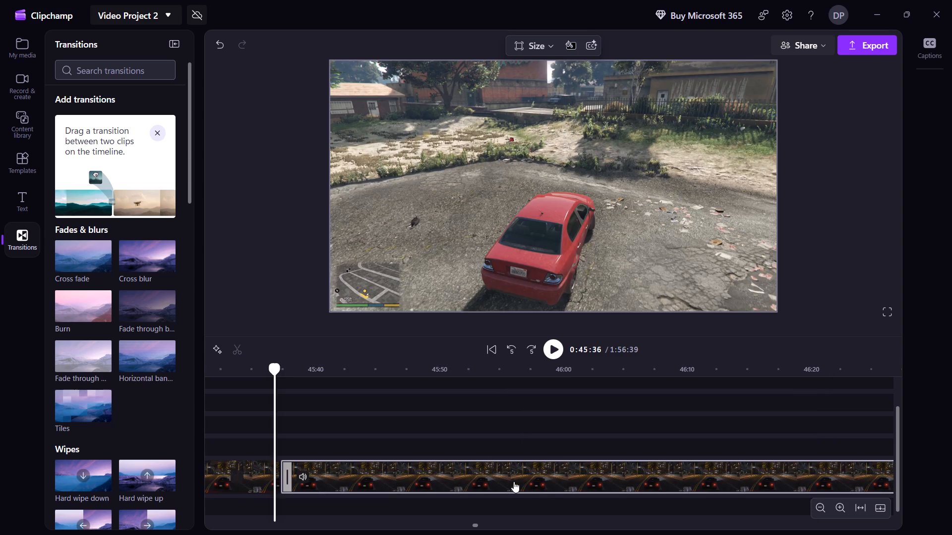
{"action": "key", "text": "Left"}
{"action": "left_click_drag", "start_coordinate": [97, 255], "coordinate": [323, 478]}
{"action": "key", "text": "space"}
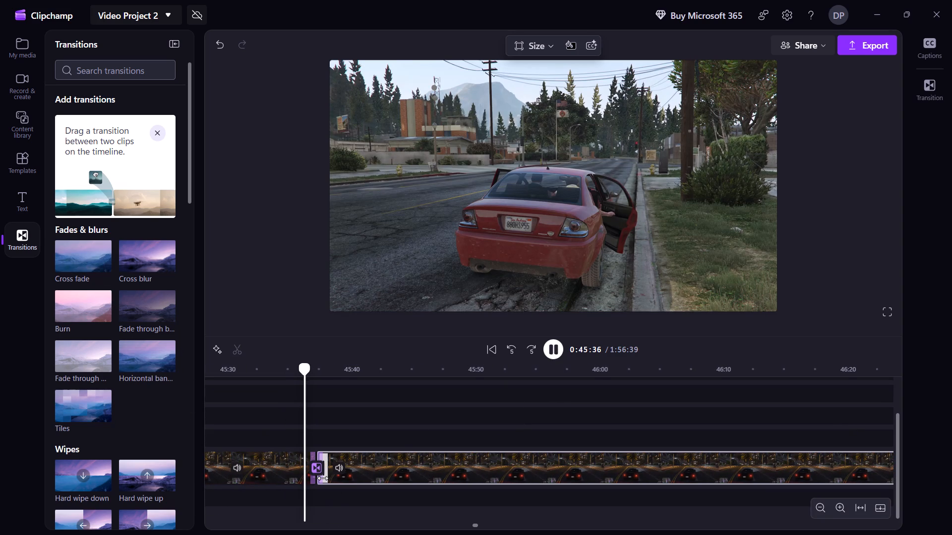
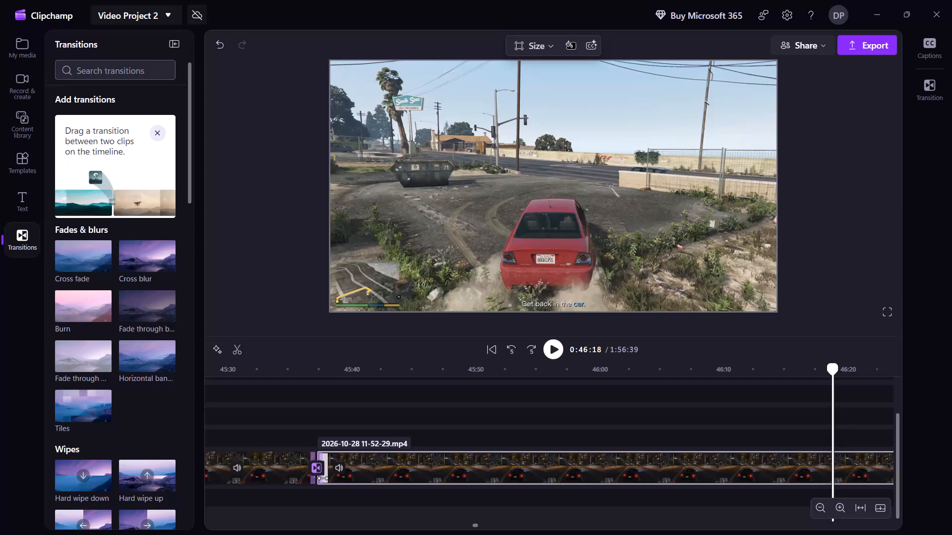
Split the clip at about 46:18, where the red car pulls across the dirt lot towards the road.
{"action": "key", "text": "s"}
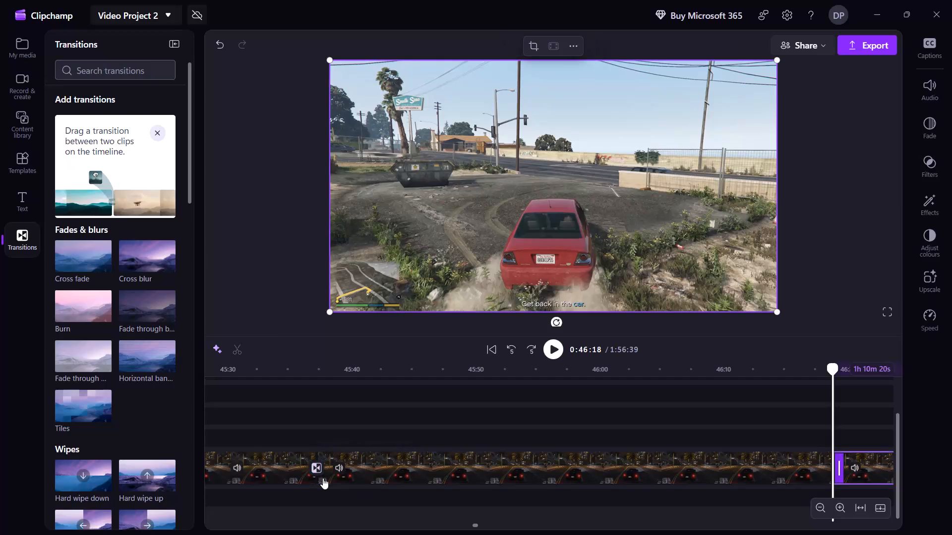
Split the clip at about 46:26, where the red car faces the gas station across the road.
{"action": "key", "text": "space"}
{"action": "key", "text": "shift+Right"}
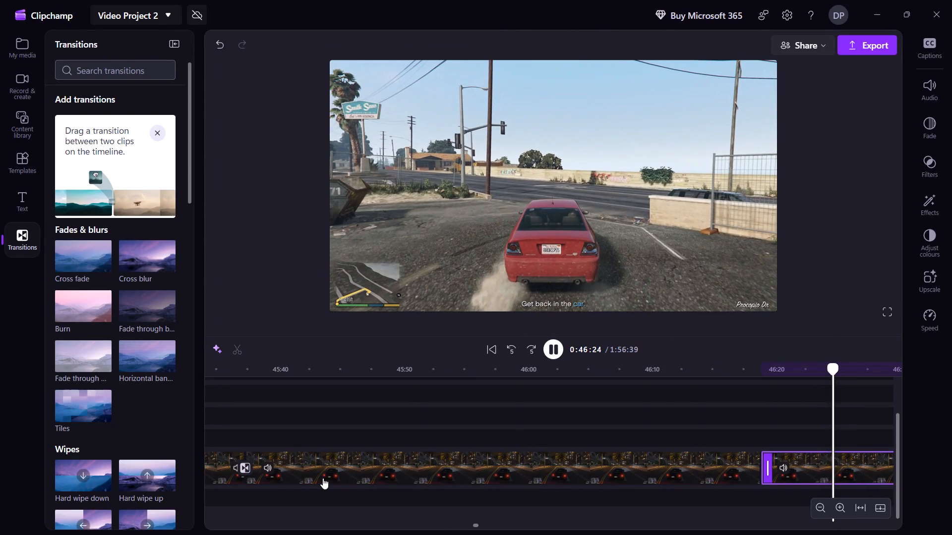
{"action": "key", "text": "space"}
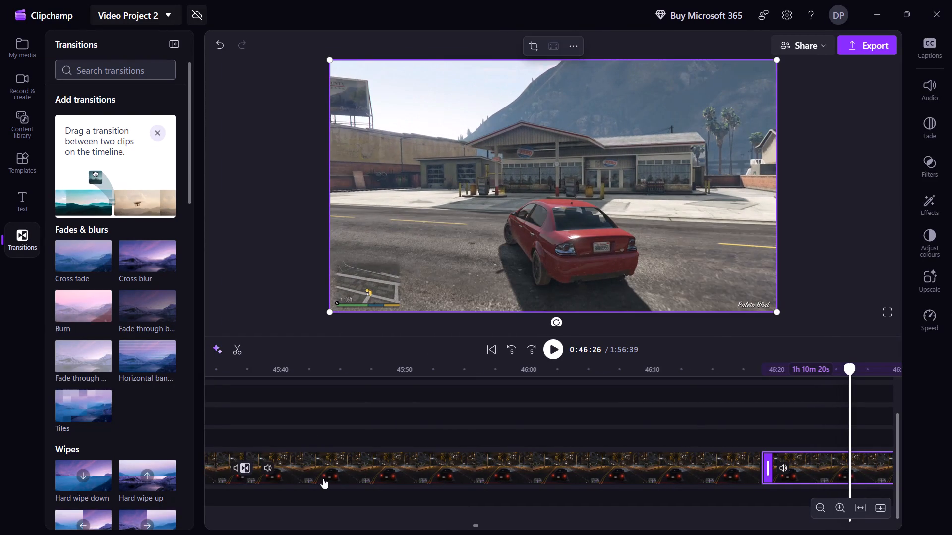
{"action": "key", "text": "s"}
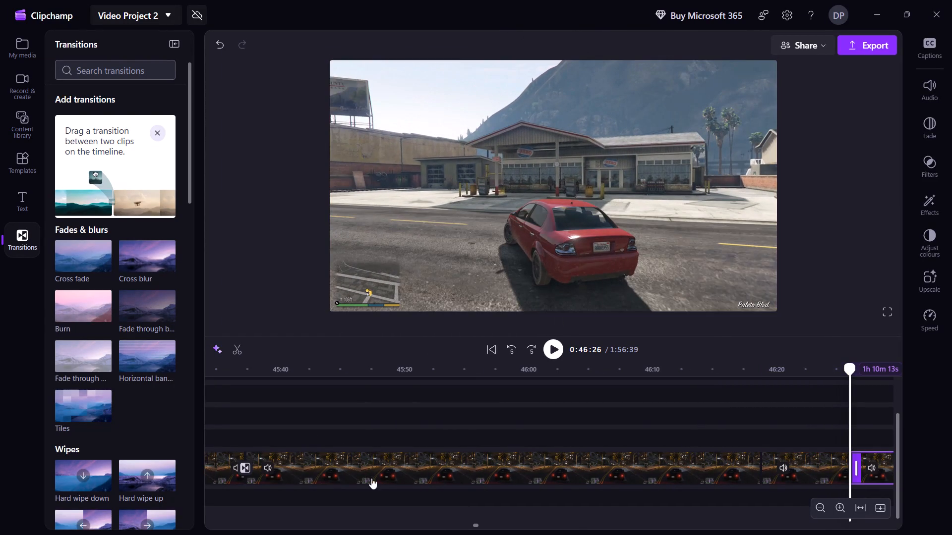
Delete the short driving section between the splits at about 46:18 and 46:26, and close the gap it leaves.
{"action": "left_click", "coordinate": [828, 470]}
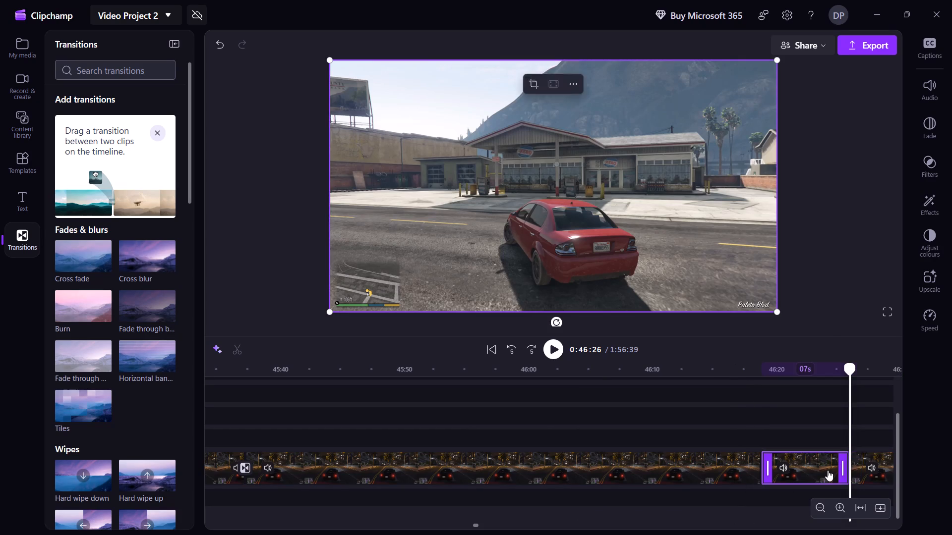
{"action": "right_click", "coordinate": [828, 470]}
{"action": "left_click", "coordinate": [878, 270]}
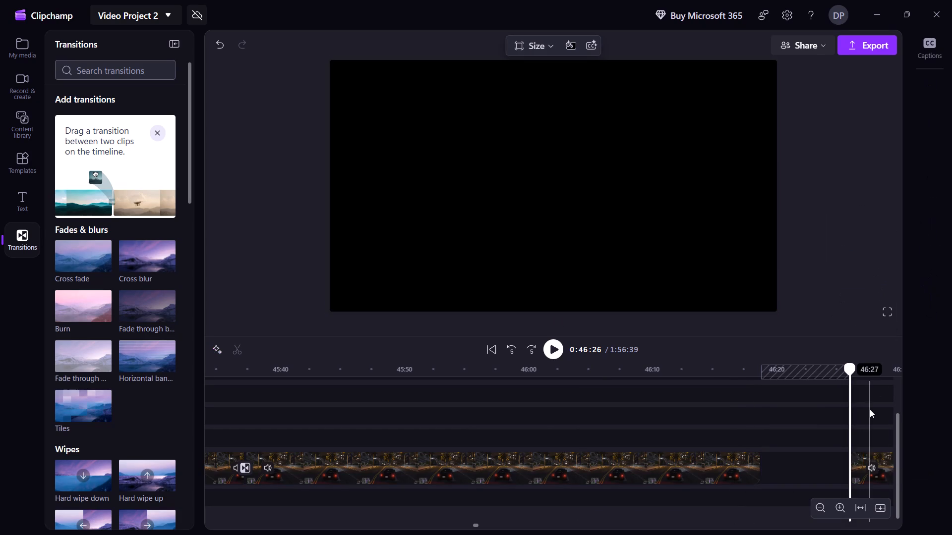
{"action": "left_click", "coordinate": [805, 470]}
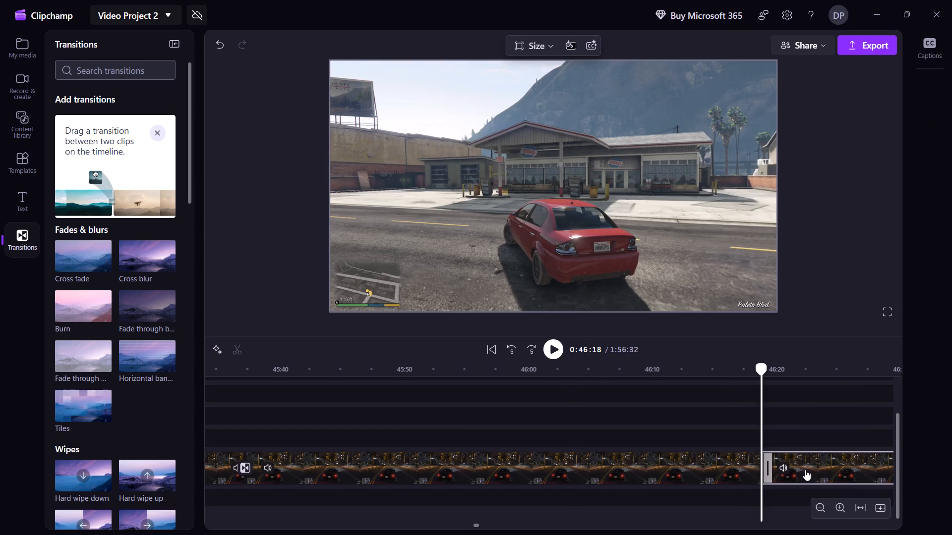
Add a Cross fade transition at the join at about 46:18 and start playing it back.
{"action": "left_click_drag", "start_coordinate": [63, 260], "coordinate": [685, 464]}
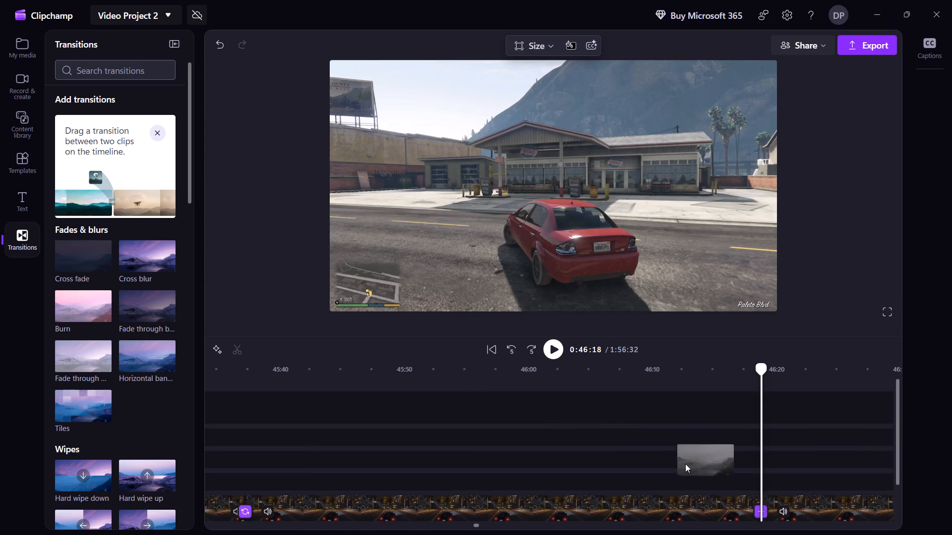
{"action": "left_click_drag", "start_coordinate": [685, 464], "coordinate": [753, 469]}
{"action": "key", "text": "space"}
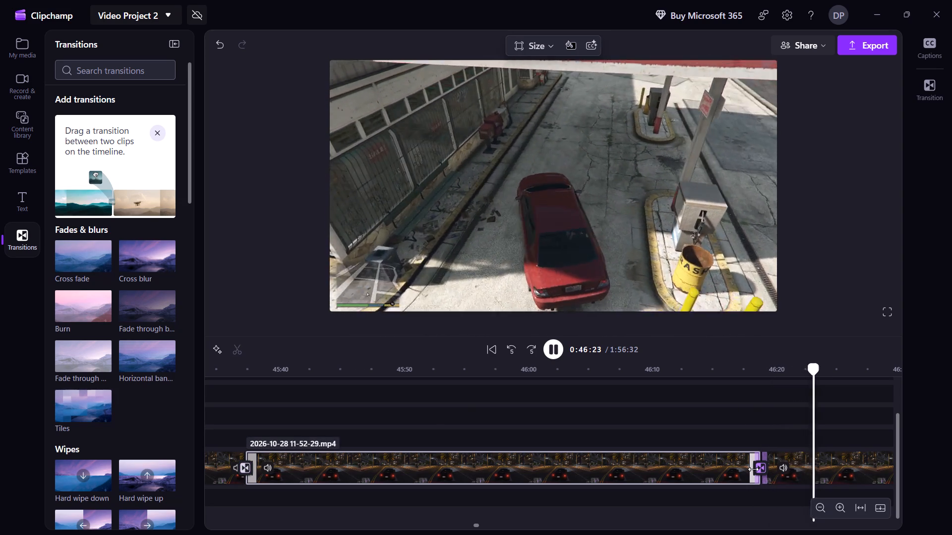
Split the clip at about 47:52, after the gas station scene, when the character is on the motorcycle ready to ride off.
{"action": "key", "text": "shift+Right"}
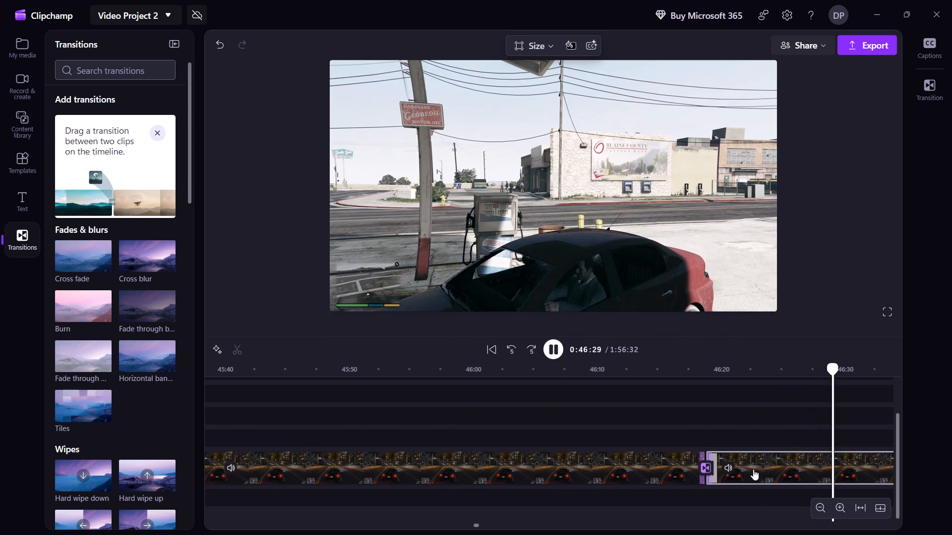
{"action": "key", "text": "shift+Right"}
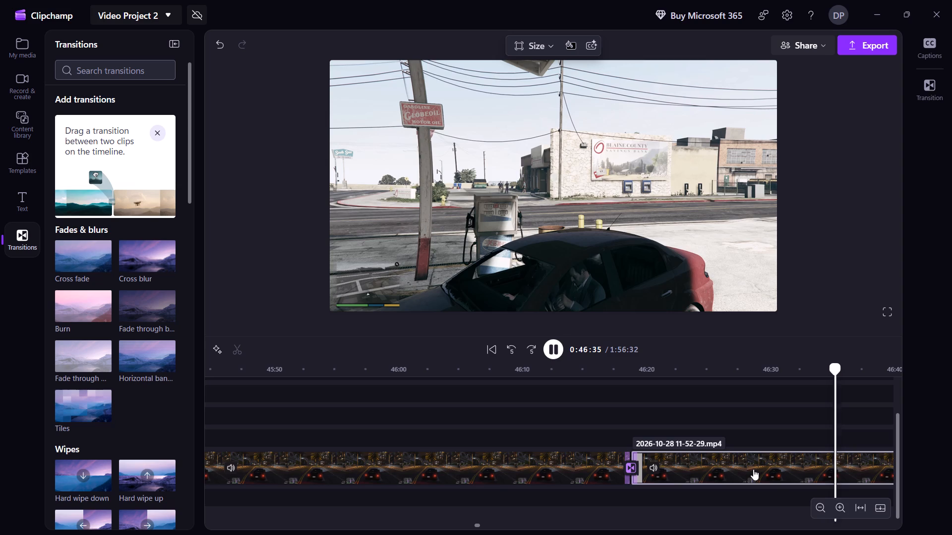
{"action": "key", "text": "shift+Right"}
{"action": "key", "text": "shift+Right"}
{"action": "key", "text": "shift+Right"}
{"action": "key", "text": "shift+Right"}
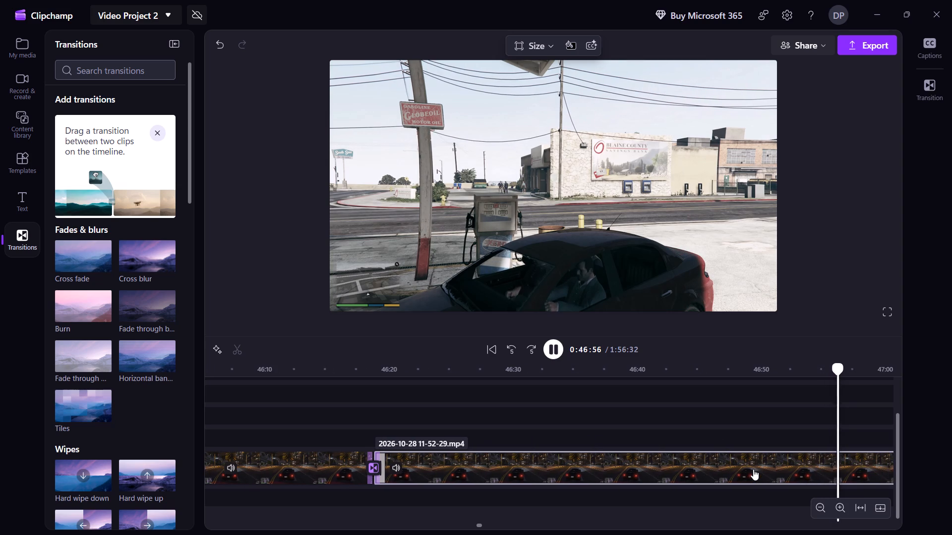
{"action": "key", "text": "shift+Right"}
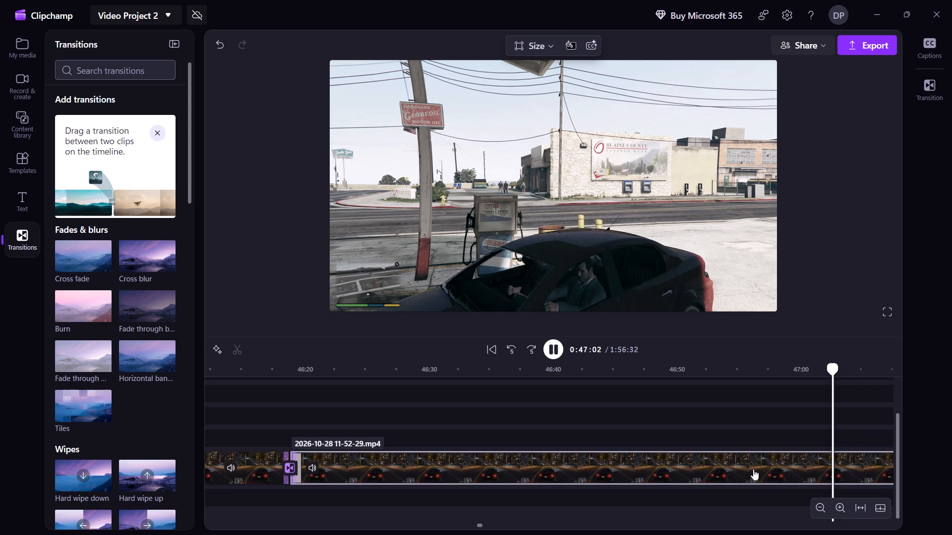
{"action": "key", "text": "shift+Right"}
{"action": "key", "text": "shift+Right"}
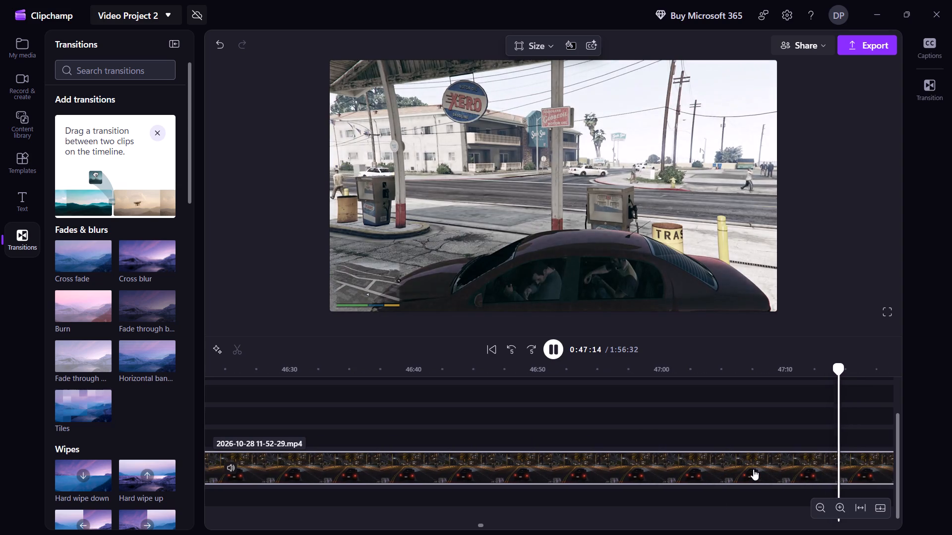
{"action": "key", "text": "shift+Right"}
{"action": "key", "text": "shift+Right"}
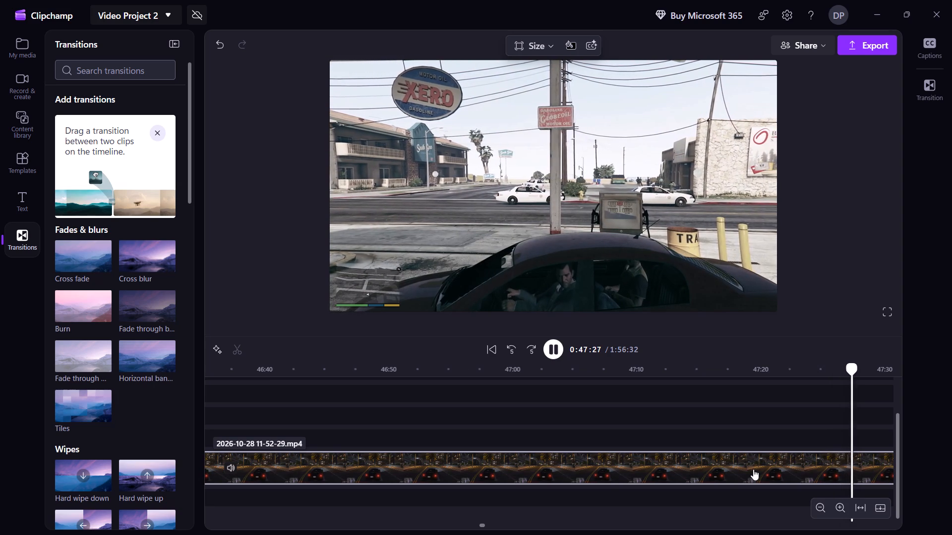
{"action": "key", "text": "shift+Right"}
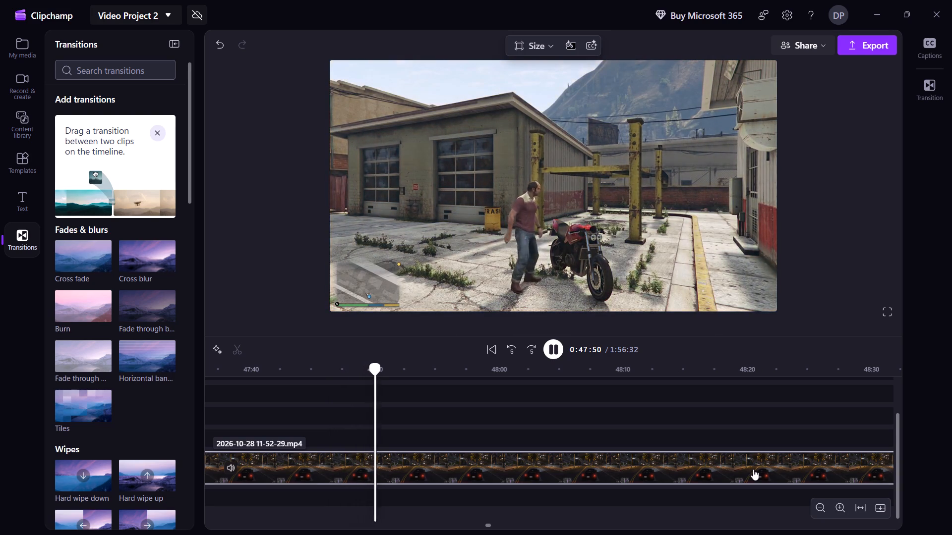
{"action": "key", "text": "space"}
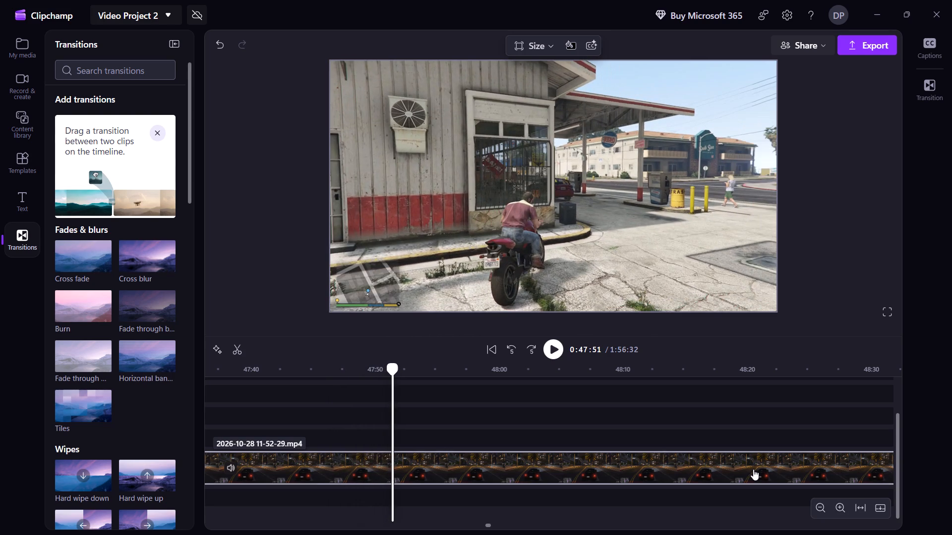
{"action": "key", "text": "space"}
{"action": "key", "text": "space"}
{"action": "type", "text": "s"}
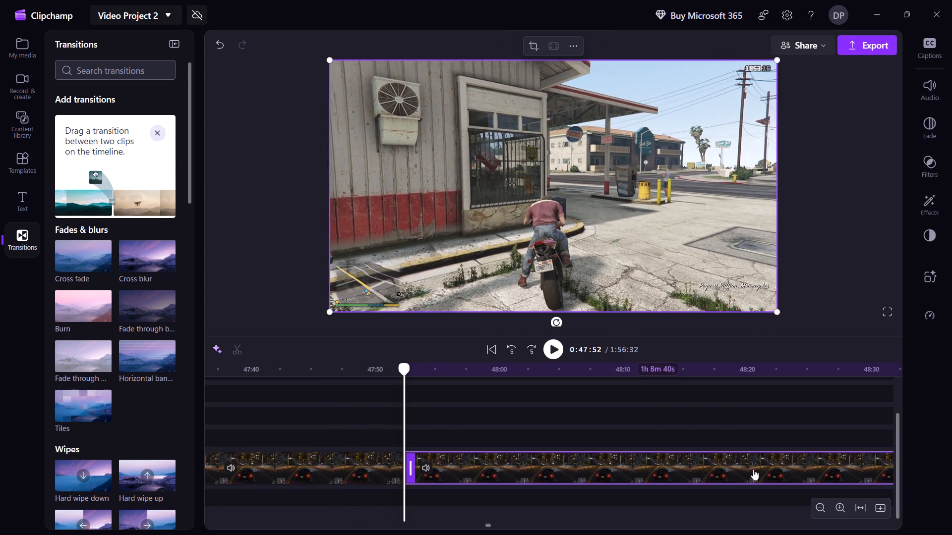
Skim the footage after the 47:52 split, up to about 59:07, for the end of the motorcycle race to Trevor's office.
{"action": "key", "text": "space"}
{"action": "key", "text": "shift+Right"}
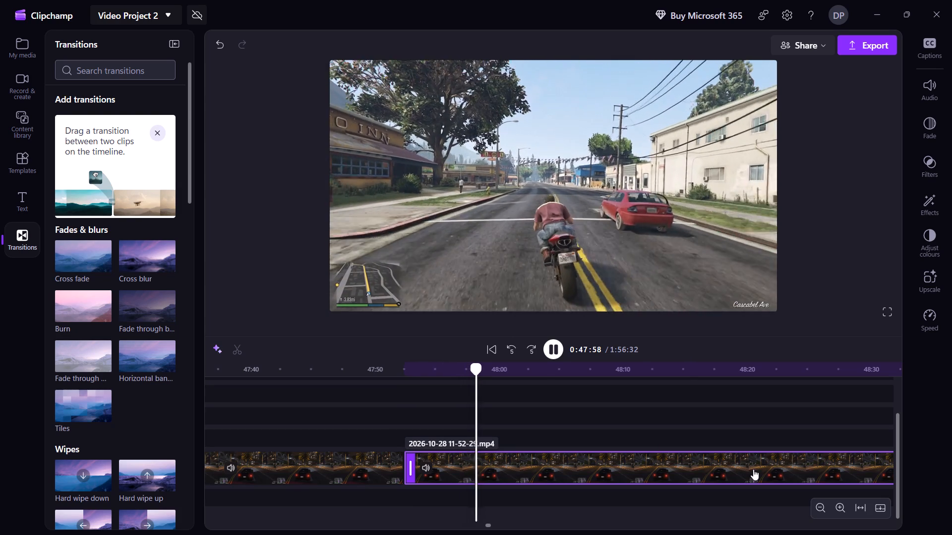
{"action": "key", "text": "shift+Right"}
{"action": "key", "text": "shift+Right"}
{"action": "key", "text": "shift+Right"}
{"action": "key", "text": "shift+Right"}
{"action": "key", "text": "shift+Right"}
{"action": "key", "text": "shift+Right"}
{"action": "key", "text": "shift+Right"}
{"action": "key", "text": "shift+Right"}
{"action": "key", "text": "shift+Right"}
{"action": "key", "text": "shift+Right"}
{"action": "key", "text": "shift+Right"}
{"action": "key", "text": "shift+Right"}
{"action": "key", "text": "shift+Right"}
{"action": "key", "text": "shift+Right"}
{"action": "key", "text": "shift+Right"}
{"action": "key", "text": "shift+Right"}
{"action": "key", "text": "shift+Right"}
{"action": "key", "text": "shift+Right"}
{"action": "key", "text": "shift+Right"}
{"action": "key", "text": "shift+Right"}
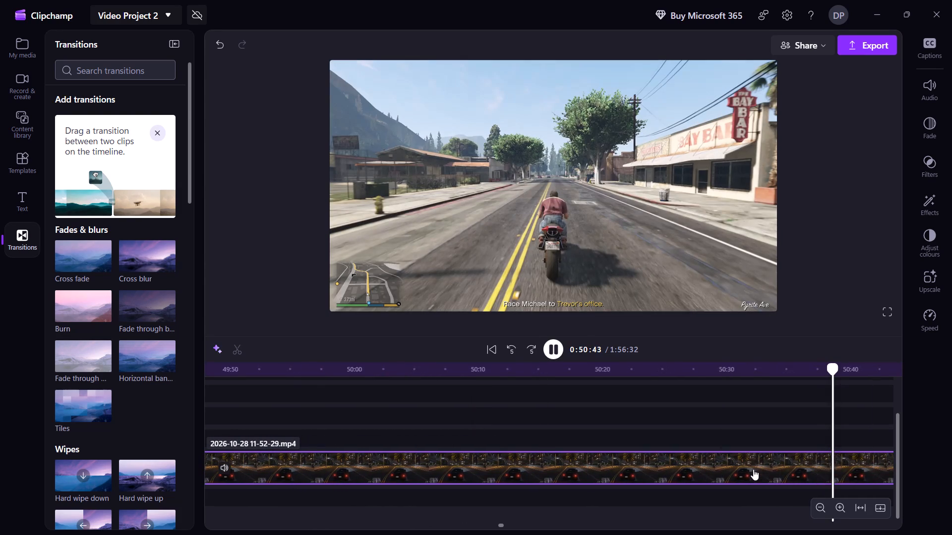
{"action": "key", "text": "shift+Right"}
{"action": "key", "text": "shift+Right"}
{"action": "key", "text": "shift+Right"}
{"action": "key", "text": "shift+Right"}
{"action": "key", "text": "shift+Right"}
{"action": "key", "text": "shift+Right"}
{"action": "key", "text": "shift+Right"}
{"action": "key", "text": "shift+Right"}
{"action": "key", "text": "shift+Right"}
{"action": "key", "text": "shift+Right"}
{"action": "key", "text": "shift+Right"}
{"action": "key", "text": "shift+Right"}
{"action": "key", "text": "shift+Right"}
{"action": "key", "text": "shift+Right"}
{"action": "key", "text": "shift+Right"}
{"action": "key", "text": "shift+Right"}
{"action": "key", "text": "shift+Right"}
{"action": "key", "text": "shift+Right"}
{"action": "key", "text": "shift+Right"}
{"action": "key", "text": "shift+Right"}
{"action": "key", "text": "shift+Right"}
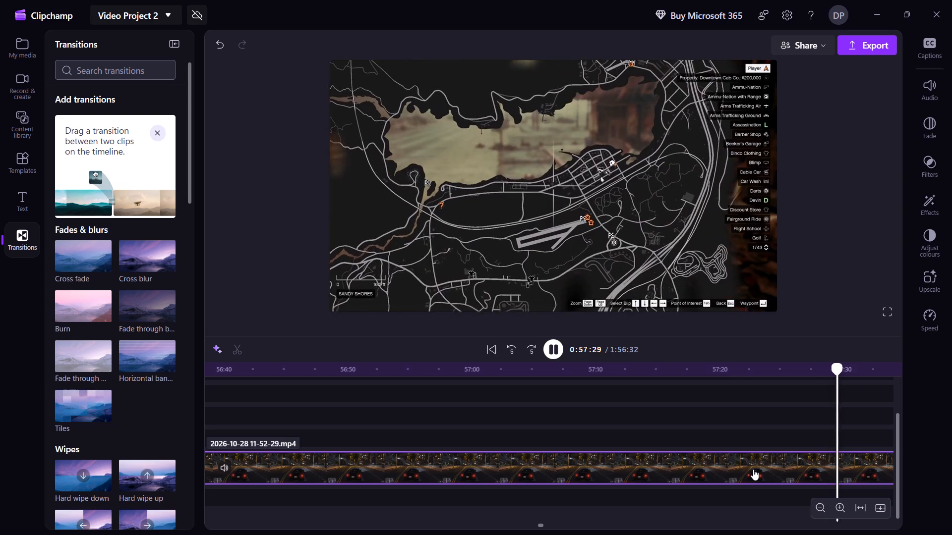
{"action": "key", "text": "shift+Right"}
{"action": "key", "text": "shift+Right"}
{"action": "key", "text": "shift+Right"}
{"action": "key", "text": "shift+Right"}
{"action": "key", "text": "shift+Right"}
{"action": "key", "text": "shift+Right"}
{"action": "key", "text": "shift+Right"}
{"action": "key", "text": "shift+Right"}
{"action": "key", "text": "shift+Right"}
{"action": "key", "text": "shift+Right"}
{"action": "key", "text": "shift+Right"}
{"action": "key", "text": "shift+Right"}
{"action": "key", "text": "shift+Right"}
{"action": "key", "text": "shift+Right"}
{"action": "key", "text": "shift+Right"}
{"action": "key", "text": "shift+Right"}
{"action": "key", "text": "shift+Right"}
{"action": "key", "text": "shift+Right"}
{"action": "key", "text": "shift+Right"}
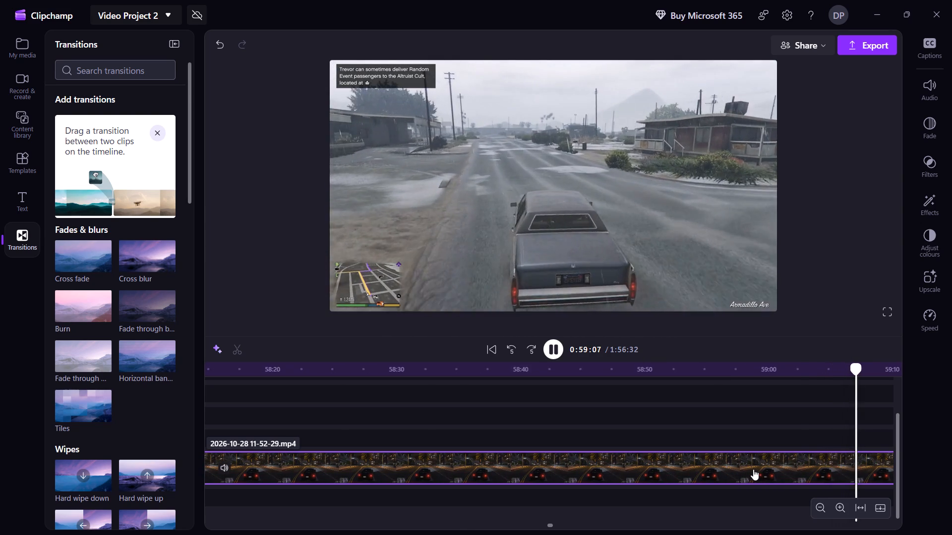
Go back through the footage and split the clip at about 54:00, as the motorcycle approaches the Ace Liquor store in Sandy Shores.
{"action": "key", "text": "shift+Left"}
{"action": "key", "text": "shift+Left"}
{"action": "key", "text": "shift+Left"}
{"action": "key", "text": "shift+Left"}
{"action": "key", "text": "shift+Left"}
{"action": "key", "text": "shift+Left"}
{"action": "key", "text": "shift+Left"}
{"action": "key", "text": "shift+Left"}
{"action": "key", "text": "shift+Left"}
{"action": "key", "text": "shift+Left"}
{"action": "key", "text": "shift+Left"}
{"action": "key", "text": "shift+Left"}
{"action": "key", "text": "shift+Left"}
{"action": "key", "text": "shift+Left"}
{"action": "key", "text": "shift+Left"}
{"action": "key", "text": "shift+Left"}
{"action": "key", "text": "shift+Left"}
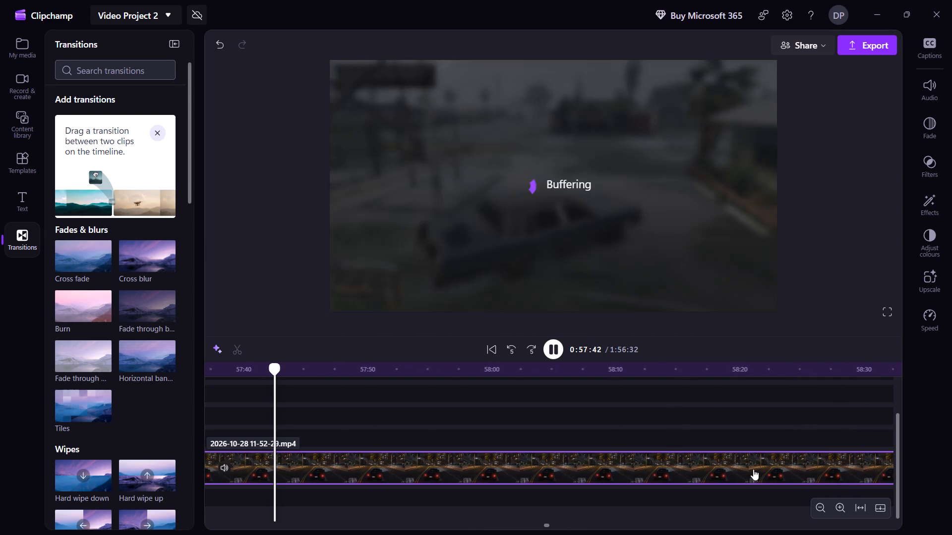
{"action": "key", "text": "shift+Left"}
{"action": "key", "text": "shift+Left"}
{"action": "key", "text": "shift+Left"}
{"action": "key", "text": "shift+Left"}
{"action": "key", "text": "shift+Left"}
{"action": "key", "text": "shift+Left"}
{"action": "key", "text": "shift+Left"}
{"action": "key", "text": "shift+Left"}
{"action": "key", "text": "shift+Left"}
{"action": "key", "text": "shift+Left"}
{"action": "key", "text": "shift+Left"}
{"action": "key", "text": "shift+Left"}
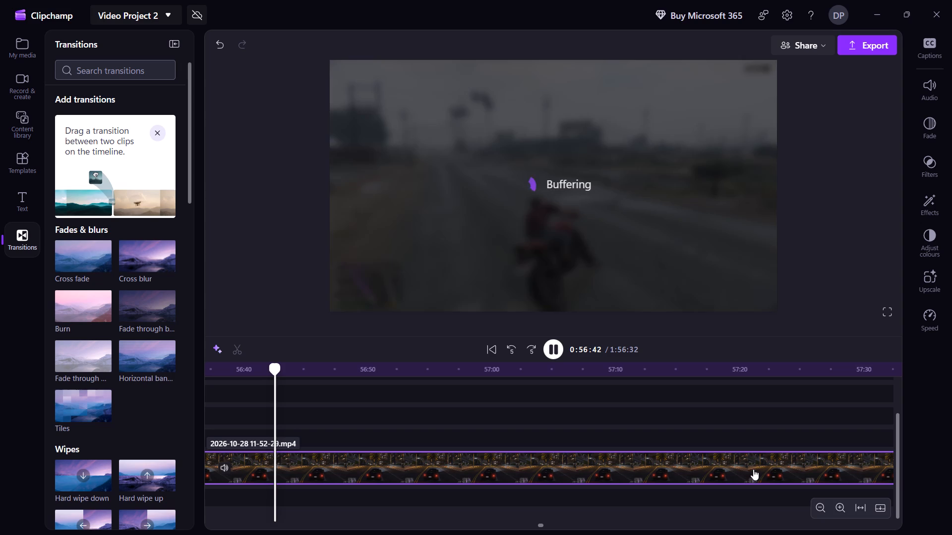
{"action": "key", "text": "shift+Left"}
{"action": "key", "text": "shift+Left"}
{"action": "key", "text": "shift+Left"}
{"action": "key", "text": "shift+Left"}
{"action": "key", "text": "shift+Left"}
{"action": "key", "text": "shift+Left"}
{"action": "key", "text": "shift+Left"}
{"action": "key", "text": "shift+Left"}
{"action": "key", "text": "shift+Left"}
{"action": "key", "text": "shift+Left"}
{"action": "key", "text": "shift+Left"}
{"action": "key", "text": "shift+Left"}
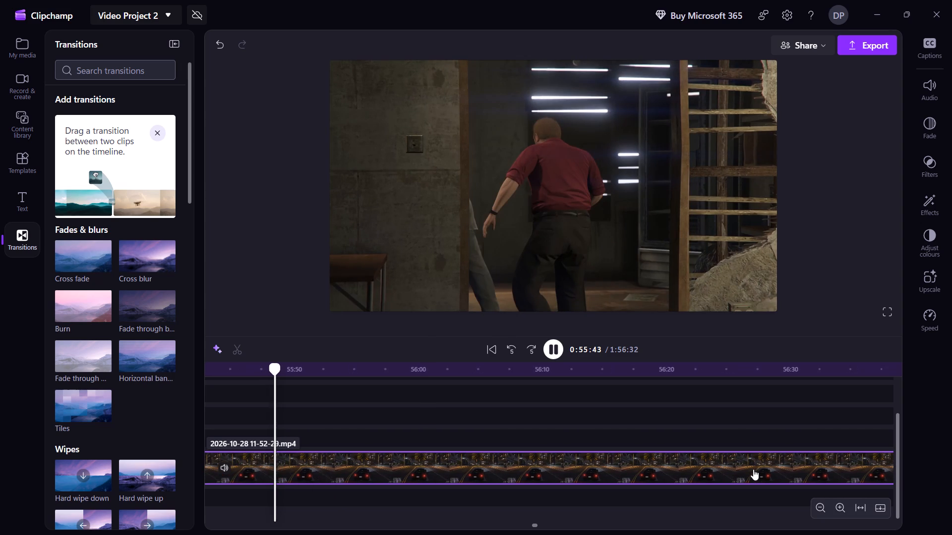
{"action": "key", "text": "shift+Left"}
{"action": "key", "text": "shift+Left"}
{"action": "key", "text": "shift+Left"}
{"action": "key", "text": "shift+Left"}
{"action": "key", "text": "shift+Left"}
{"action": "key", "text": "shift+Left"}
{"action": "key", "text": "shift+Left"}
{"action": "key", "text": "shift+Left"}
{"action": "key", "text": "shift+Left"}
{"action": "key", "text": "shift+Left"}
{"action": "key", "text": "shift+Left"}
{"action": "key", "text": "shift+Left"}
{"action": "key", "text": "shift+Left"}
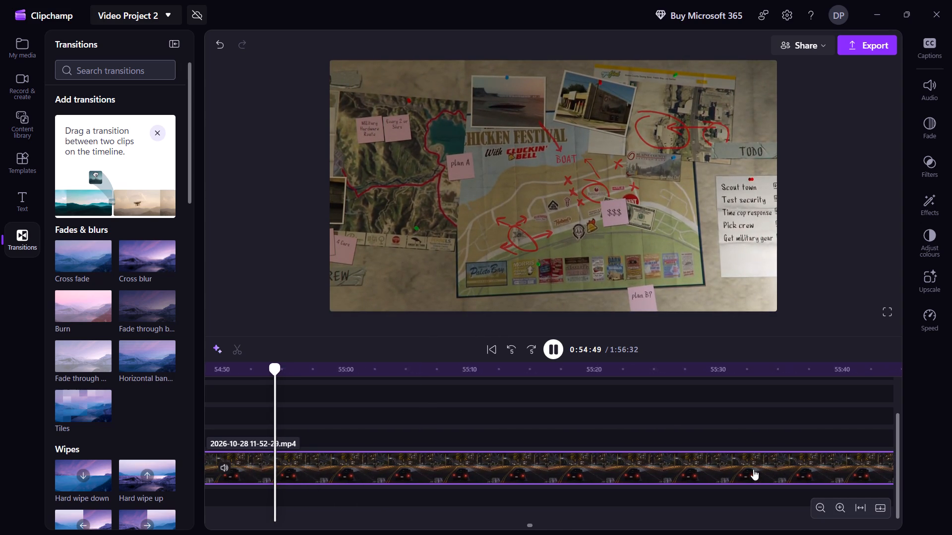
{"action": "key", "text": "shift+Left"}
{"action": "key", "text": "shift+Left"}
{"action": "key", "text": "shift+Left"}
{"action": "key", "text": "shift+Left"}
{"action": "key", "text": "shift+Left"}
{"action": "key", "text": "shift+Left"}
{"action": "key", "text": "shift+Left"}
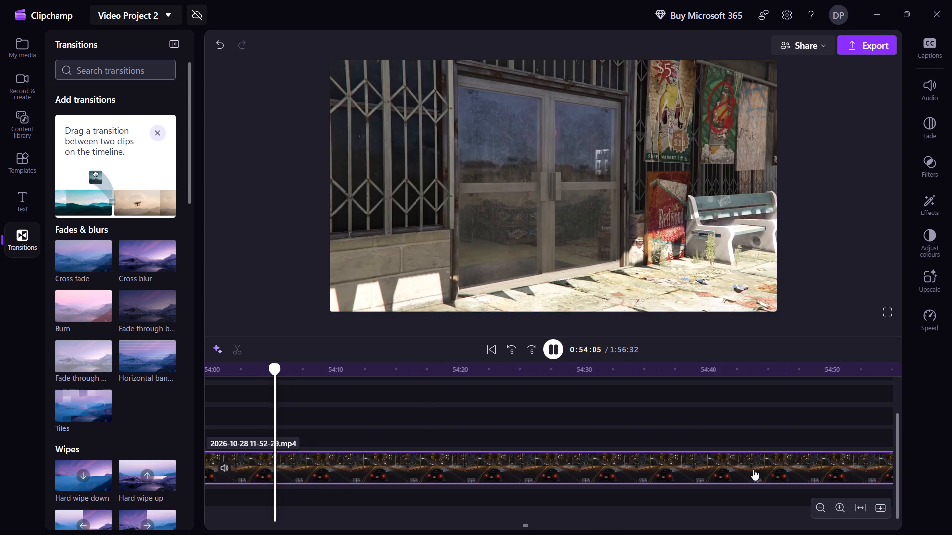
{"action": "key", "text": "shift+Left"}
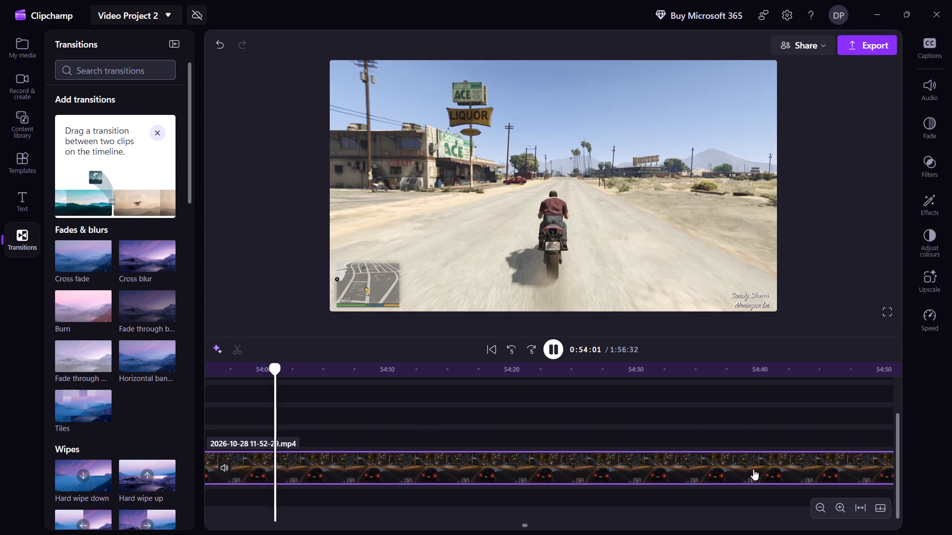
{"action": "key", "text": "shift+Left"}
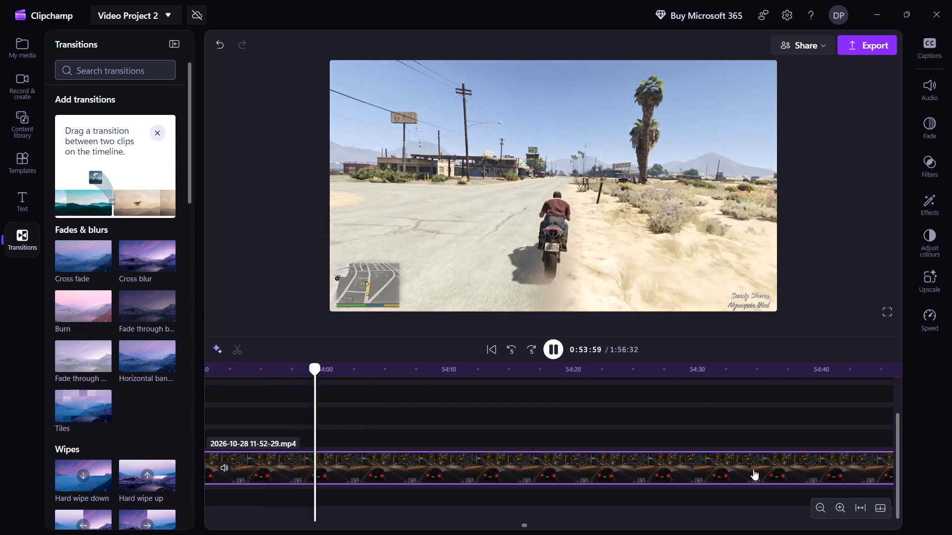
{"action": "key", "text": "space"}
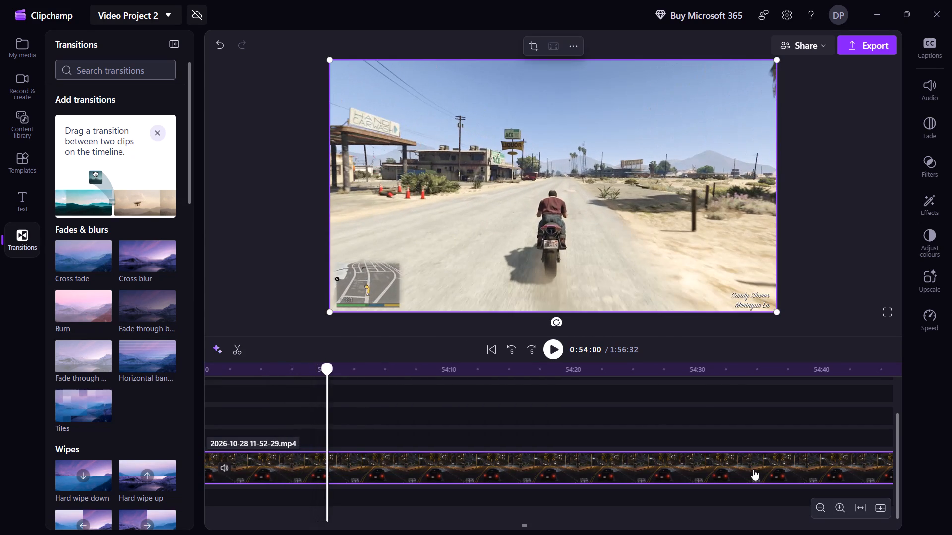
{"action": "key", "text": "s"}
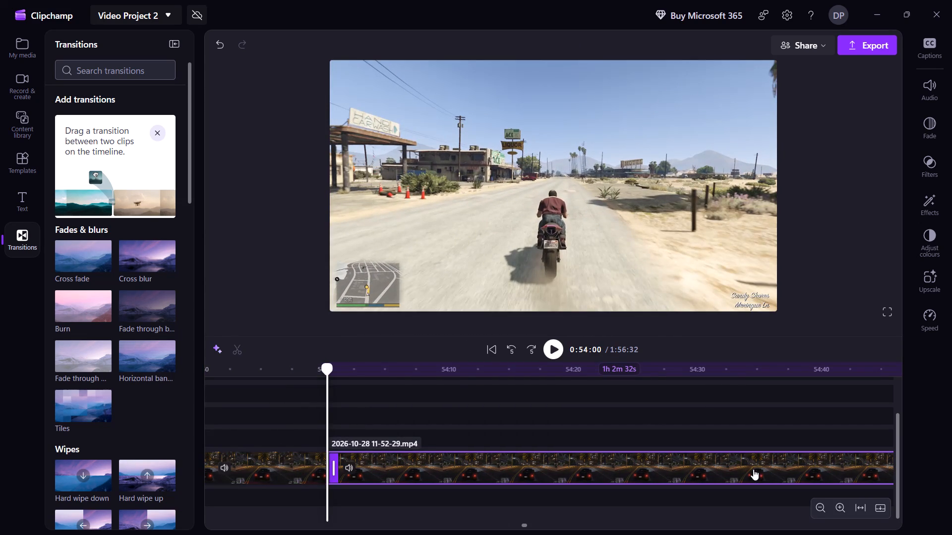
Delete the motorcycle ride clip between the 47:52 and 54:00 splits and close the gap it leaves.
{"action": "left_click", "coordinate": [243, 466]}
{"action": "right_click", "coordinate": [243, 466]}
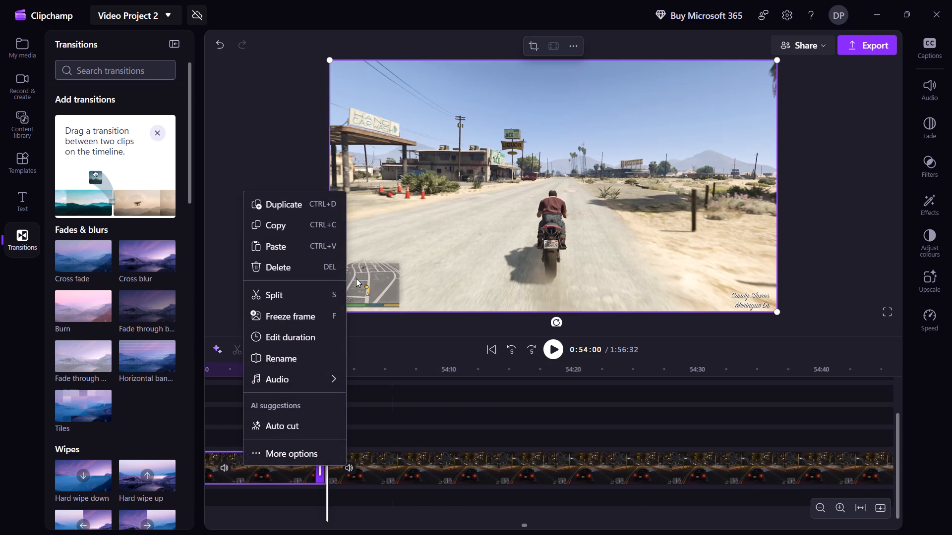
{"action": "left_click", "coordinate": [333, 267]}
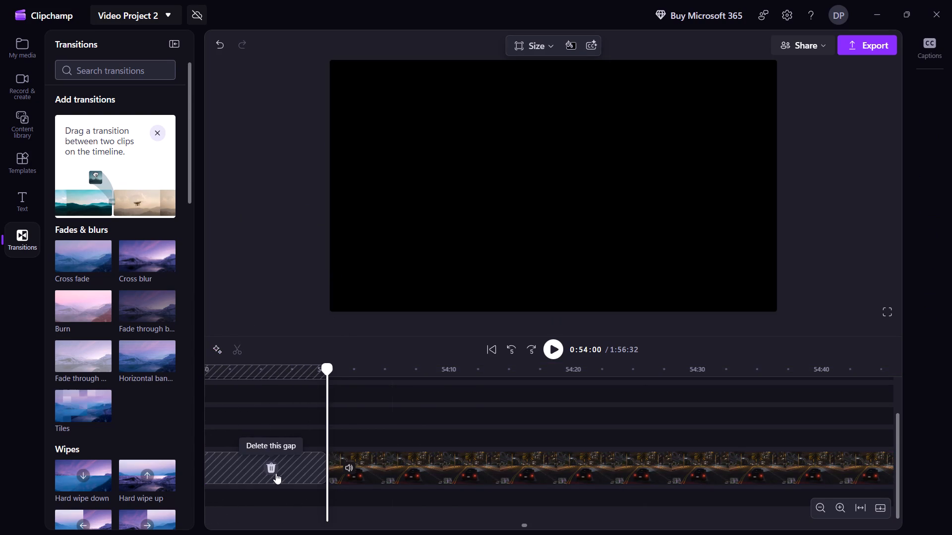
{"action": "left_click", "coordinate": [276, 473]}
Add a Cross fade transition at the join at about 47:52 and play it back.
{"action": "key", "text": "Left"}
{"action": "key", "text": "Left"}
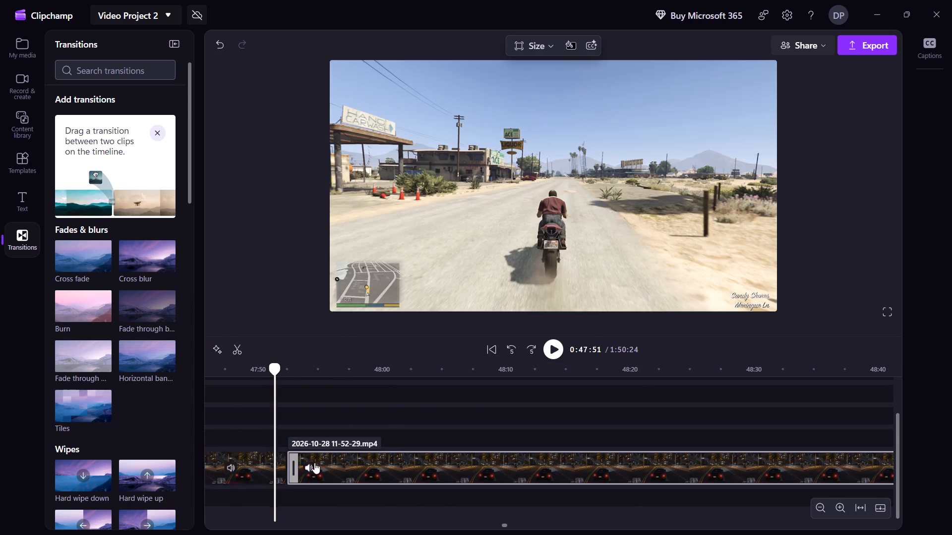
{"action": "key", "text": "Left"}
{"action": "left_click_drag", "start_coordinate": [87, 260], "coordinate": [130, 315]}
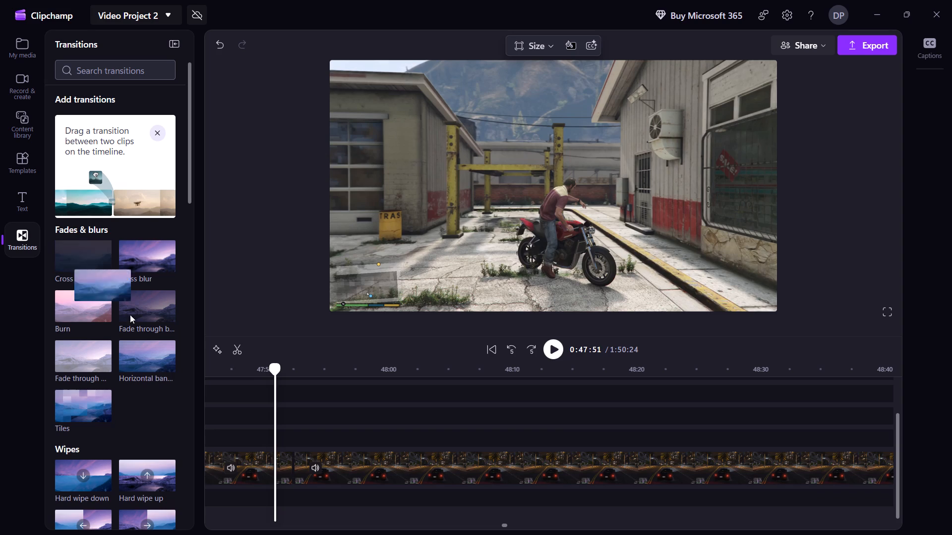
{"action": "left_click_drag", "start_coordinate": [130, 315], "coordinate": [345, 472]}
{"action": "key", "text": "space"}
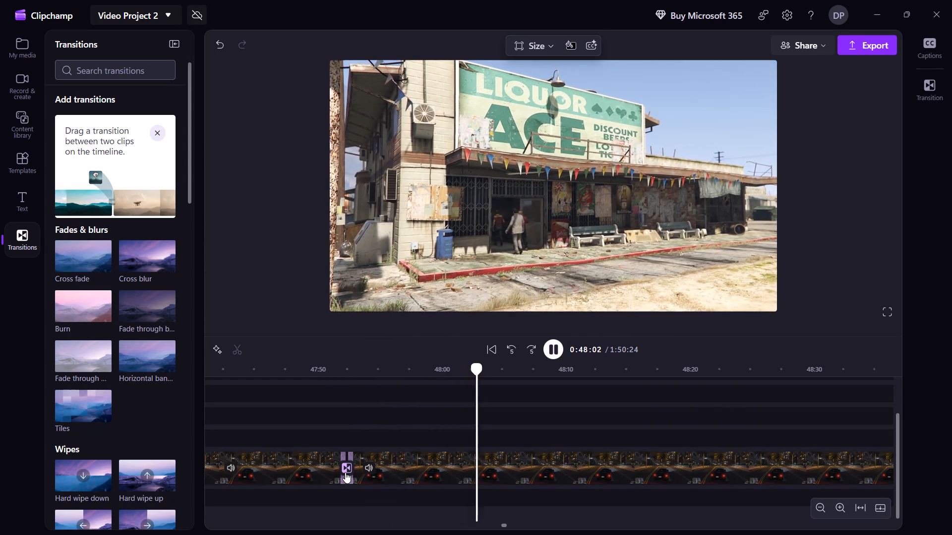
Skim the heist-planning cutscene in the Ace Liquor building, up to about 50:43, for the point where it ends.
{"action": "key", "text": "shift+Right"}
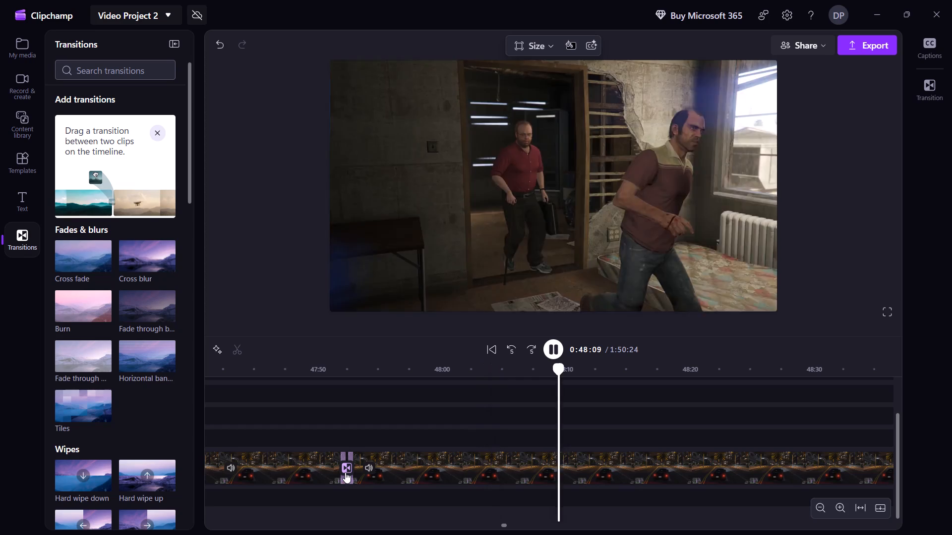
{"action": "key", "text": "shift+Right"}
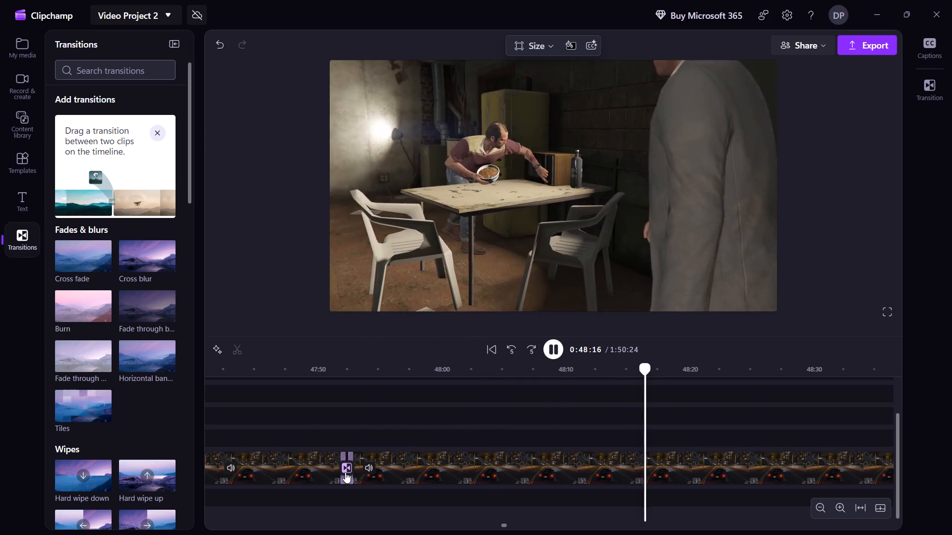
{"action": "key", "text": "shift+Right"}
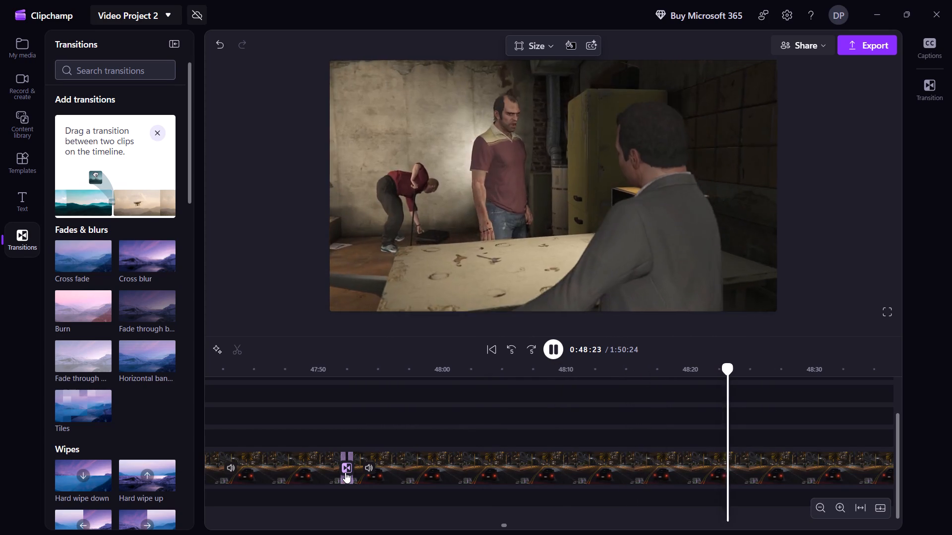
{"action": "key", "text": "shift+Right"}
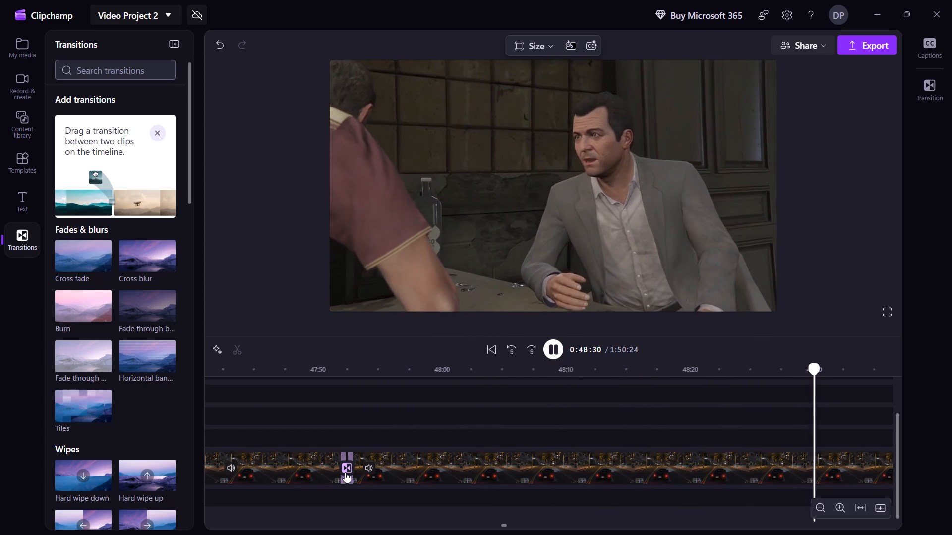
{"action": "key", "text": "shift+Right"}
{"action": "key", "text": "shift+Right"}
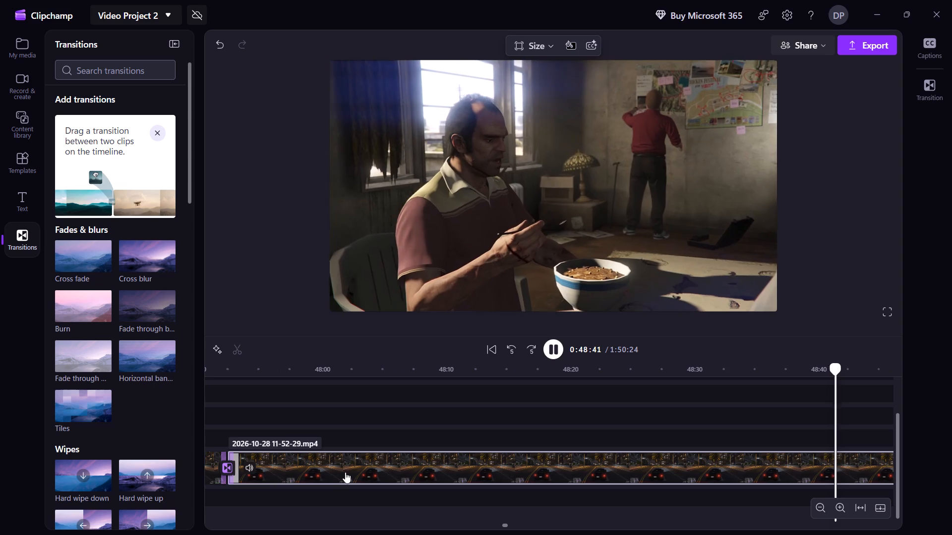
{"action": "key", "text": "shift+Right"}
{"action": "key", "text": "shift+Right"}
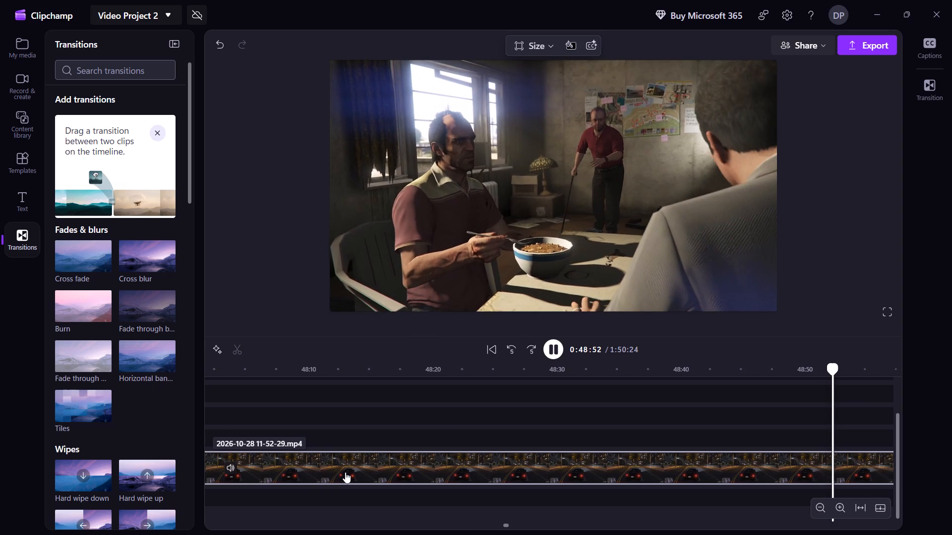
{"action": "key", "text": "shift+Right"}
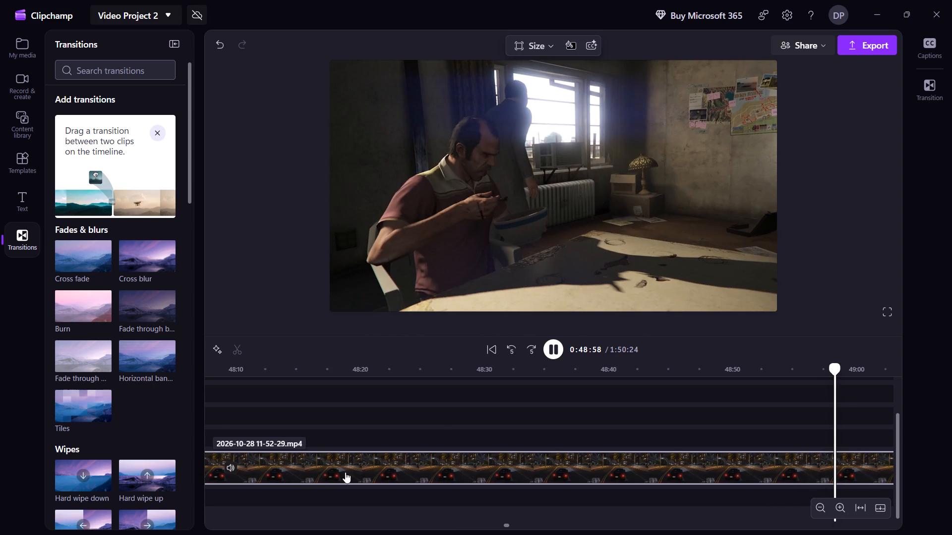
{"action": "key", "text": "shift+Right"}
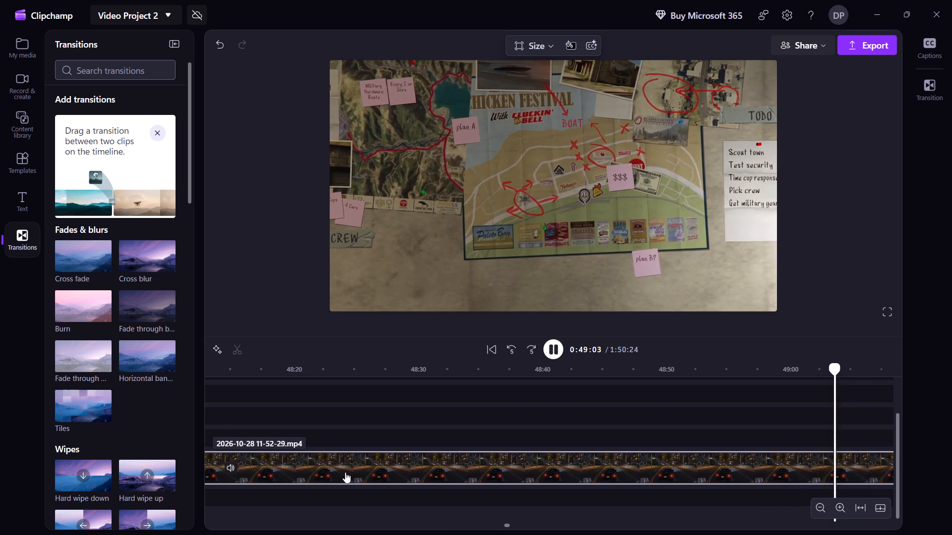
{"action": "key", "text": "shift+Right"}
{"action": "key", "text": "shift+Right"}
{"action": "key", "text": "shift+Right"}
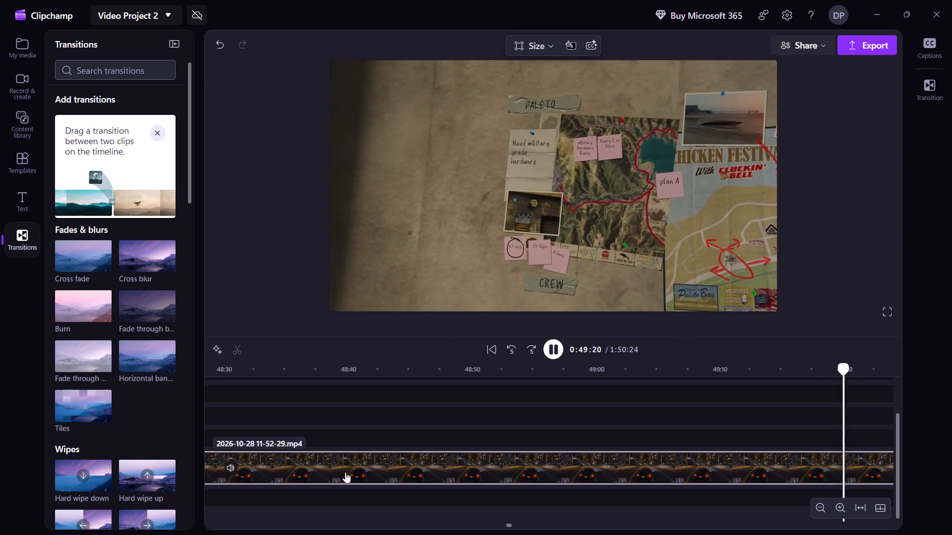
{"action": "key", "text": "shift+Right"}
{"action": "key", "text": "shift+Right"}
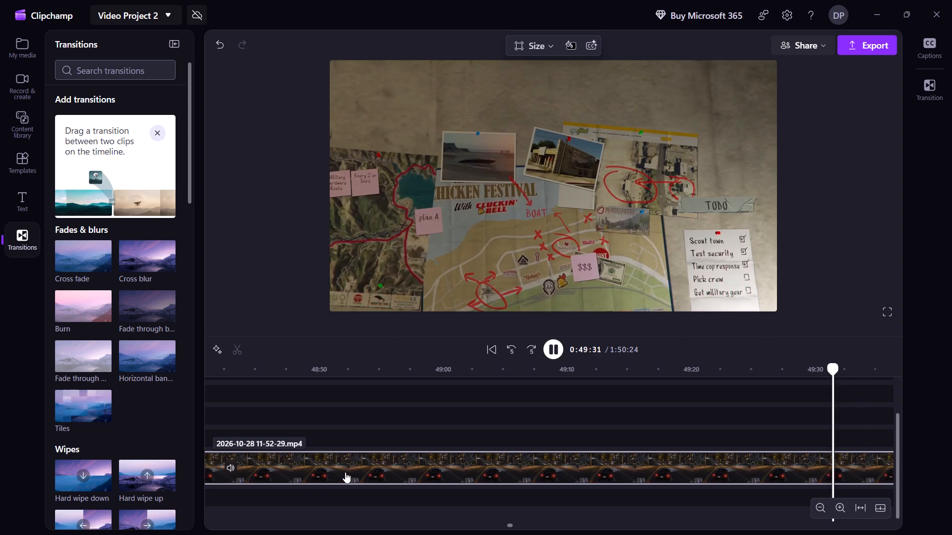
{"action": "key", "text": "shift+Right"}
{"action": "key", "text": "shift+Right"}
{"action": "key", "text": "shift+Right"}
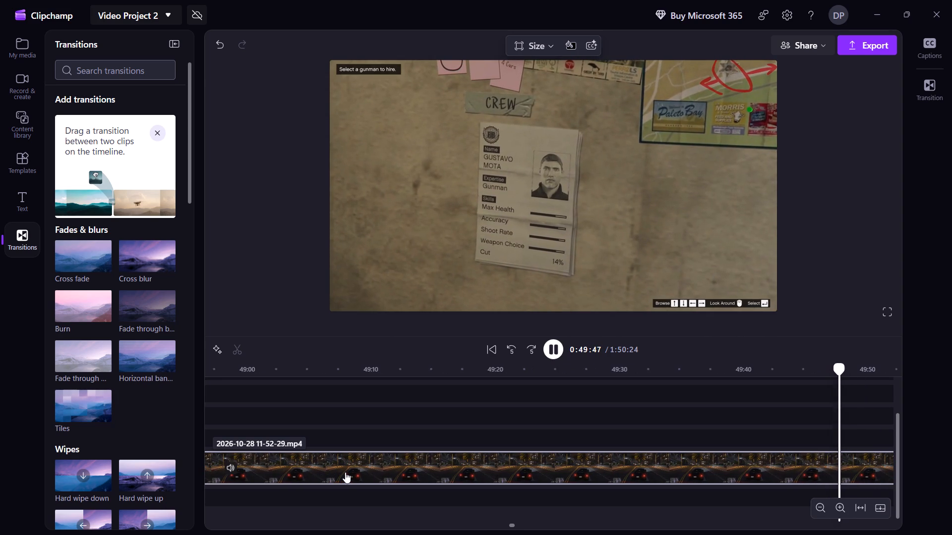
{"action": "key", "text": "shift+Right"}
{"action": "key", "text": "shift+Right"}
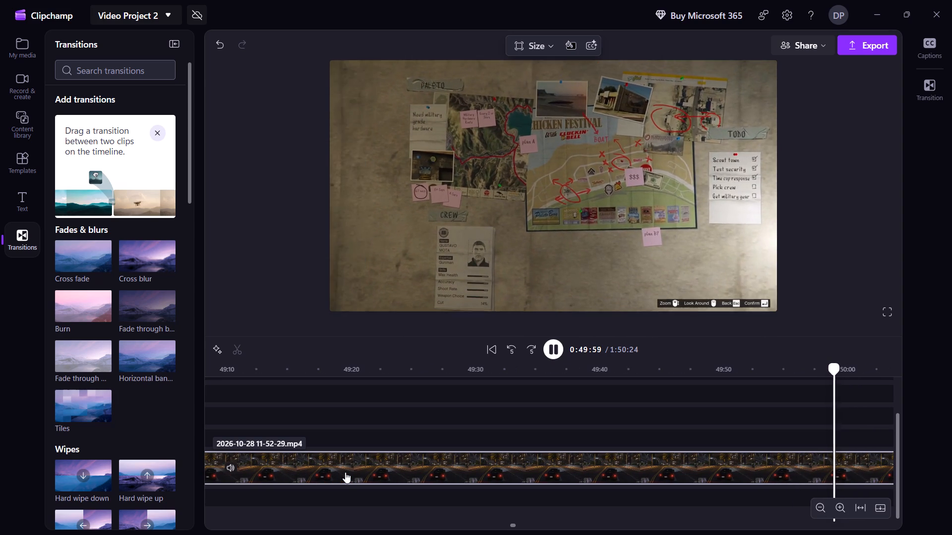
{"action": "key", "text": "shift+Right"}
{"action": "key", "text": "shift+Right"}
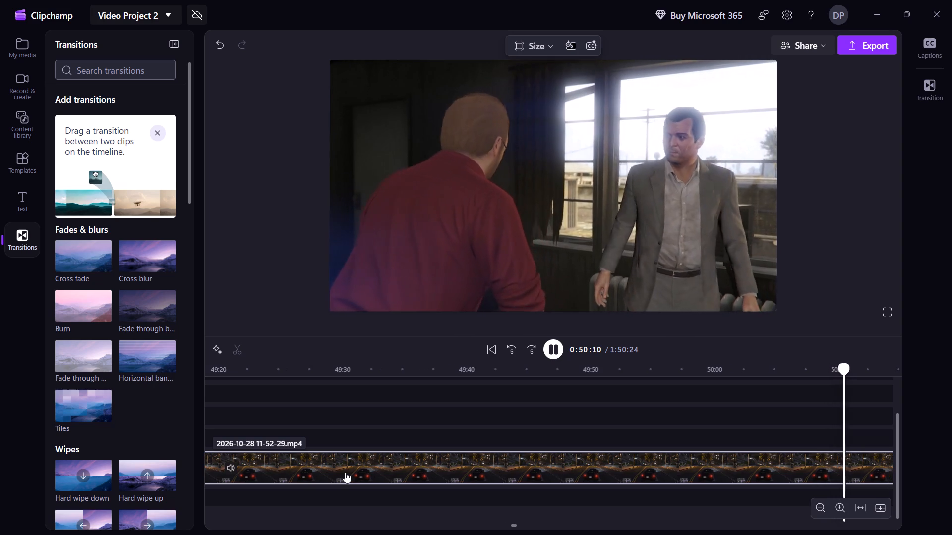
{"action": "key", "text": "shift+Right"}
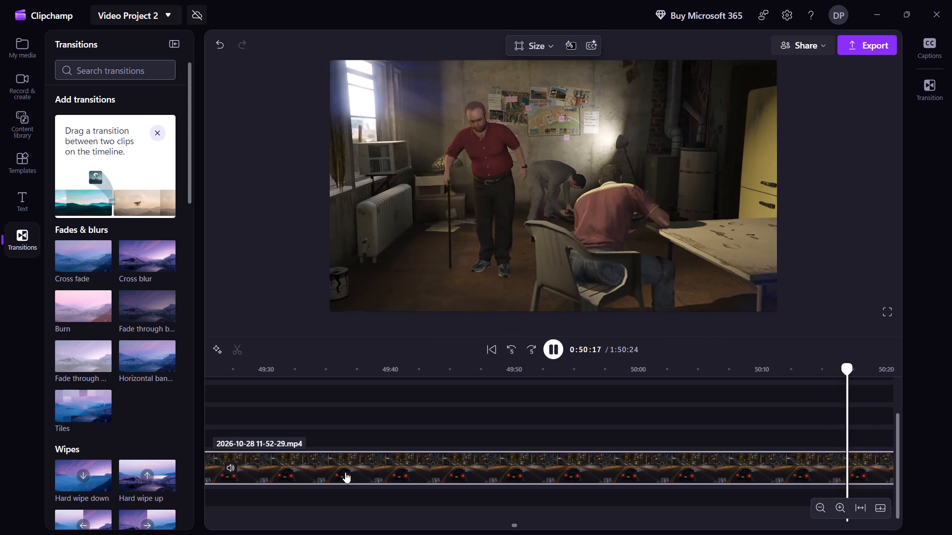
{"action": "key", "text": "shift+Right"}
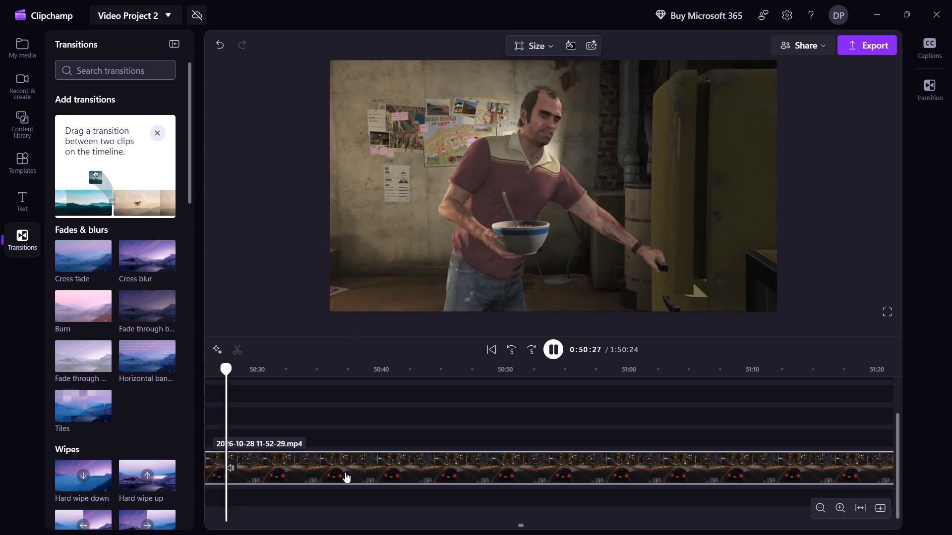
{"action": "key", "text": "shift+Right"}
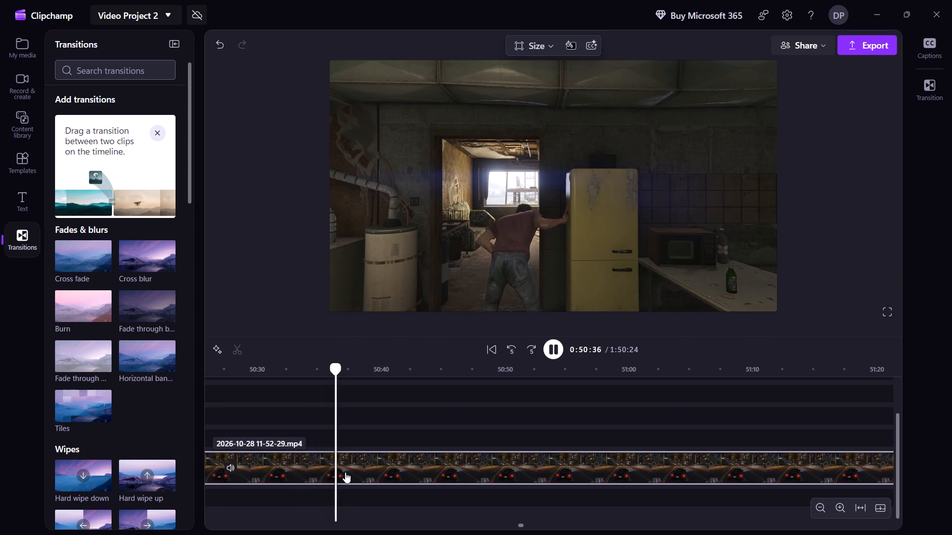
{"action": "key", "text": "space"}
{"action": "key", "text": "space"}
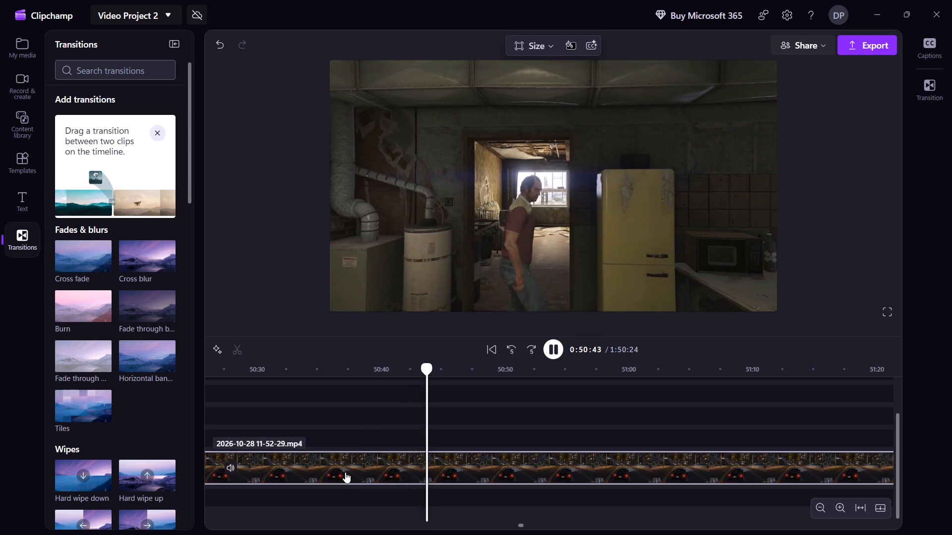
Check the footage around the cutscene's end and split the clip at 50:33, with Trevor standing by the yellow fridge.
{"action": "key", "text": "shift+Left"}
{"action": "key", "text": "shift+Left"}
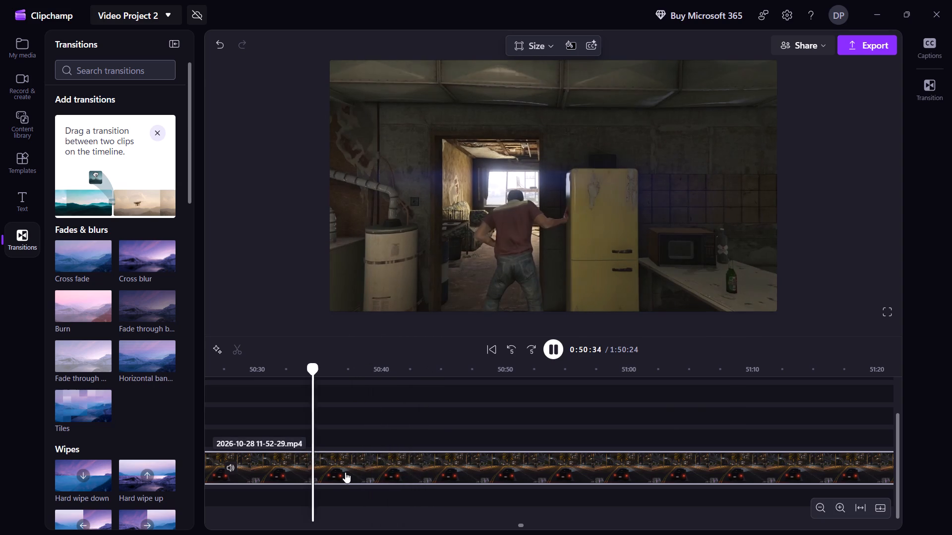
{"action": "key", "text": "shift+Left"}
{"action": "key", "text": "shift+Left"}
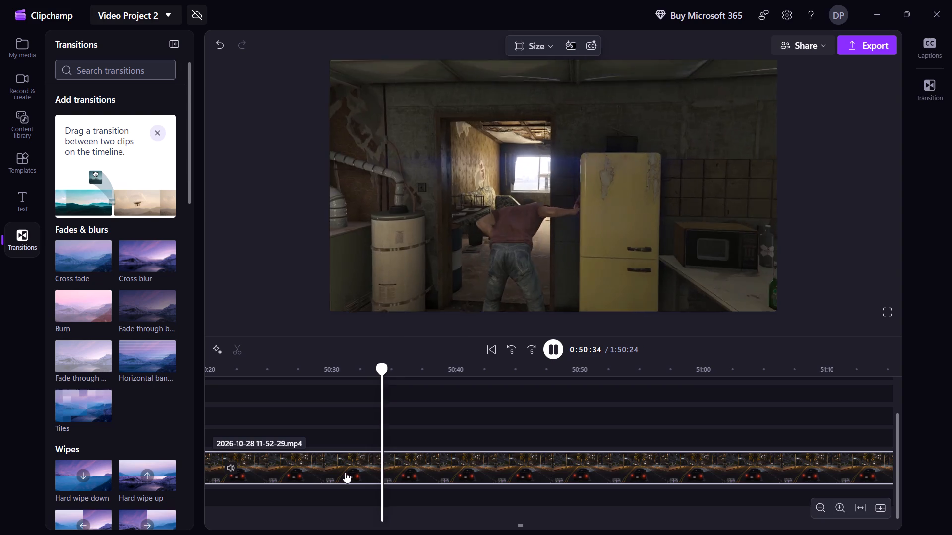
{"action": "key", "text": "shift+Right"}
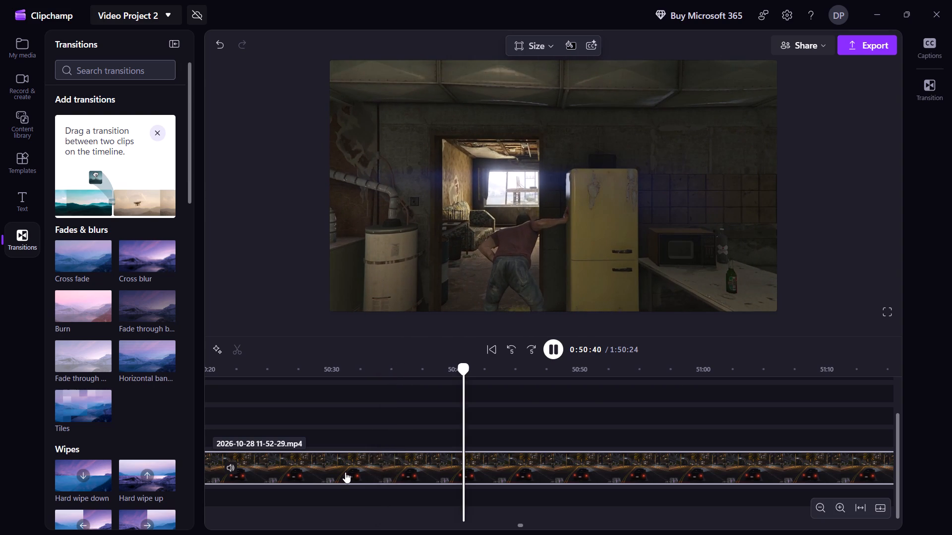
{"action": "key", "text": "shift+Right"}
{"action": "key", "text": "shift+Right"}
{"action": "key", "text": "shift+Right"}
{"action": "key", "text": "shift+Left"}
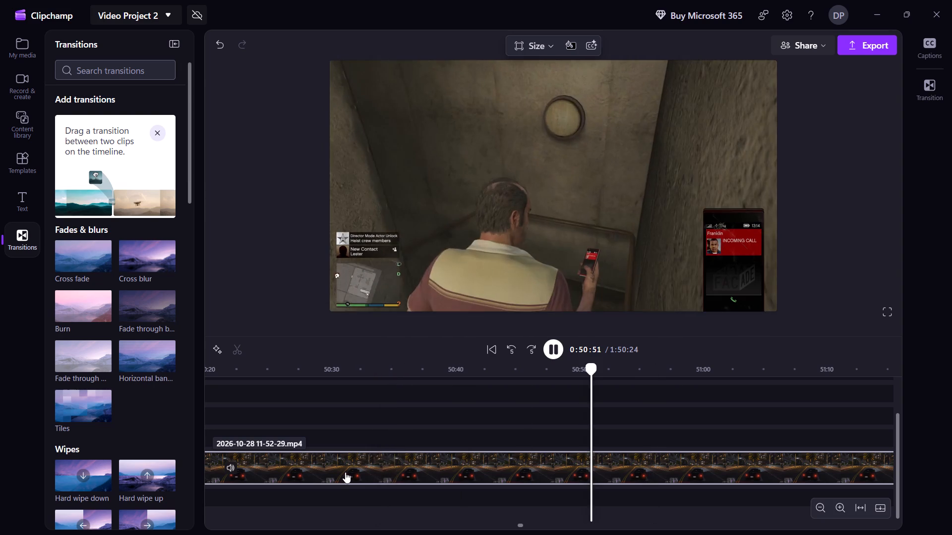
{"action": "key", "text": "shift+Left"}
{"action": "key", "text": "shift+Left"}
{"action": "key", "text": "shift+Left"}
{"action": "key", "text": "shift+Left"}
{"action": "key", "text": "shift+Left"}
{"action": "key", "text": "shift+Left"}
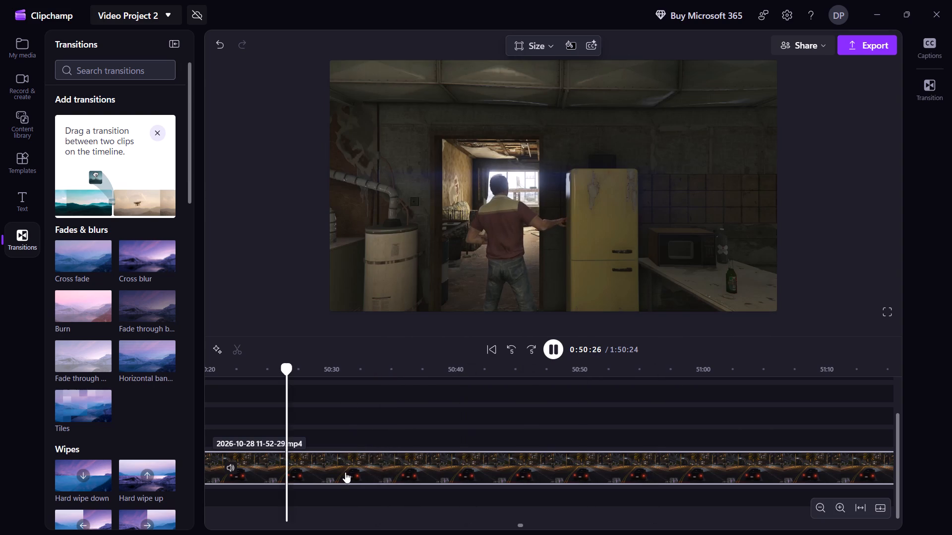
{"action": "key", "text": "shift+Left"}
{"action": "key", "text": "shift+Right"}
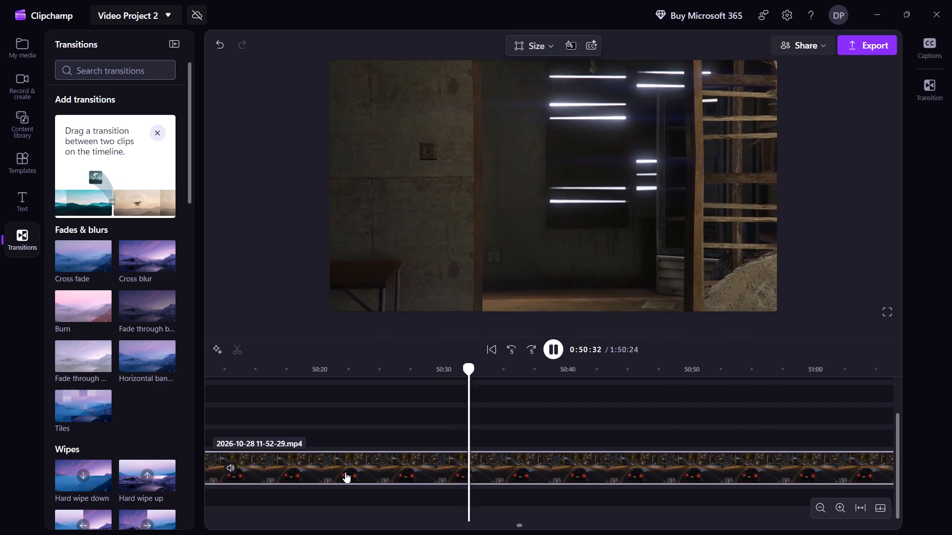
{"action": "key", "text": "space"}
{"action": "type", "text": "s"}
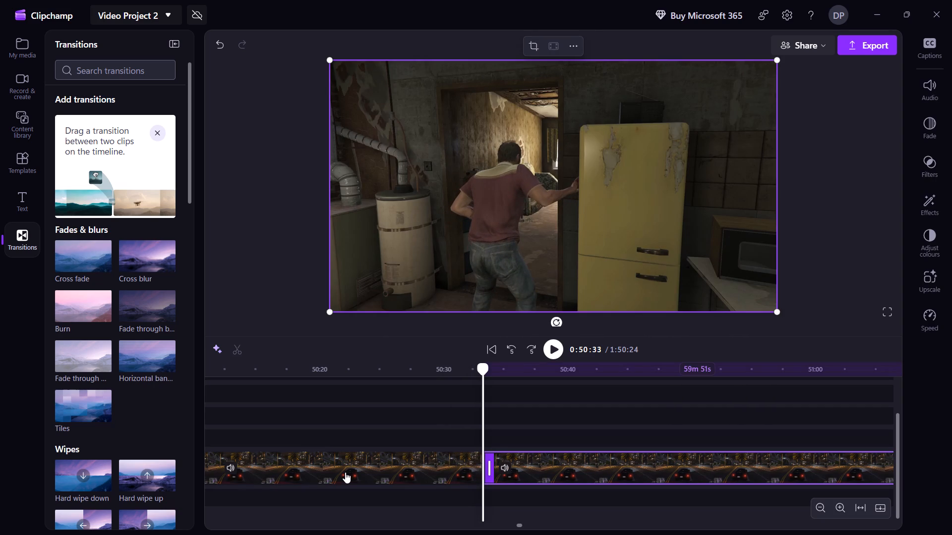
Skim the footage after the 50:33 split, through the phone calls and motorcycle ride, up to about 52:04.
{"action": "key", "text": "space"}
{"action": "key", "text": "shift+Right"}
{"action": "key", "text": "shift+Right"}
{"action": "key", "text": "shift+Right"}
{"action": "key", "text": "shift+Right"}
{"action": "key", "text": "shift+Right"}
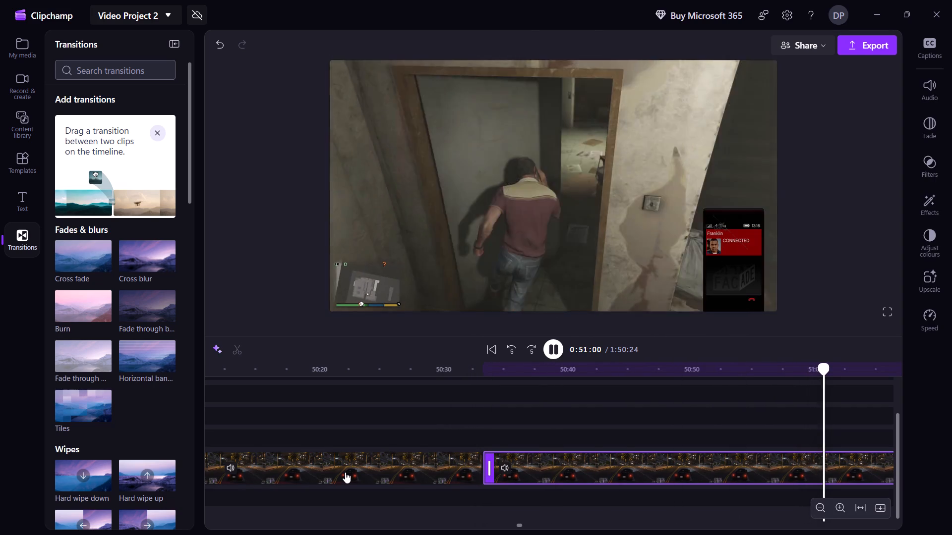
{"action": "key", "text": "shift+Right"}
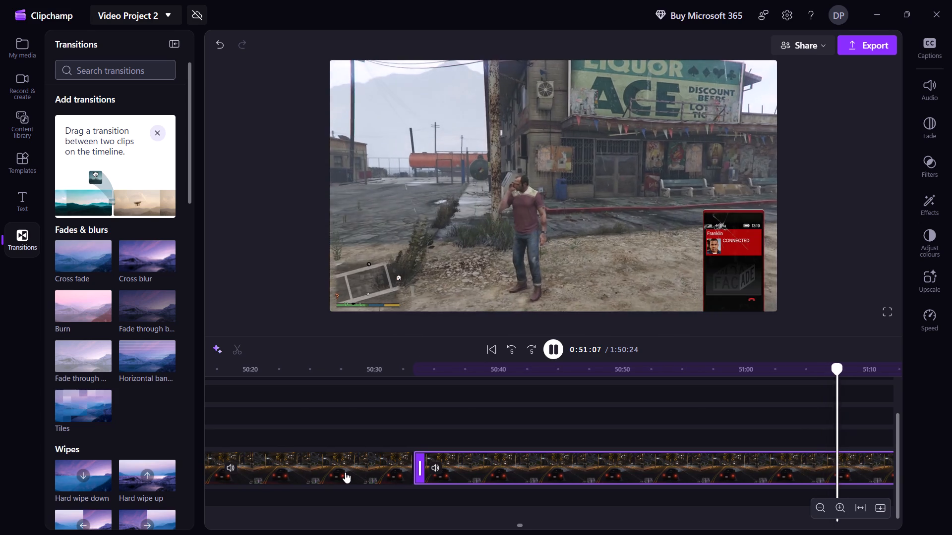
{"action": "key", "text": "shift+Right"}
{"action": "key", "text": "shift+Right"}
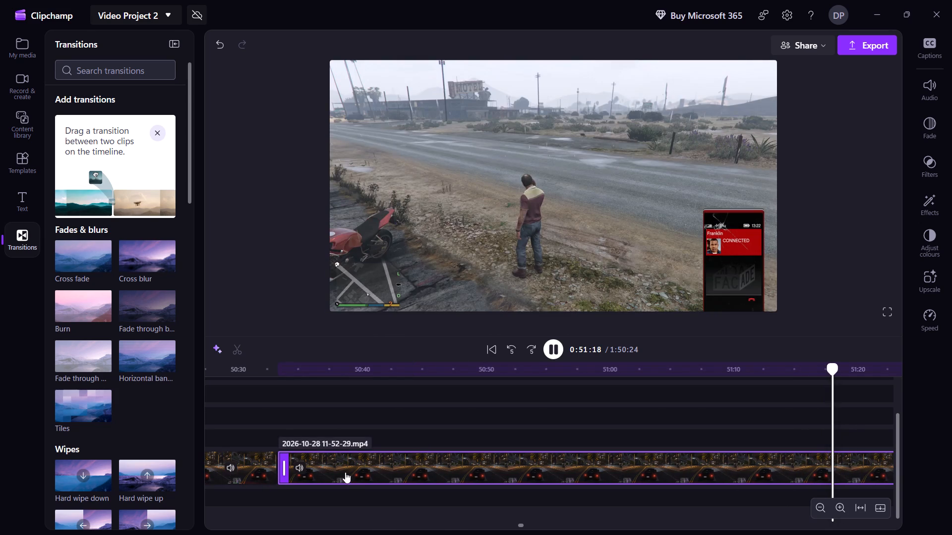
{"action": "key", "text": "shift+Right"}
{"action": "key", "text": "shift+Right"}
{"action": "key", "text": "shift+Right"}
{"action": "key", "text": "shift+Right"}
{"action": "key", "text": "shift+Right"}
{"action": "key", "text": "shift+Right"}
{"action": "key", "text": "shift+Right"}
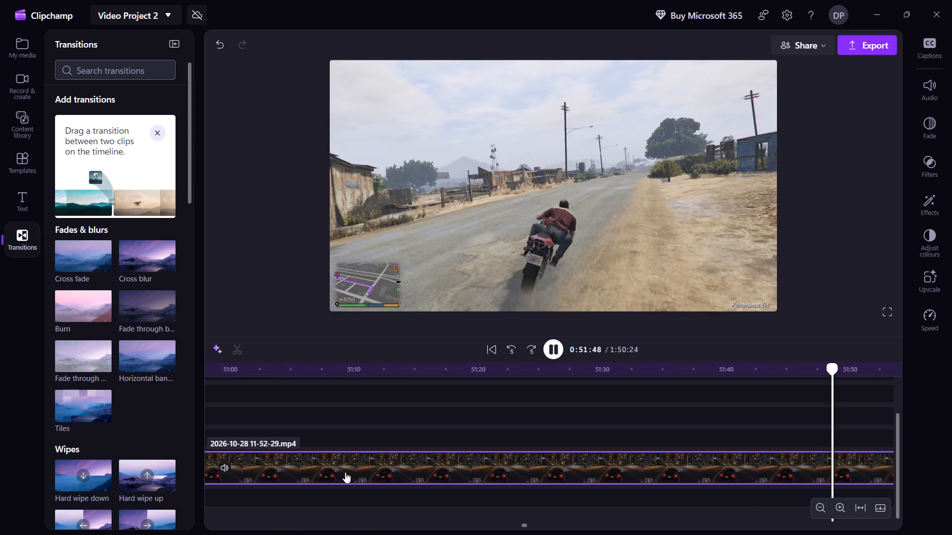
{"action": "key", "text": "shift+Right"}
{"action": "key", "text": "shift+Right"}
{"action": "key", "text": "shift+Right"}
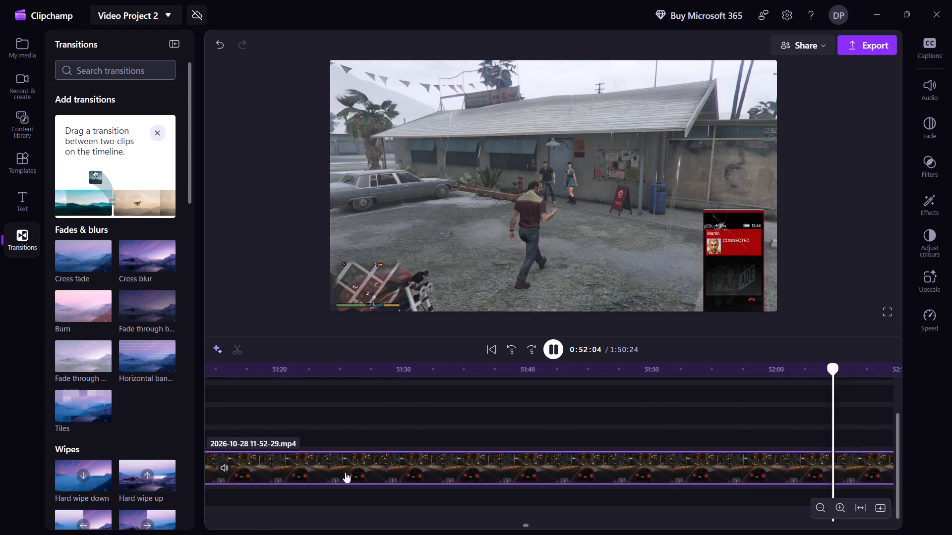
Skim ahead through the car drive and the Altruist camp shootout, up to about 1:00:50.
{"action": "key", "text": "shift+Right"}
{"action": "key", "text": "shift+Right"}
{"action": "key", "text": "shift+Right"}
{"action": "key", "text": "shift+Right"}
{"action": "key", "text": "shift+Right"}
{"action": "key", "text": "shift+Right"}
{"action": "key", "text": "shift+Right"}
{"action": "key", "text": "shift+Right"}
{"action": "key", "text": "shift+Right"}
{"action": "key", "text": "shift+Right"}
{"action": "key", "text": "shift+Right"}
{"action": "key", "text": "shift+Right"}
{"action": "key", "text": "shift+Right"}
{"action": "key", "text": "shift+Right"}
{"action": "key", "text": "shift+Right"}
{"action": "key", "text": "shift+Right"}
{"action": "key", "text": "shift+Right"}
{"action": "key", "text": "shift+Right"}
{"action": "key", "text": "shift+Right"}
{"action": "key", "text": "shift+Right"}
{"action": "key", "text": "shift+Right"}
{"action": "key", "text": "shift+Right"}
{"action": "key", "text": "shift+Right"}
{"action": "key", "text": "shift+Right"}
{"action": "key", "text": "shift+Right"}
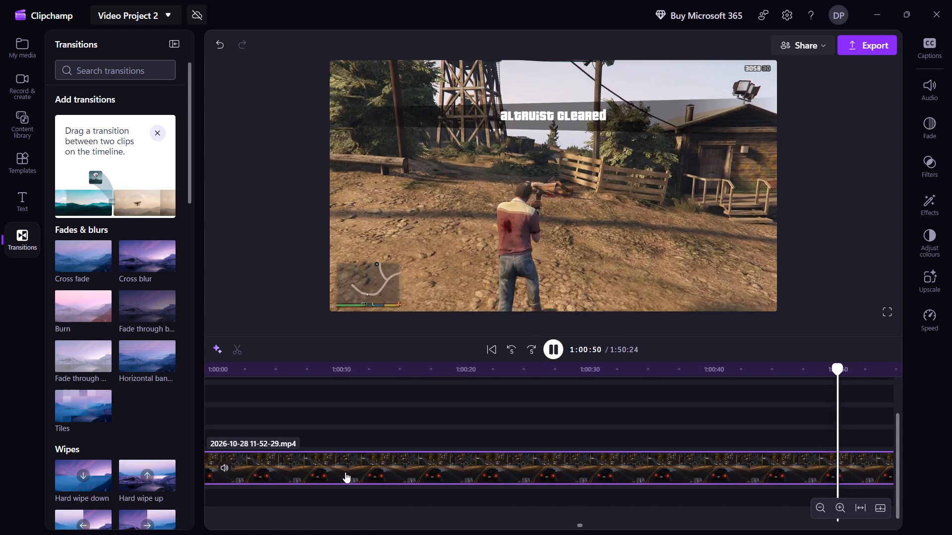
Skim back through the shootout to the camp gate cutscene and check the dirt-road drive leading to it, around 56:25 to 56:46.
{"action": "key", "text": "shift+Left"}
{"action": "key", "text": "shift+Left"}
{"action": "key", "text": "shift+Left"}
{"action": "key", "text": "shift+Left"}
{"action": "key", "text": "shift+Left"}
{"action": "key", "text": "shift+Left"}
{"action": "key", "text": "shift+Left"}
{"action": "key", "text": "shift+Left"}
{"action": "key", "text": "shift+Left"}
{"action": "key", "text": "shift+Left"}
{"action": "key", "text": "shift+Left"}
{"action": "key", "text": "shift+Left"}
{"action": "key", "text": "shift+Left"}
{"action": "key", "text": "shift+Left"}
{"action": "key", "text": "shift+Left"}
{"action": "key", "text": "shift+Left"}
{"action": "key", "text": "shift+Left"}
{"action": "key", "text": "shift+Left"}
{"action": "key", "text": "shift+Left"}
{"action": "key", "text": "shift+Left"}
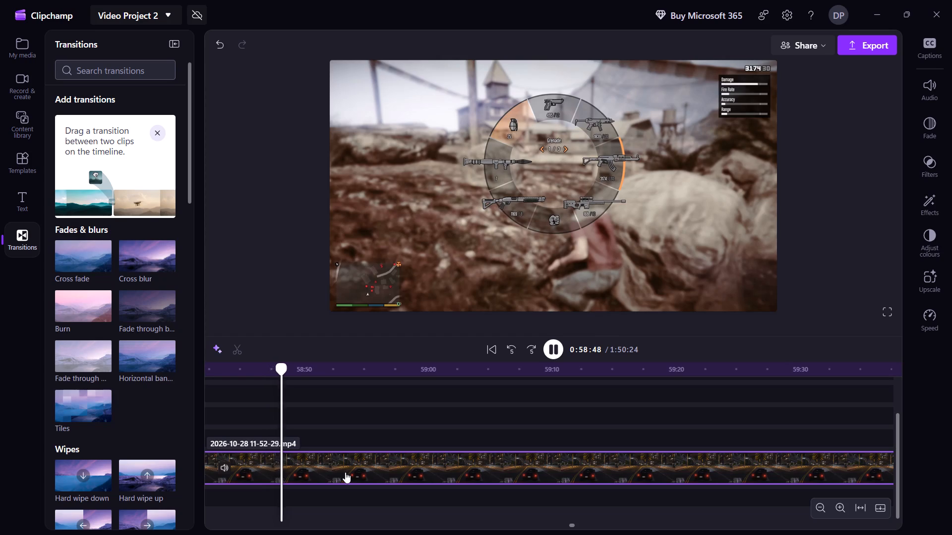
{"action": "key", "text": "shift+Left"}
{"action": "key", "text": "shift+Left"}
{"action": "key", "text": "shift+Left"}
{"action": "key", "text": "shift+Left"}
{"action": "key", "text": "shift+Left"}
{"action": "key", "text": "shift+Left"}
{"action": "key", "text": "shift+Left"}
{"action": "key", "text": "shift+Left"}
{"action": "key", "text": "shift+Left"}
{"action": "key", "text": "shift+Left"}
{"action": "key", "text": "shift+Left"}
{"action": "key", "text": "shift+Left"}
{"action": "key", "text": "shift+Left"}
{"action": "key", "text": "shift+Left"}
{"action": "key", "text": "shift+Left"}
{"action": "key", "text": "shift+Left"}
{"action": "key", "text": "shift+Left"}
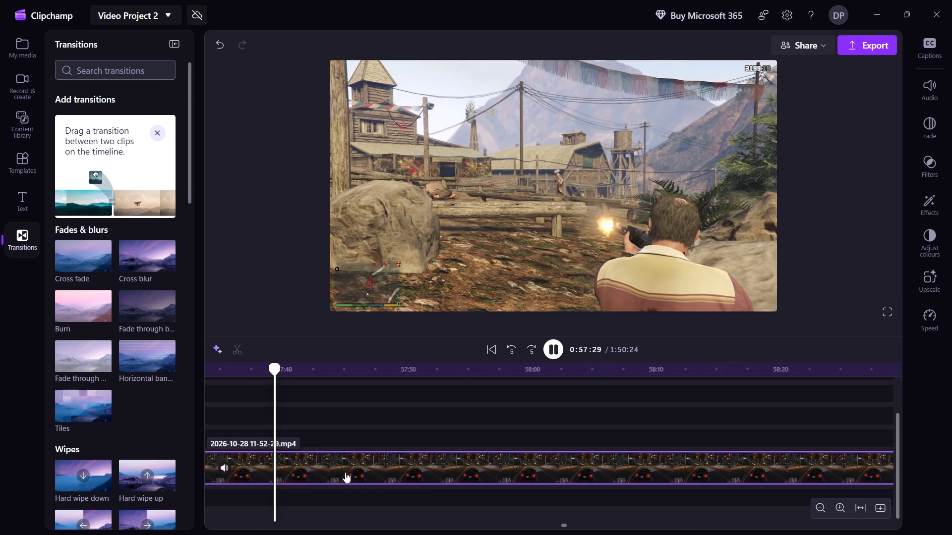
{"action": "key", "text": "shift+Left"}
{"action": "key", "text": "shift+Left"}
{"action": "key", "text": "shift+Left"}
{"action": "key", "text": "shift+Left"}
{"action": "key", "text": "shift+Left"}
{"action": "key", "text": "shift+Left"}
{"action": "key", "text": "shift+Left"}
{"action": "key", "text": "shift+Left"}
{"action": "key", "text": "shift+Left"}
{"action": "key", "text": "shift+Left"}
{"action": "key", "text": "shift+Left"}
{"action": "key", "text": "shift+Left"}
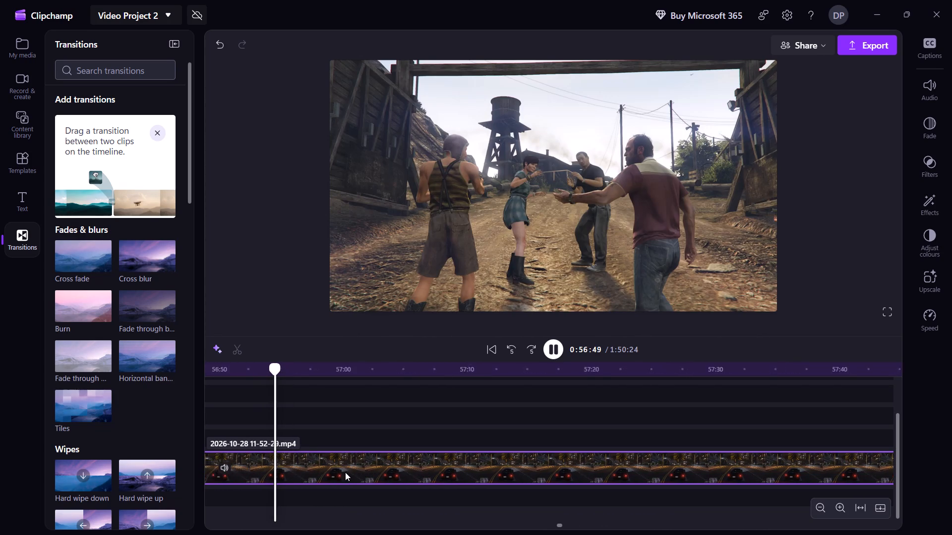
{"action": "key", "text": "shift+Left"}
{"action": "key", "text": "shift+Right"}
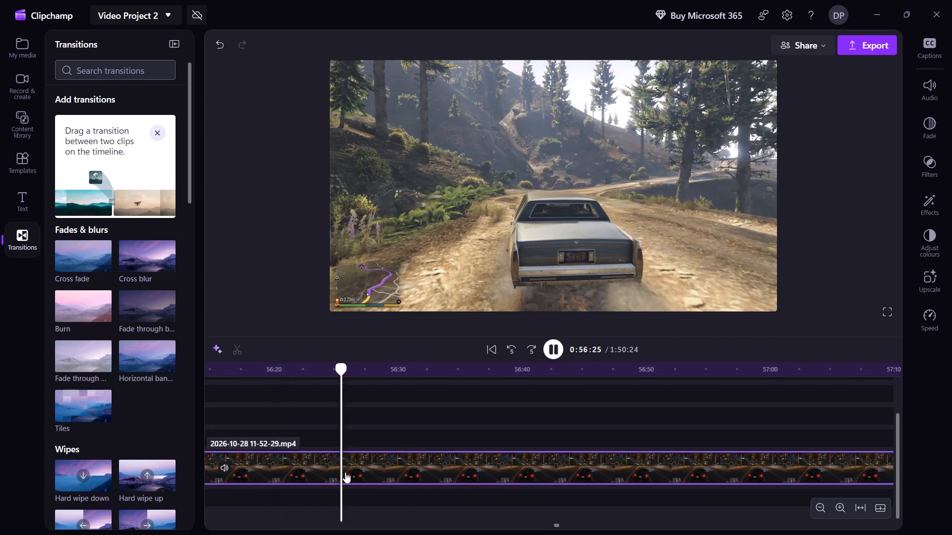
{"action": "key", "text": "shift+Right"}
{"action": "key", "text": "shift+Right"}
{"action": "key", "text": "shift+Right"}
{"action": "key", "text": "shift+Right"}
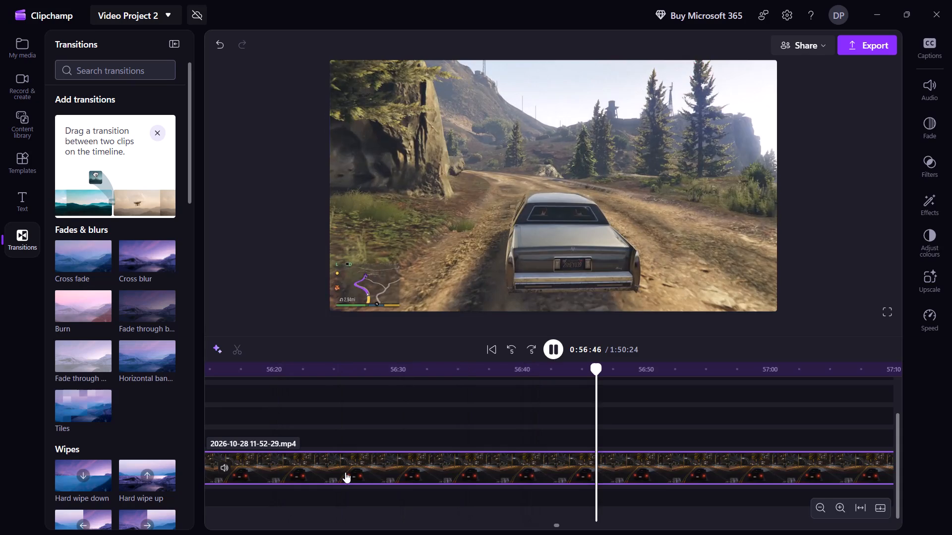
{"action": "key", "text": "shift+Right"}
Skim back through the car drive to the motorcycle ride at about 51:48, looking for where the ride ends.
{"action": "key", "text": "shift+Left"}
{"action": "key", "text": "shift+Left"}
{"action": "key", "text": "shift+Left"}
{"action": "key", "text": "shift+Left"}
{"action": "key", "text": "shift+Left"}
{"action": "key", "text": "shift+Left"}
{"action": "key", "text": "shift+Left"}
{"action": "key", "text": "shift+Left"}
{"action": "key", "text": "shift+Left"}
{"action": "key", "text": "shift+Left"}
{"action": "key", "text": "shift+Left"}
{"action": "key", "text": "shift+Left"}
{"action": "key", "text": "shift+Left"}
{"action": "key", "text": "shift+Left"}
{"action": "key", "text": "shift+Left"}
{"action": "key", "text": "shift+Left"}
{"action": "key", "text": "shift+Left"}
{"action": "key", "text": "shift+Left"}
{"action": "key", "text": "shift+Left"}
{"action": "key", "text": "shift+Left"}
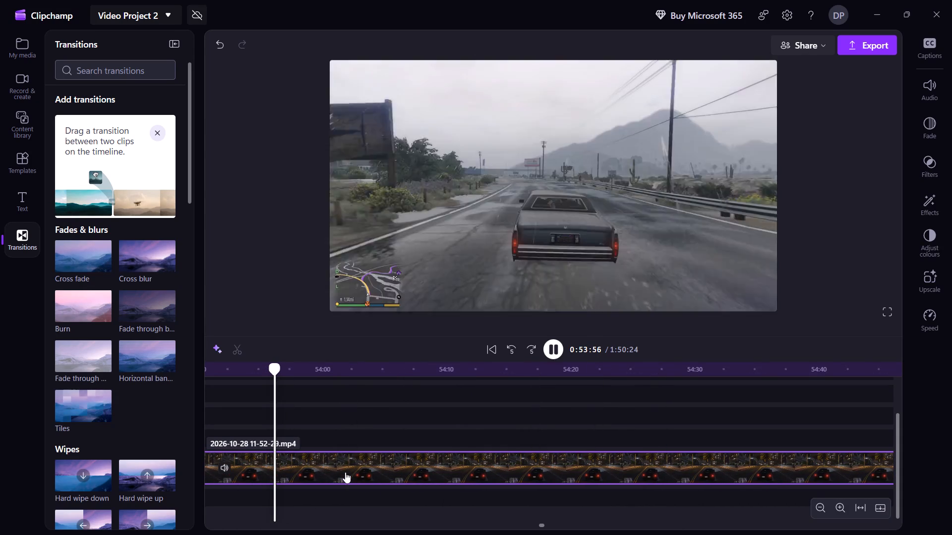
{"action": "key", "text": "shift+Left"}
{"action": "key", "text": "shift+Left"}
{"action": "key", "text": "shift+Left"}
{"action": "key", "text": "shift+Left"}
{"action": "key", "text": "shift+Left"}
{"action": "key", "text": "shift+Left"}
{"action": "key", "text": "shift+Left"}
{"action": "key", "text": "shift+Left"}
{"action": "key", "text": "shift+Left"}
{"action": "key", "text": "shift+Left"}
{"action": "key", "text": "shift+Left"}
{"action": "key", "text": "shift+Left"}
{"action": "key", "text": "shift+Left"}
{"action": "key", "text": "shift+Left"}
{"action": "key", "text": "shift+Left"}
{"action": "key", "text": "shift+Left"}
{"action": "key", "text": "shift+Left"}
{"action": "key", "text": "shift+Left"}
{"action": "key", "text": "shift+Left"}
{"action": "key", "text": "shift+Left"}
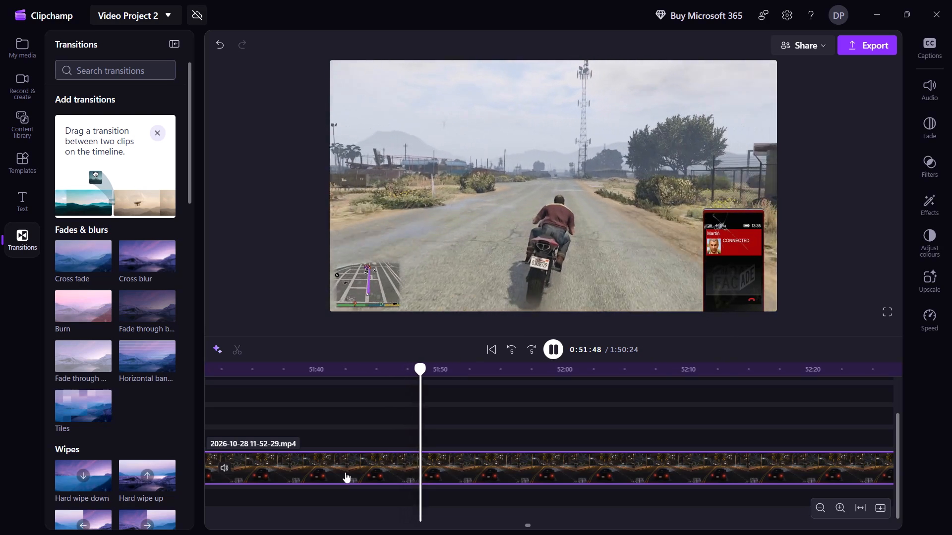
Play up to the motorcycle's arrival beside the couple and split the clip at 52:02, as Trevor gets off the bike.
{"action": "key", "text": "shift+Right"}
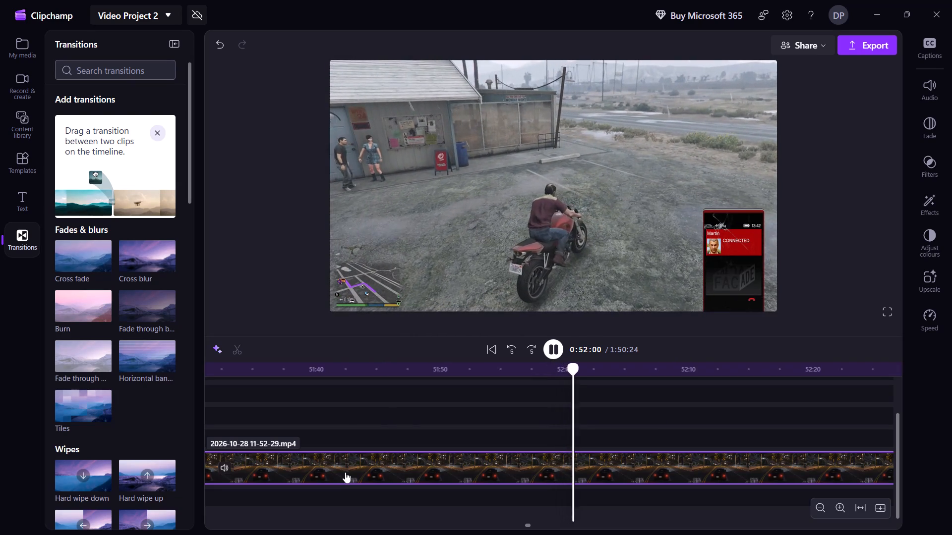
{"action": "key", "text": "Left"}
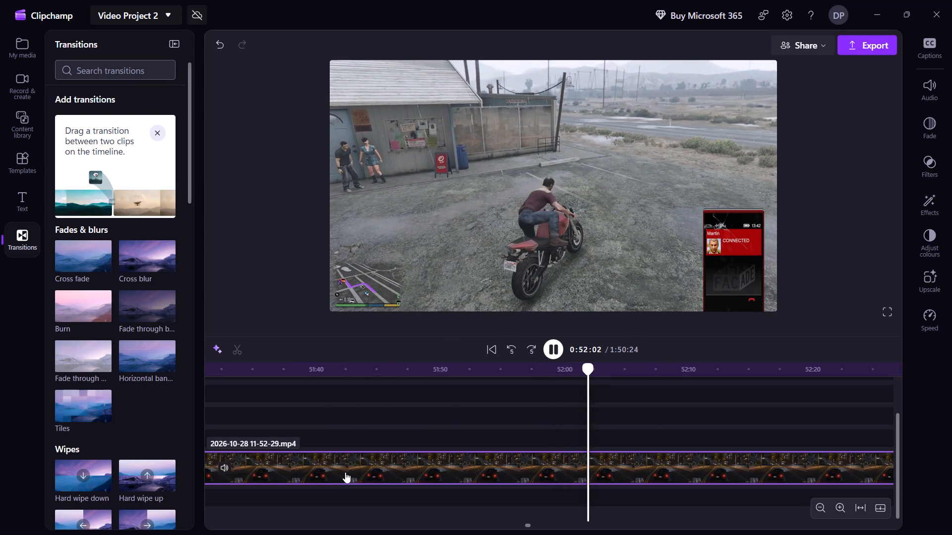
{"action": "key", "text": "space"}
{"action": "key", "text": "s"}
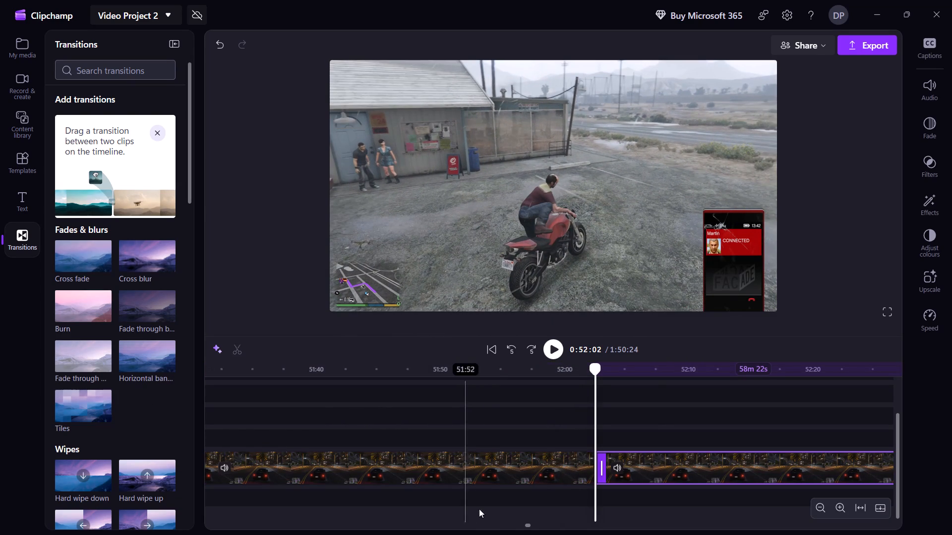
Delete the clip between the 50:33 and 52:02 splits and close the gap it leaves.
{"action": "left_click", "coordinate": [515, 481]}
{"action": "right_click", "coordinate": [515, 481]}
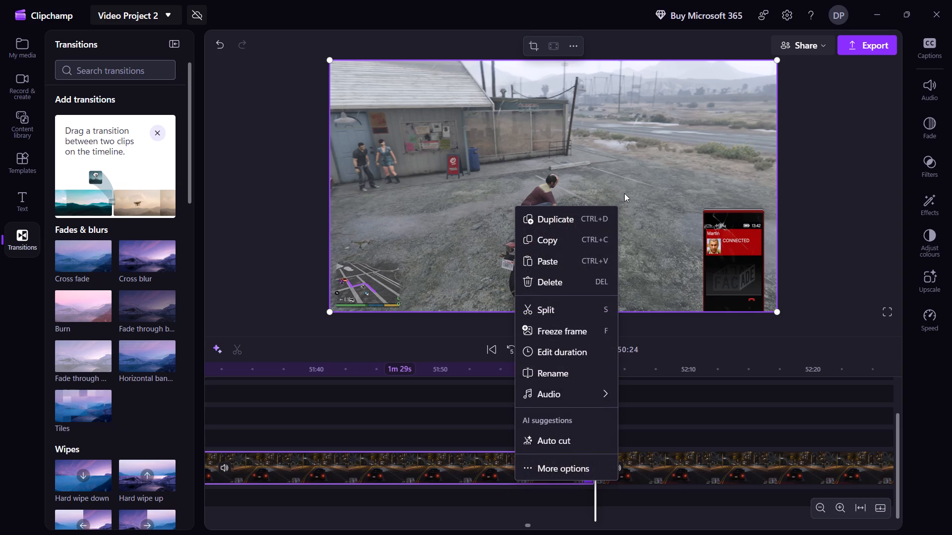
{"action": "left_click", "coordinate": [577, 295]}
{"action": "left_click", "coordinate": [597, 285]}
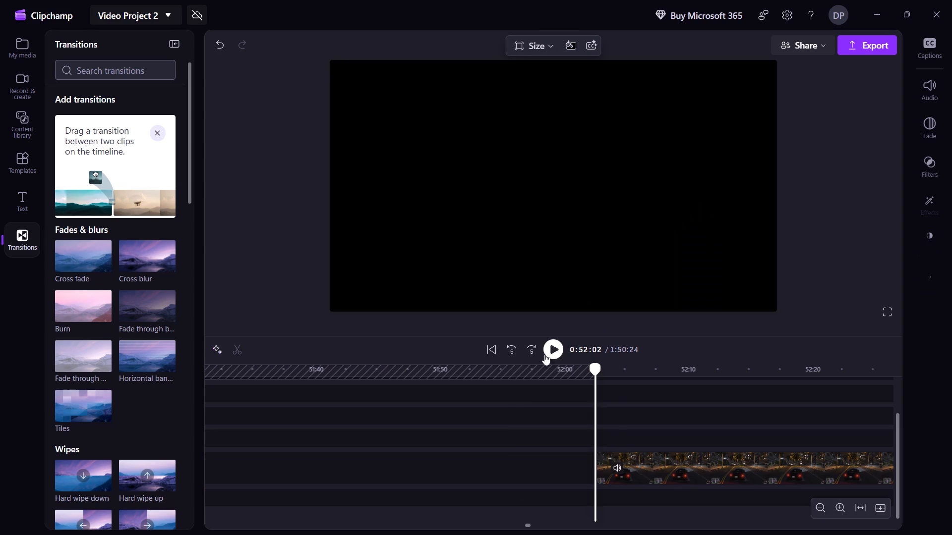
{"action": "left_click", "coordinate": [412, 472]}
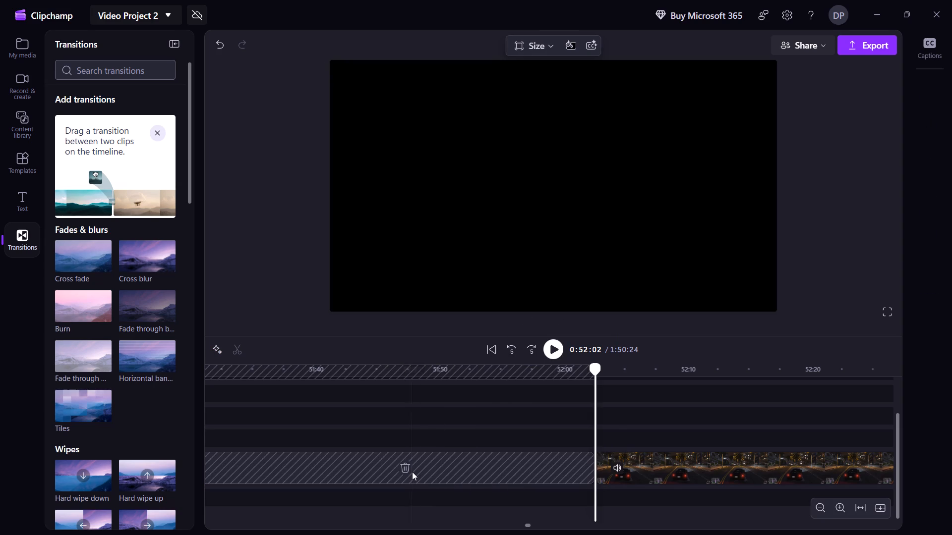
{"action": "left_click", "coordinate": [410, 462]}
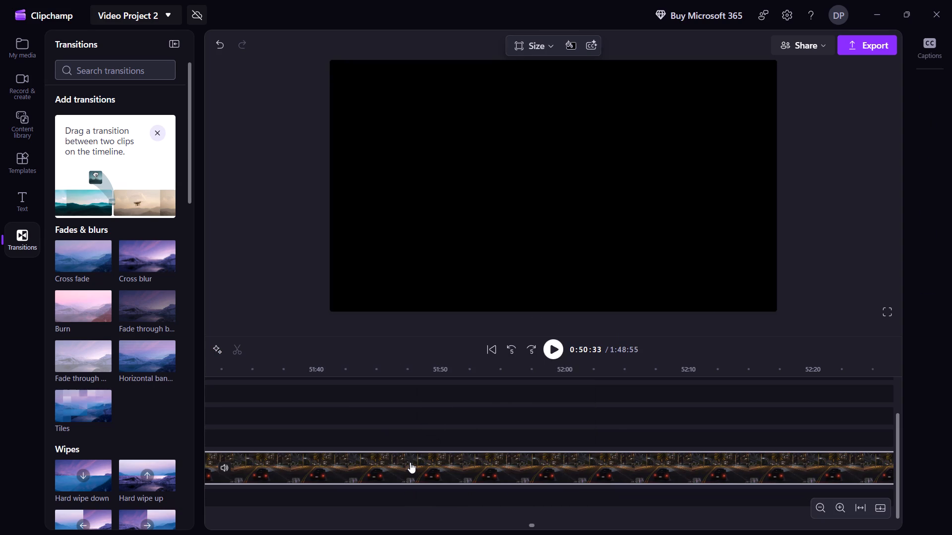
Add a Cross fade transition at the join at about 50:33 and play it back.
{"action": "key", "text": "Left"}
{"action": "key", "text": "Left"}
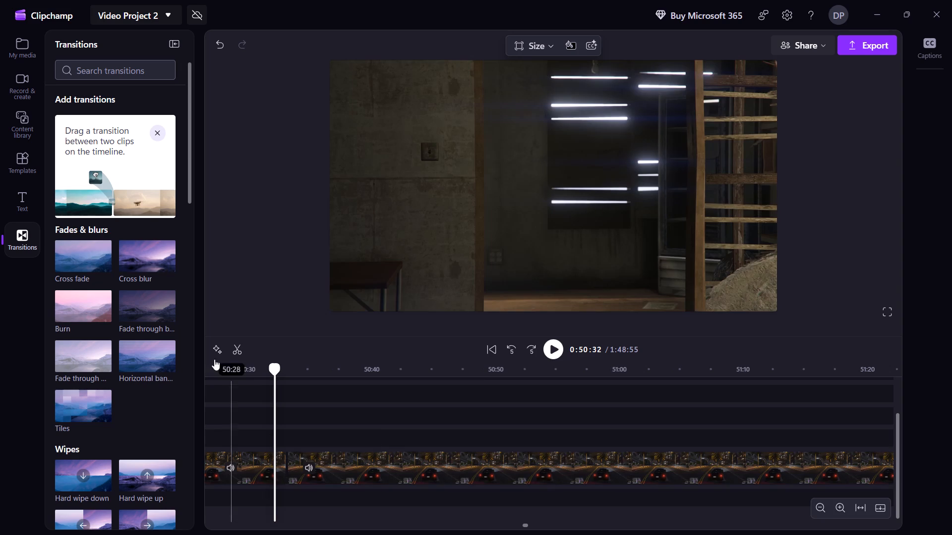
{"action": "left_click_drag", "start_coordinate": [101, 264], "coordinate": [307, 520]}
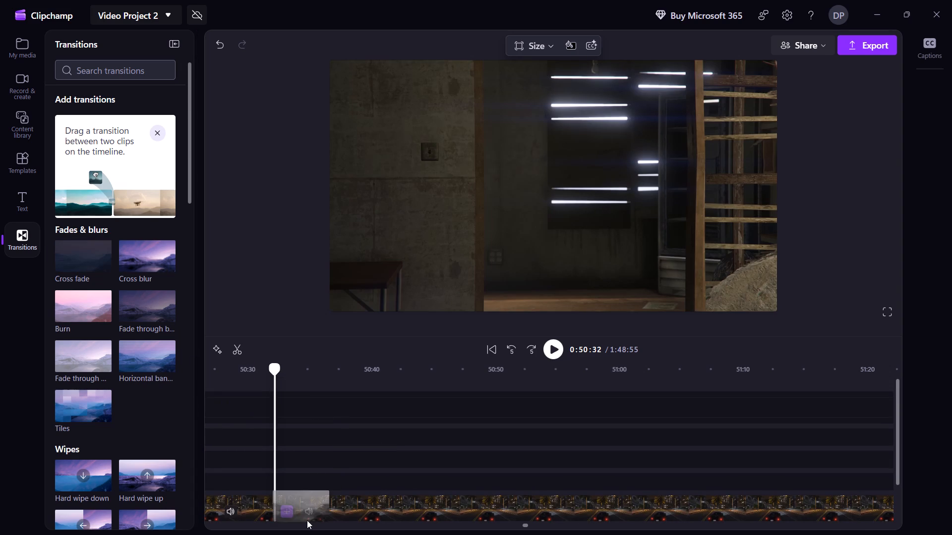
{"action": "left_click_drag", "start_coordinate": [307, 520], "coordinate": [296, 490]}
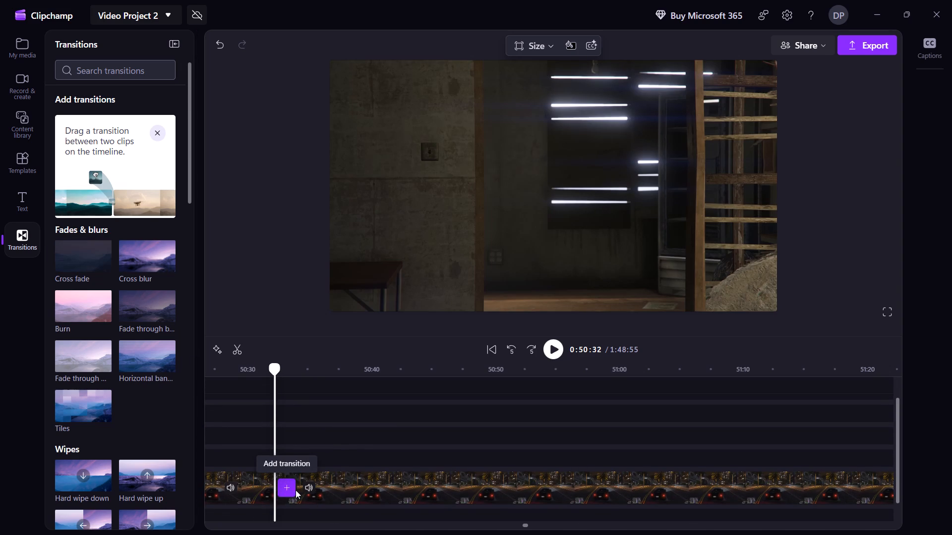
{"action": "key", "text": "space"}
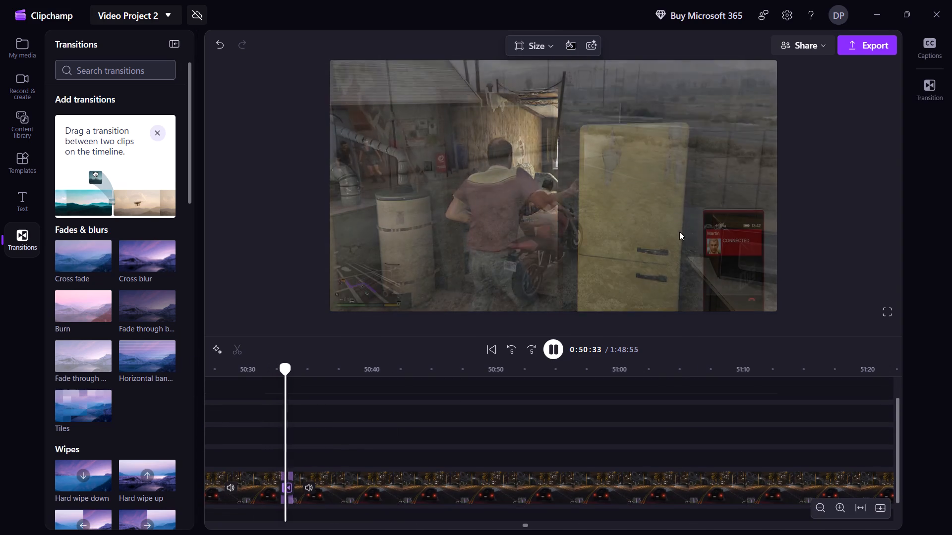
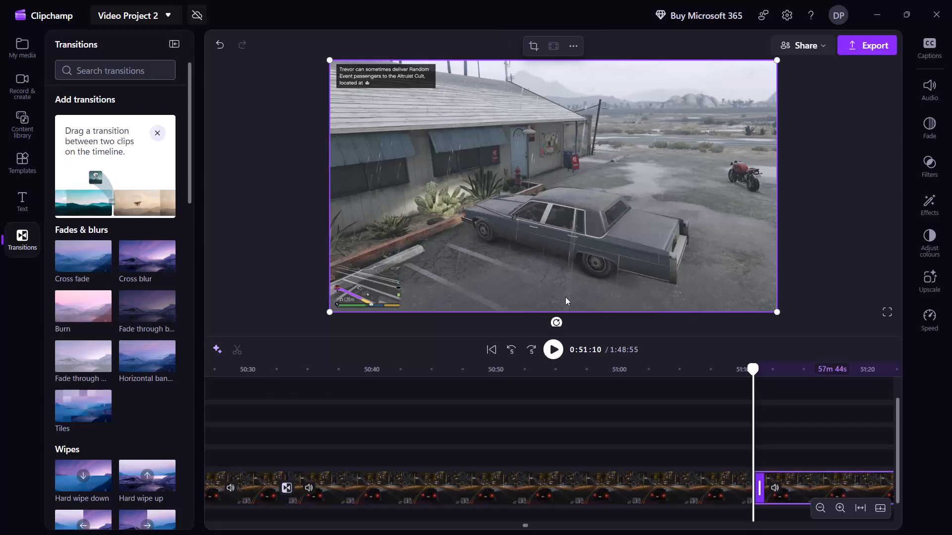
Skim forward through the car drive from 51:10 and split the clip at 55:25, as the car approaches the wooden gate.
{"action": "key", "text": "shift+Right"}
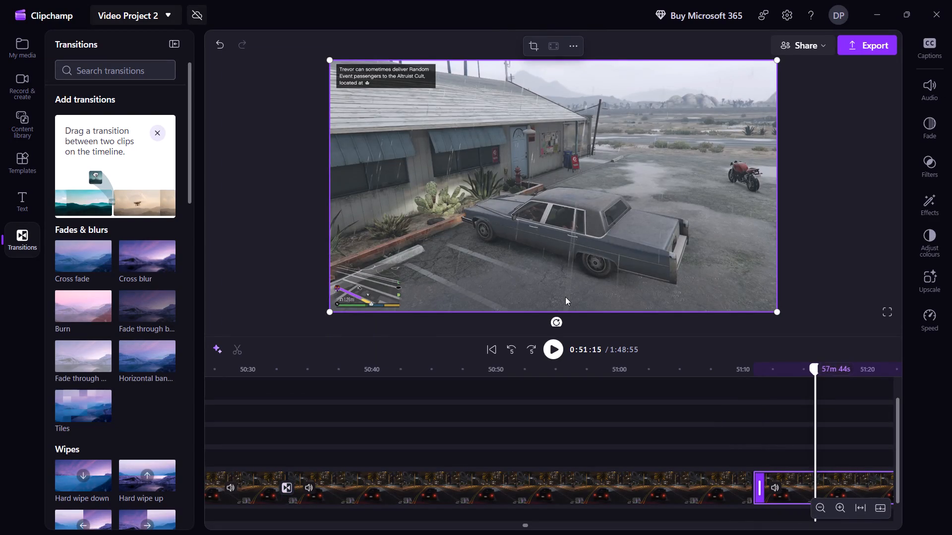
{"action": "key", "text": "shift+Right"}
{"action": "key", "text": "shift+Right"}
{"action": "key", "text": "shift+Right"}
{"action": "key", "text": "shift+Right"}
{"action": "key", "text": "shift+Right"}
{"action": "key", "text": "shift+Right"}
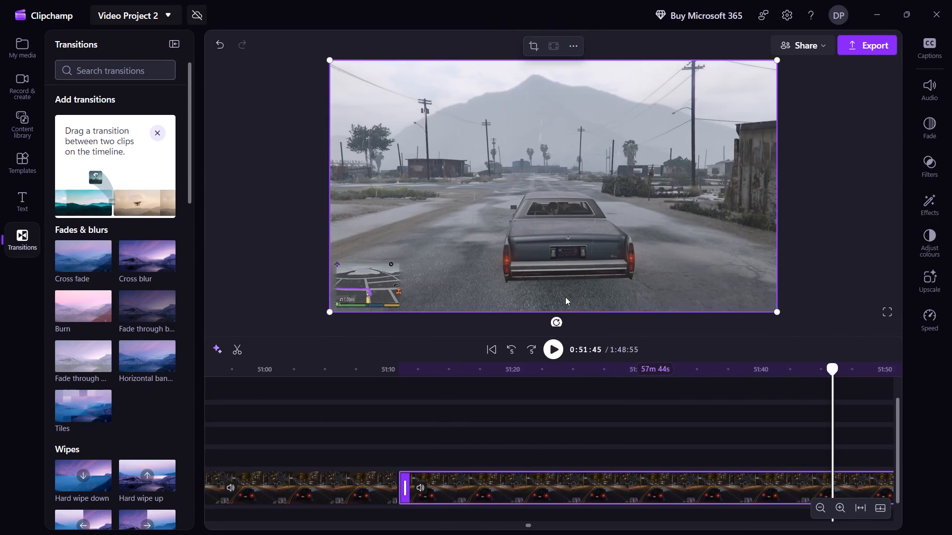
{"action": "key", "text": "shift+Right"}
{"action": "key", "text": "shift+Right"}
{"action": "key", "text": "shift+Right"}
{"action": "key", "text": "shift+Right"}
{"action": "key", "text": "shift+Right"}
{"action": "key", "text": "shift+Right"}
{"action": "key", "text": "shift+Right"}
{"action": "key", "text": "shift+Right"}
{"action": "key", "text": "shift+Right"}
{"action": "key", "text": "shift+Right"}
{"action": "key", "text": "shift+Right"}
{"action": "key", "text": "shift+Right"}
{"action": "key", "text": "shift+Right"}
{"action": "key", "text": "shift+Right"}
{"action": "key", "text": "shift+Right"}
{"action": "key", "text": "shift+Right"}
{"action": "key", "text": "shift+Right"}
{"action": "key", "text": "shift+Right"}
{"action": "key", "text": "shift+Right"}
{"action": "key", "text": "shift+Right"}
{"action": "key", "text": "shift+Right"}
{"action": "key", "text": "shift+Right"}
{"action": "key", "text": "shift+Right"}
{"action": "key", "text": "shift+Right"}
{"action": "key", "text": "shift+Right"}
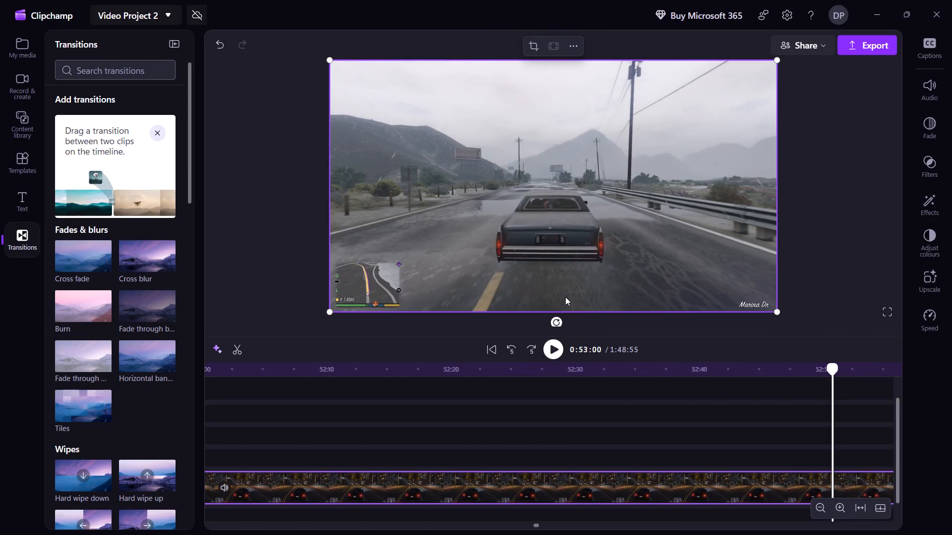
{"action": "key", "text": "shift+Right"}
{"action": "key", "text": "shift+Right"}
{"action": "key", "text": "shift+Right"}
{"action": "key", "text": "shift+Right"}
{"action": "key", "text": "shift+Right"}
{"action": "key", "text": "shift+Right"}
{"action": "key", "text": "shift+Right"}
{"action": "key", "text": "shift+Right"}
{"action": "key", "text": "shift+Right"}
{"action": "key", "text": "shift+Right"}
{"action": "key", "text": "shift+Right"}
{"action": "key", "text": "shift+Right"}
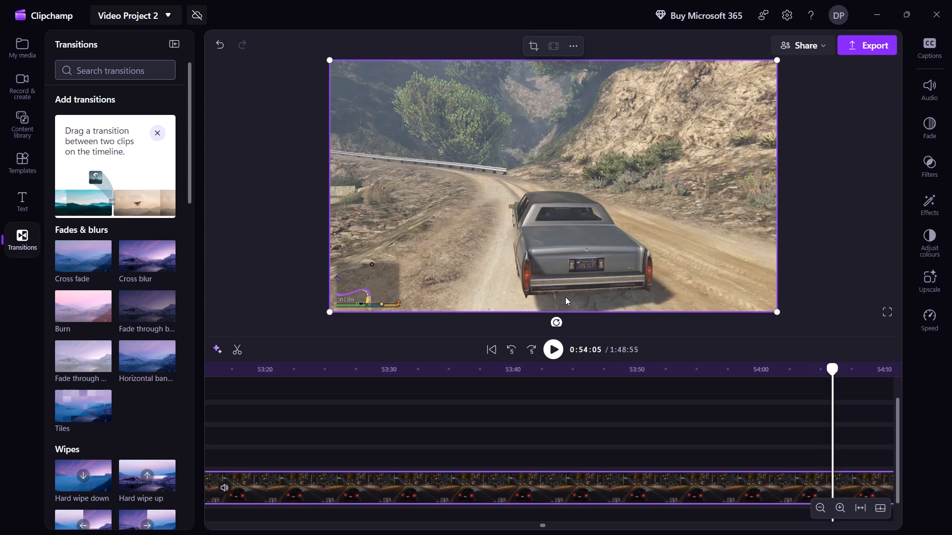
{"action": "key", "text": "shift+Right"}
{"action": "key", "text": "shift+Right"}
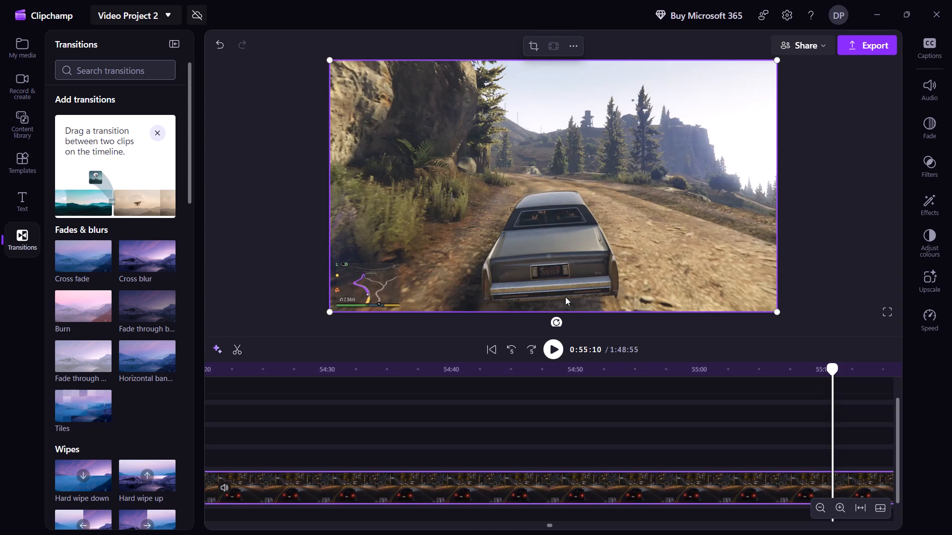
{"action": "key", "text": "shift+Right"}
{"action": "key", "text": "shift+Right"}
{"action": "key", "text": "shift+Right"}
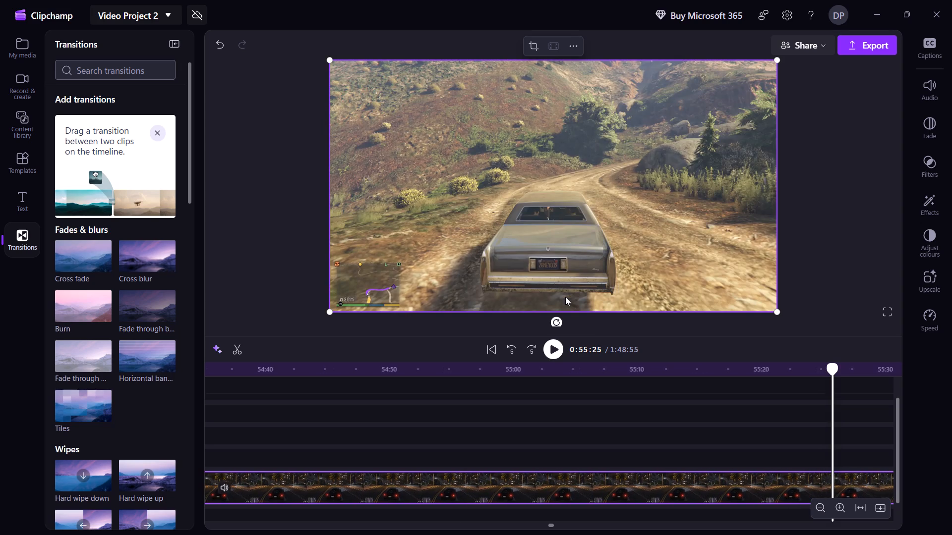
{"action": "key", "text": "shift+Left"}
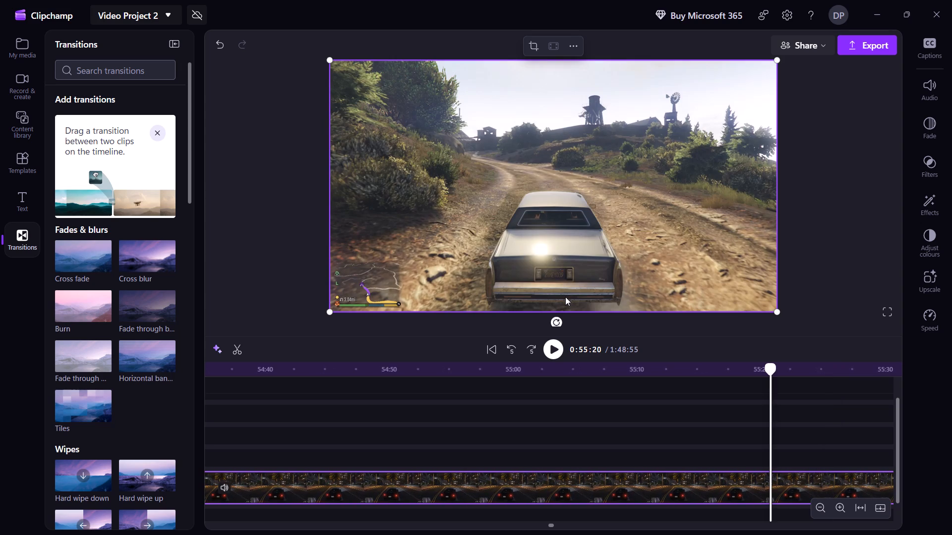
{"action": "key", "text": "shift+Right"}
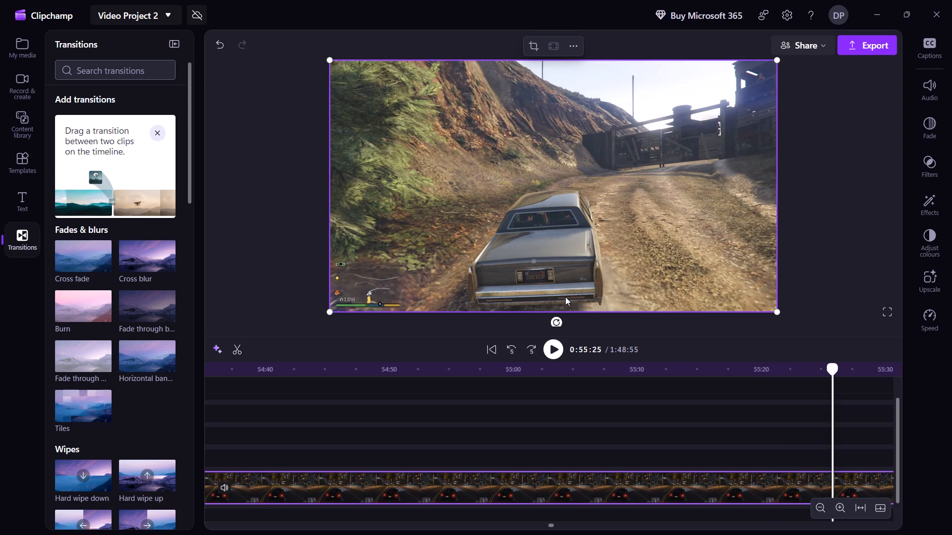
{"action": "key", "text": "s"}
Delete the driving clip between the 51:10 and 55:25 splits and close the gap it leaves.
{"action": "left_click", "coordinate": [543, 481]}
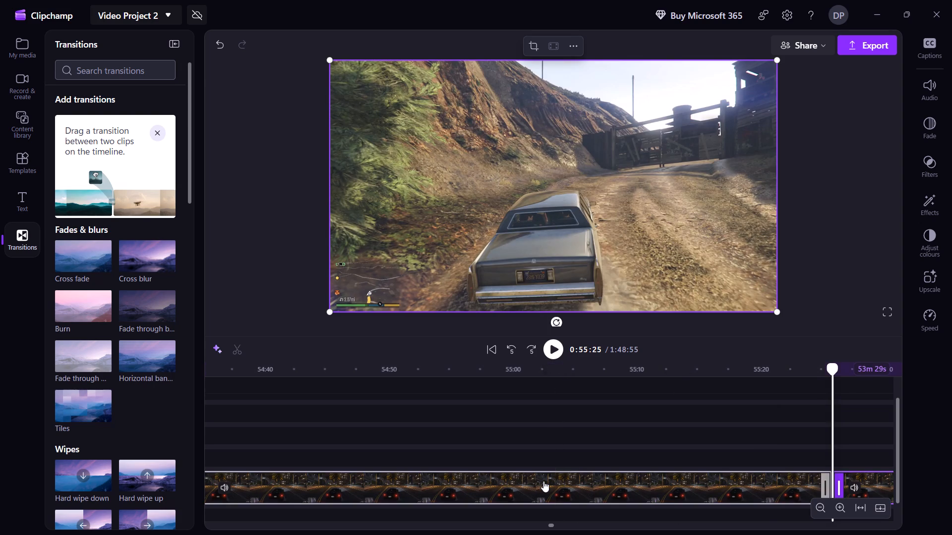
{"action": "right_click", "coordinate": [543, 481]}
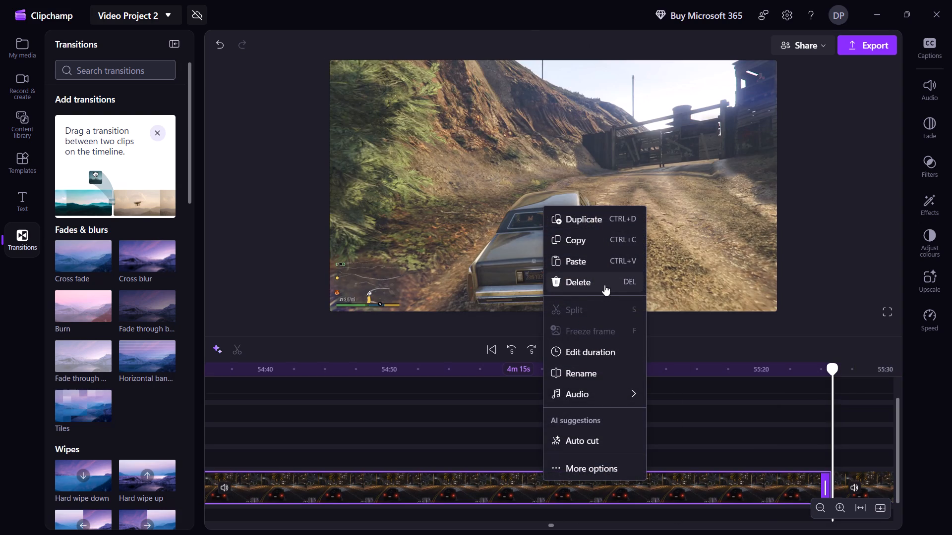
{"action": "left_click", "coordinate": [604, 285]}
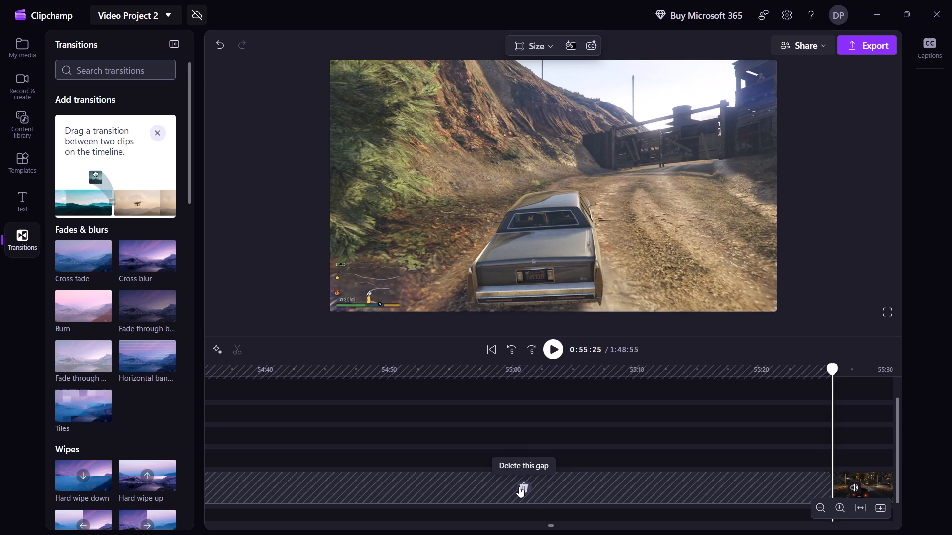
{"action": "left_click", "coordinate": [519, 486]}
Add a Cross blur transition at the join at about 51:10 and play it back from 51:08.
{"action": "key", "text": "Left"}
{"action": "key", "text": "Left"}
{"action": "key", "text": "Left"}
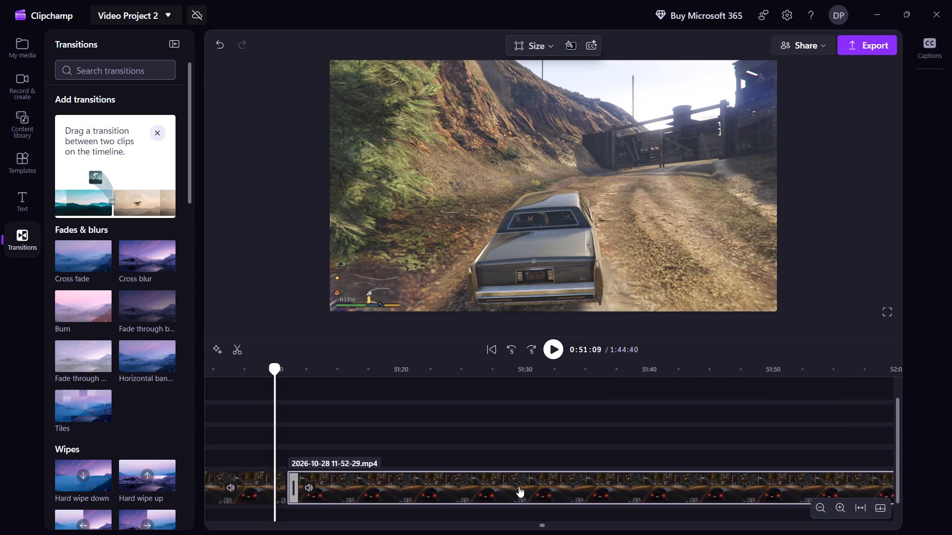
{"action": "key", "text": "Left"}
{"action": "key", "text": "Left"}
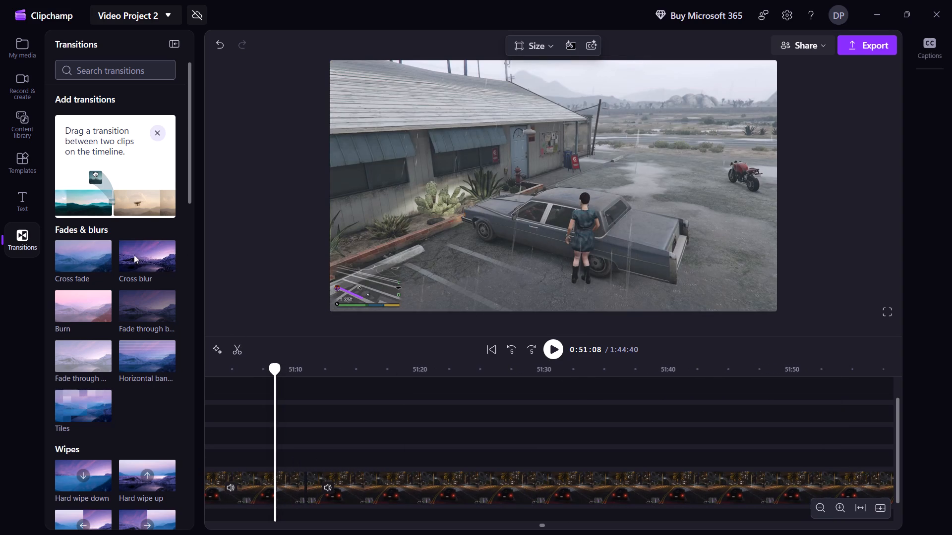
{"action": "left_click_drag", "start_coordinate": [134, 256], "coordinate": [308, 479]}
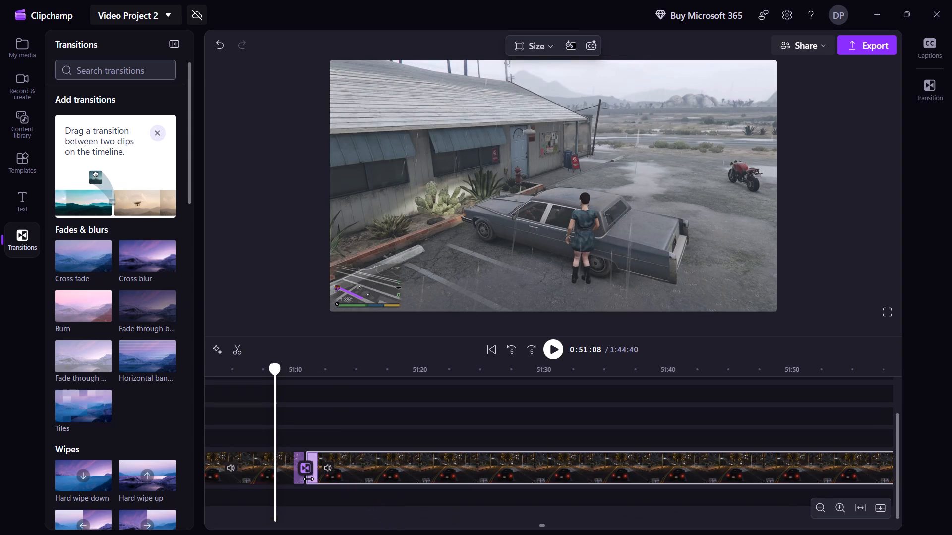
{"action": "key", "text": "space"}
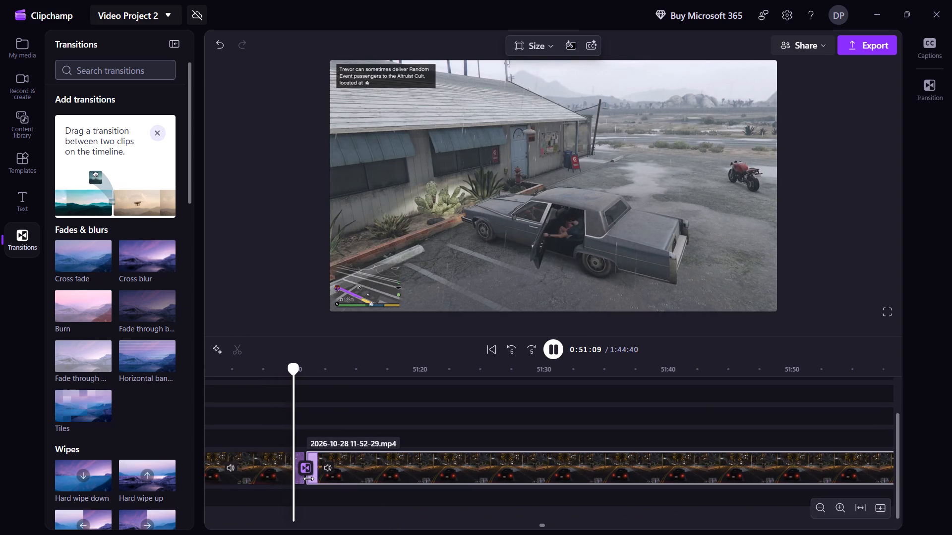
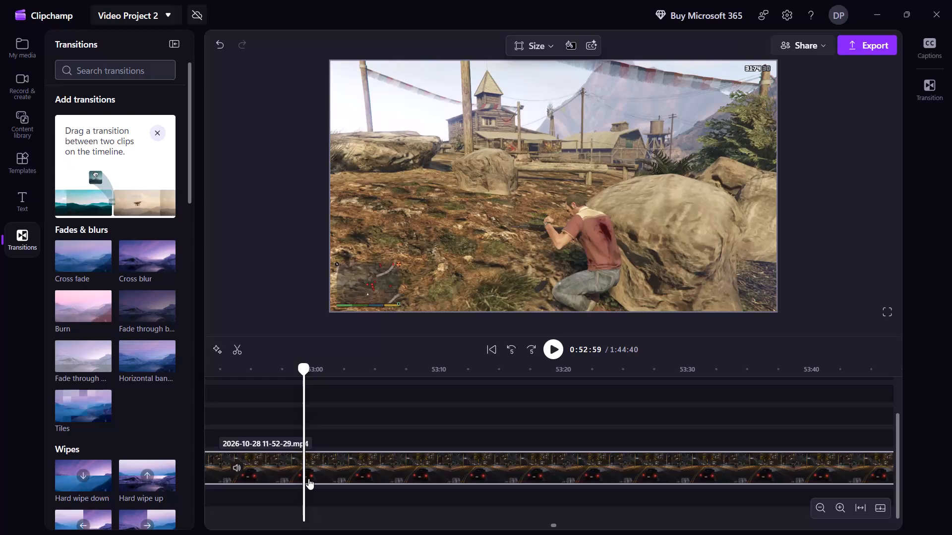
Play the recording from 52:59 to review the gunfight scene behind the rocks near the farm buildings.
{"action": "key", "text": "space"}
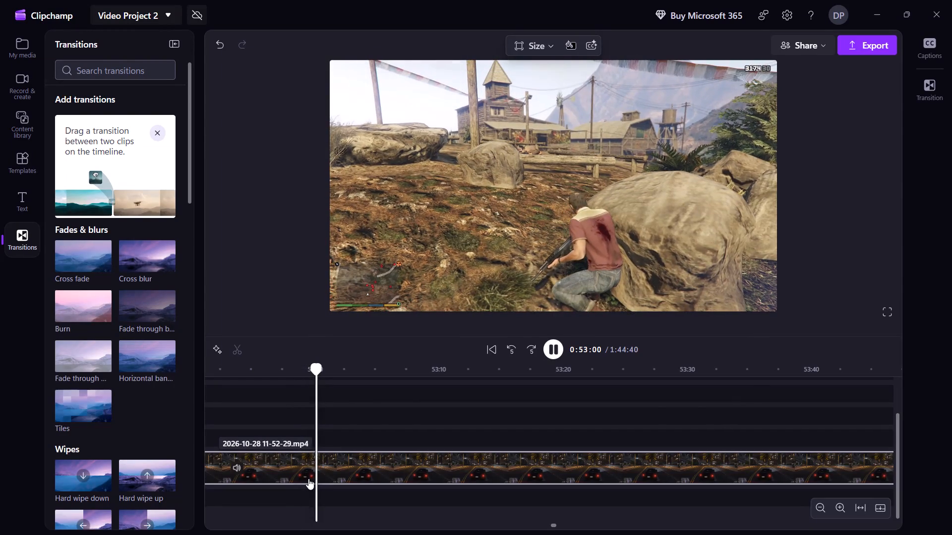
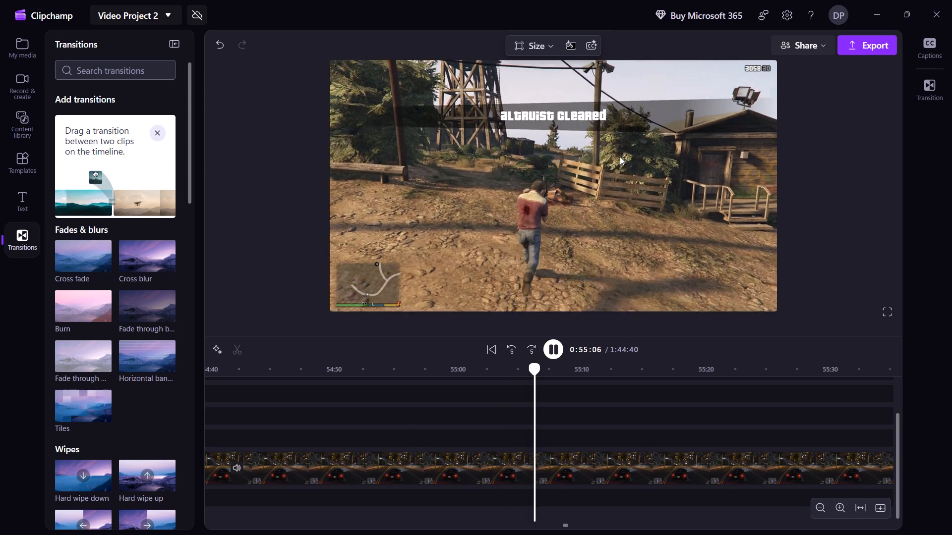
Stop playback at 0:55:08, as the character runs past the shed after the gunfight, and split the recording there.
{"action": "key", "text": "space"}
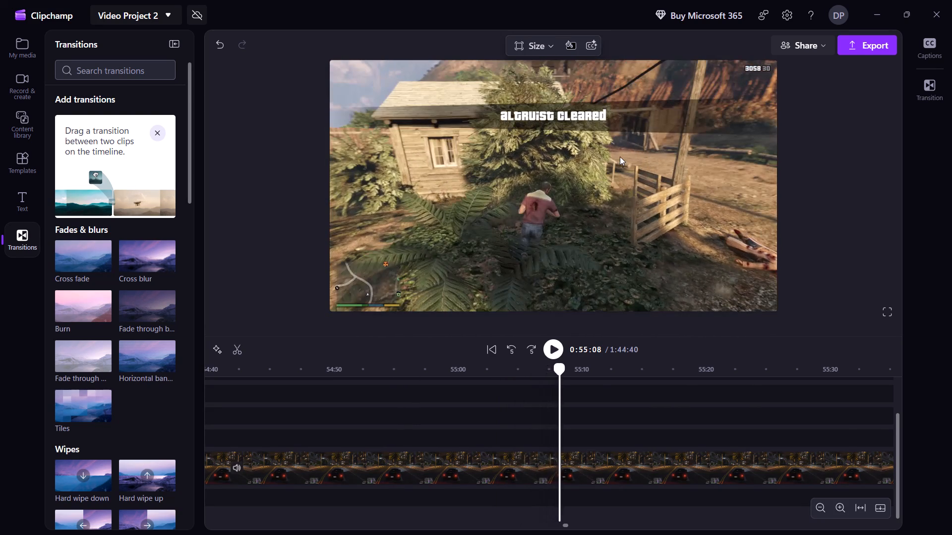
{"action": "key", "text": "s"}
Skip ahead through the running footage to the start of the green-tinted car cutscene and split the recording at 0:57:19.
{"action": "key", "text": "space"}
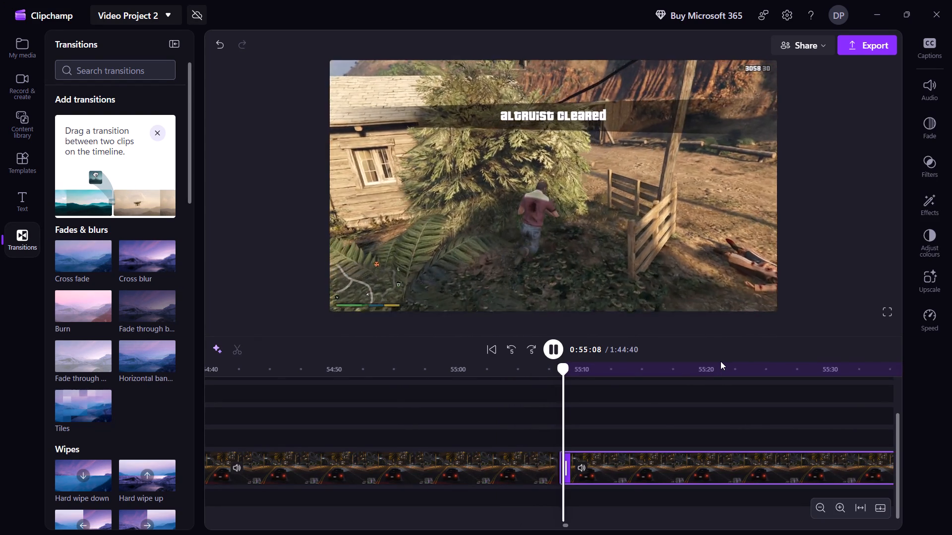
{"action": "key", "text": "shift+Right"}
{"action": "key", "text": "shift+Right"}
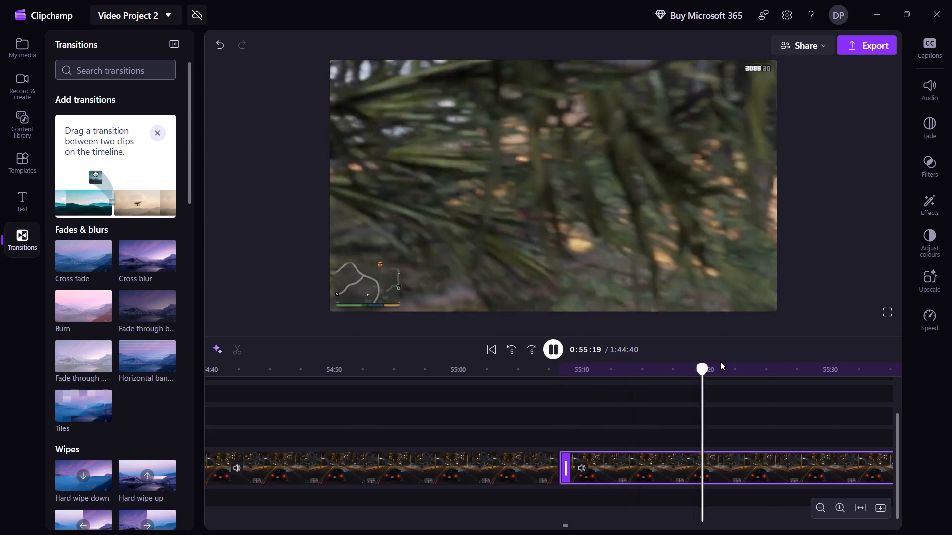
{"action": "key", "text": "shift+Right"}
{"action": "key", "text": "shift+Right"}
{"action": "key", "text": "shift+Right"}
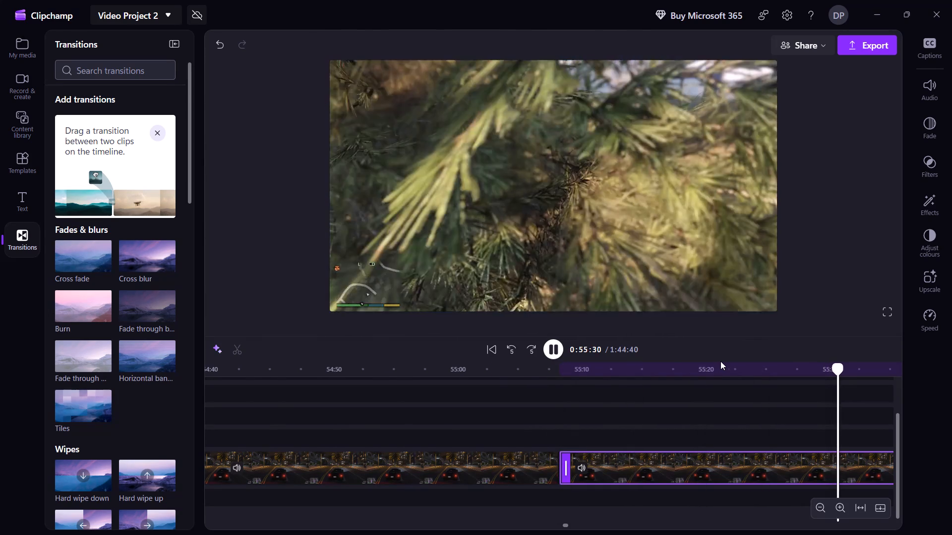
{"action": "key", "text": "shift+Right"}
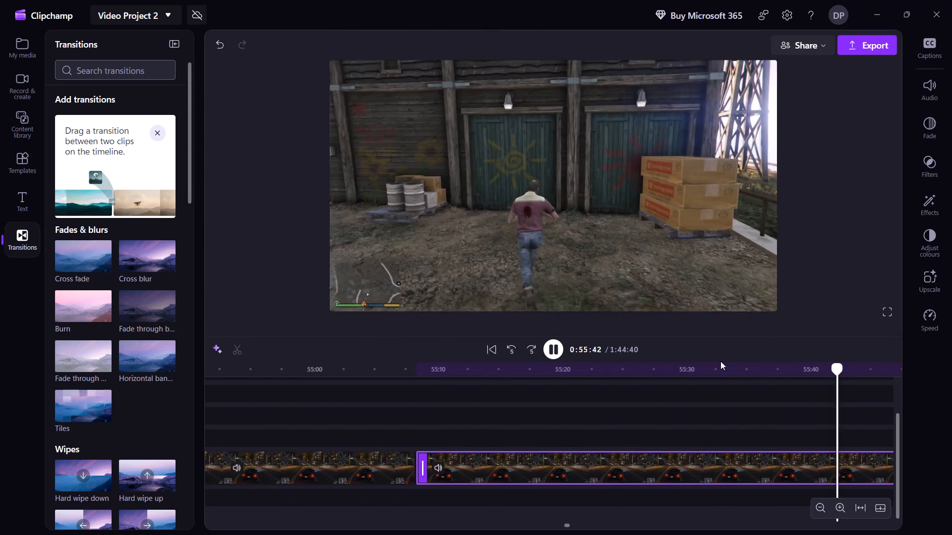
{"action": "key", "text": "shift+Right"}
{"action": "key", "text": "shift+Right"}
{"action": "key", "text": "shift+Right"}
{"action": "key", "text": "shift+Right"}
{"action": "key", "text": "shift+Right"}
{"action": "key", "text": "shift+Right"}
{"action": "key", "text": "shift+Right"}
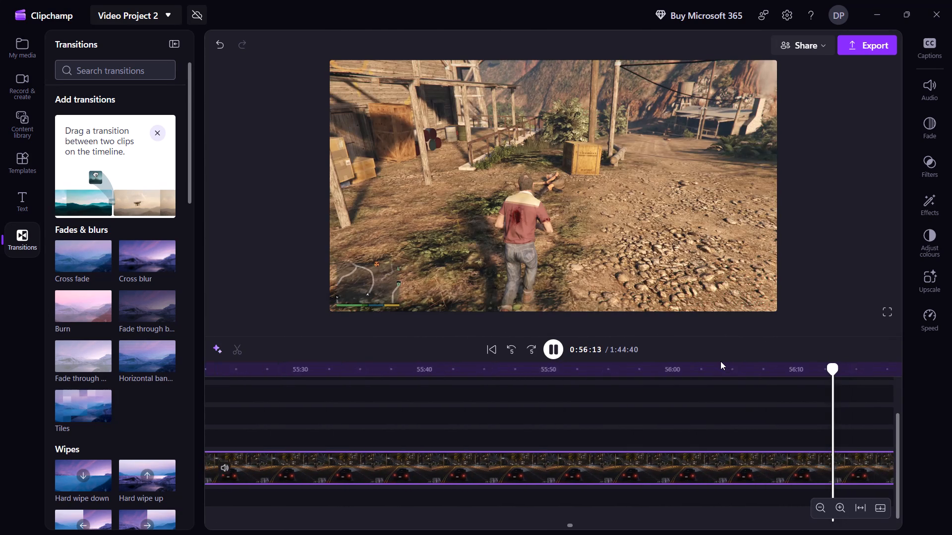
{"action": "key", "text": "shift+Right"}
{"action": "key", "text": "shift+Right"}
{"action": "key", "text": "shift+Right"}
{"action": "key", "text": "shift+Right"}
{"action": "key", "text": "shift+Right"}
{"action": "key", "text": "shift+Right"}
{"action": "key", "text": "shift+Right"}
{"action": "key", "text": "shift+Right"}
{"action": "key", "text": "shift+Right"}
{"action": "key", "text": "shift+Right"}
{"action": "key", "text": "shift+Right"}
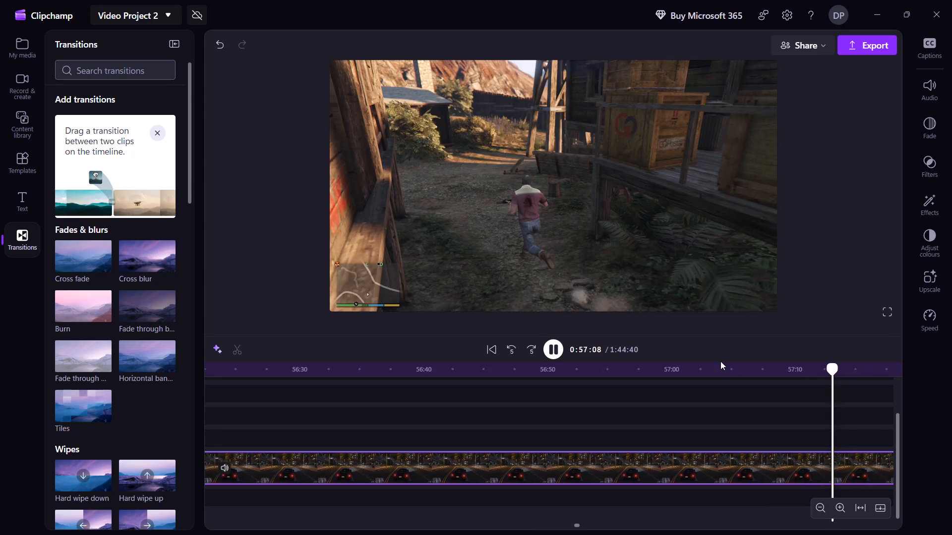
{"action": "key", "text": "shift+Right"}
{"action": "key", "text": "shift+Right"}
{"action": "key", "text": "shift+Right"}
{"action": "key", "text": "shift+Right"}
{"action": "key", "text": "shift+Right"}
{"action": "key", "text": "shift+Right"}
{"action": "key", "text": "shift+Left"}
{"action": "key", "text": "shift+Left"}
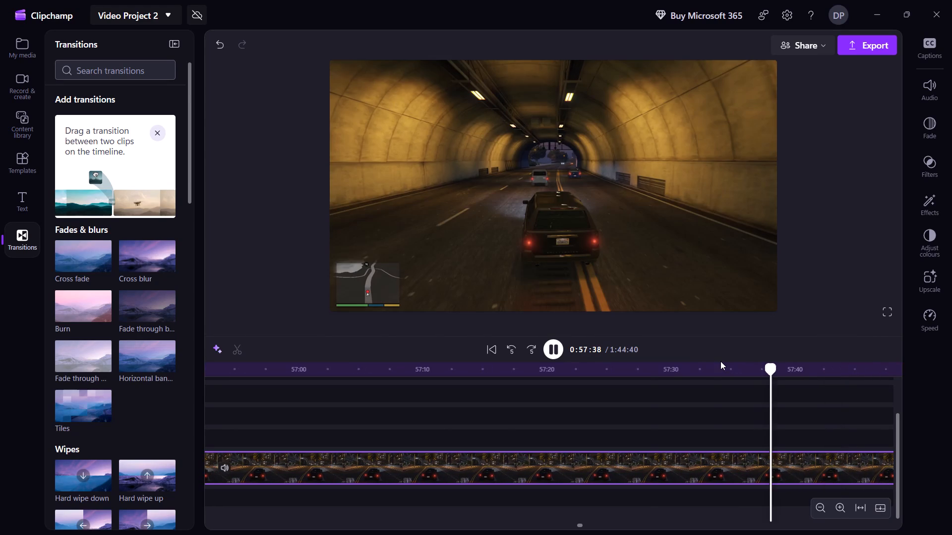
{"action": "key", "text": "shift+Left"}
{"action": "key", "text": "shift+Left"}
{"action": "key", "text": "shift+Left"}
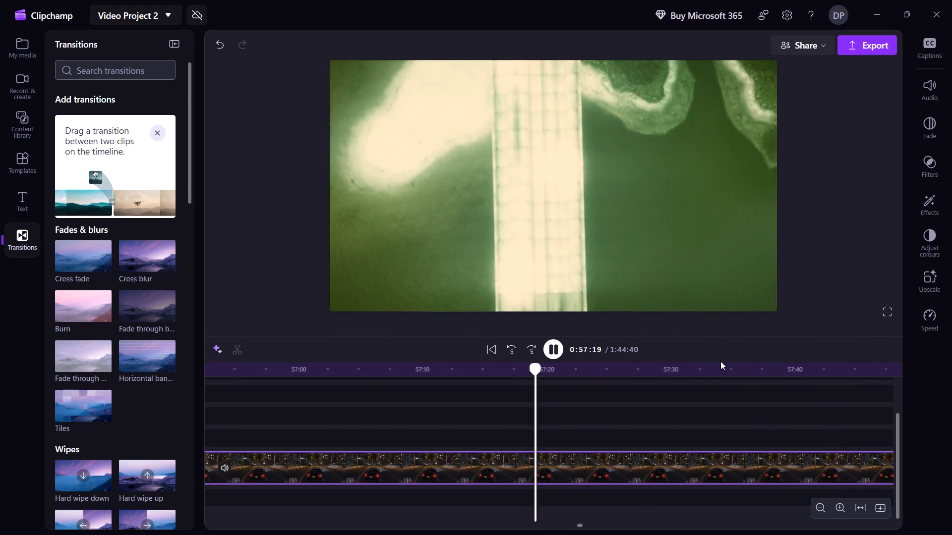
{"action": "key", "text": "space"}
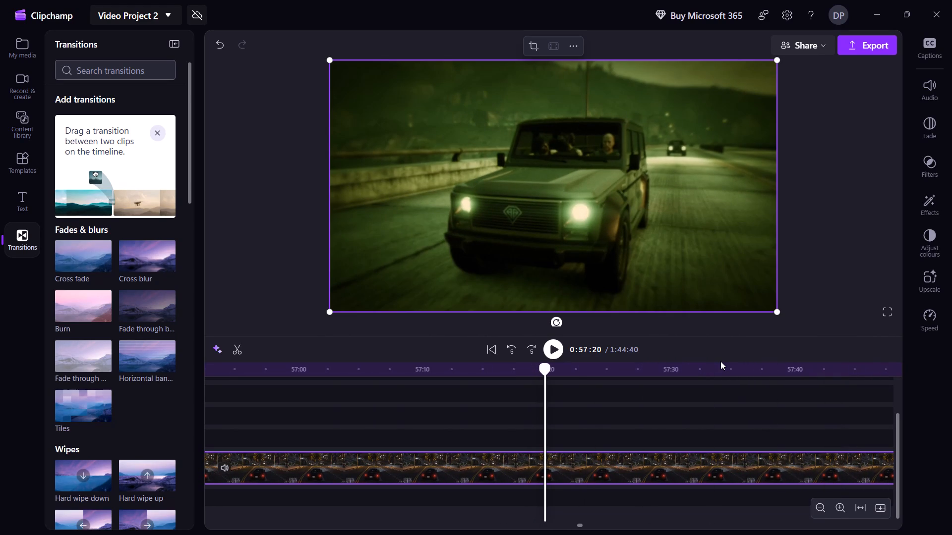
{"action": "key", "text": "space"}
{"action": "key", "text": "shift+Left"}
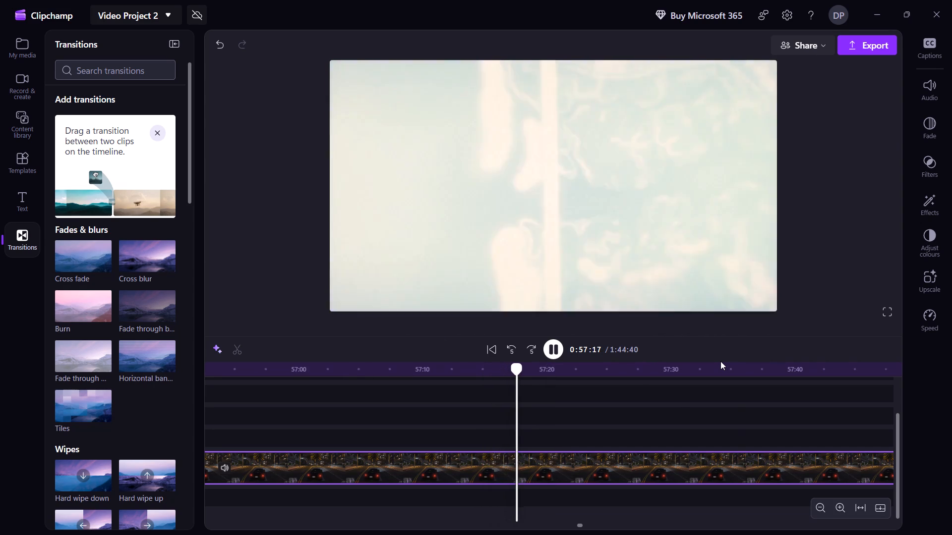
{"action": "key", "text": "space"}
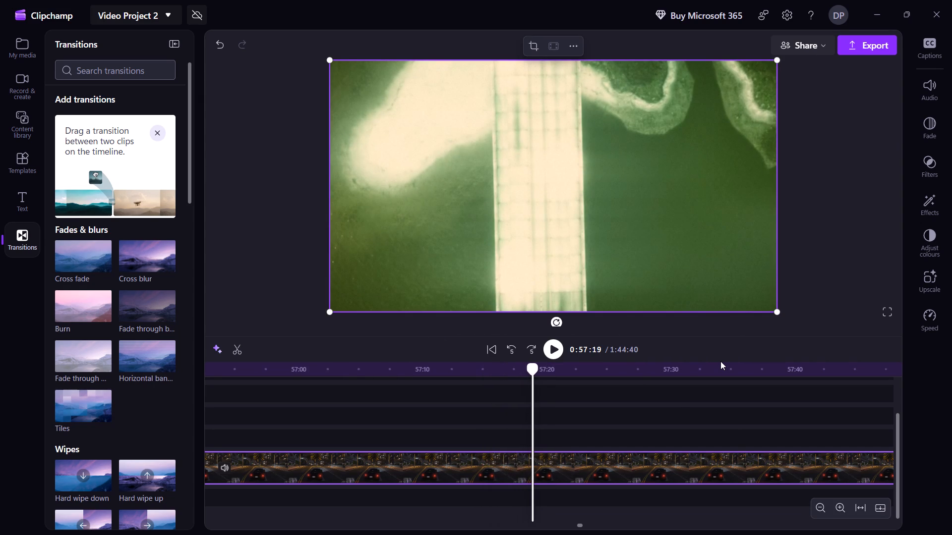
{"action": "key", "text": "s"}
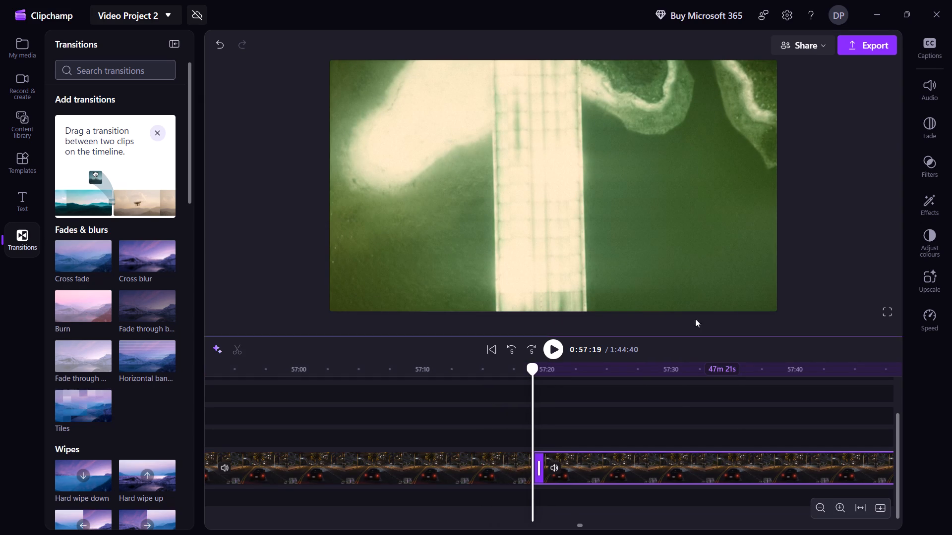
Delete the running section between 0:55:08 and 0:57:19 and close the gap it leaves in the timeline.
{"action": "left_click", "coordinate": [387, 460]}
{"action": "right_click", "coordinate": [387, 460]}
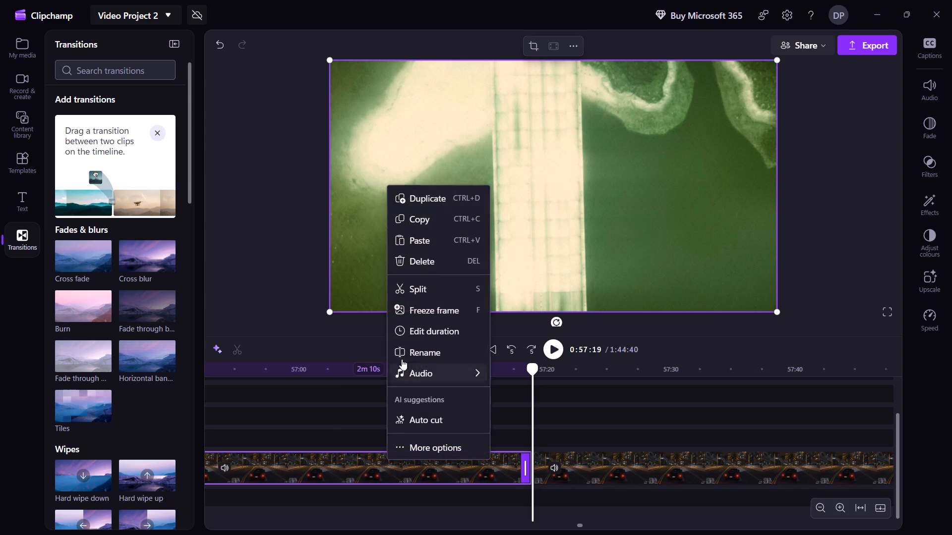
{"action": "left_click", "coordinate": [432, 260]}
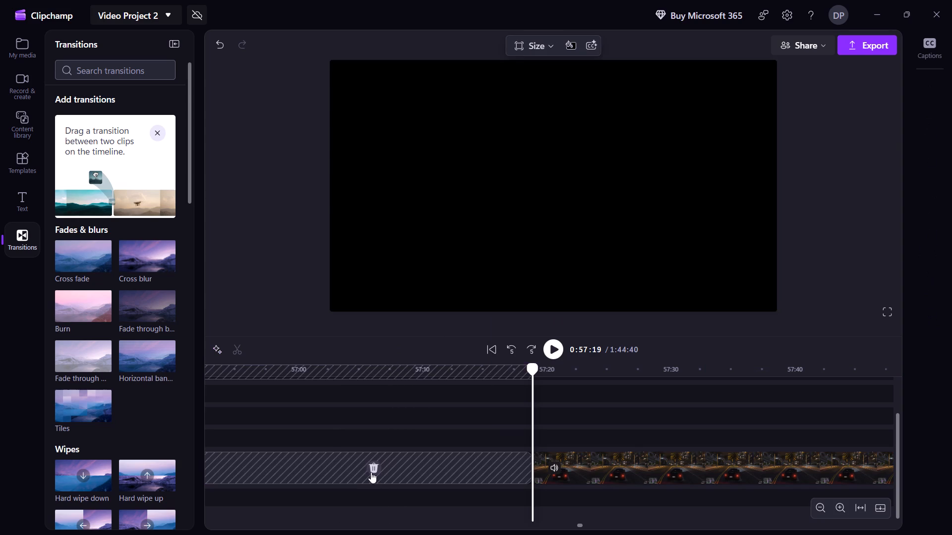
{"action": "left_click", "coordinate": [371, 472]}
Add a Cross fade transition at the 0:55:08 join and start playback from 0:55:06 to preview it.
{"action": "key", "text": "Left"}
{"action": "key", "text": "Left"}
{"action": "key", "text": "Left"}
{"action": "key", "text": "Left"}
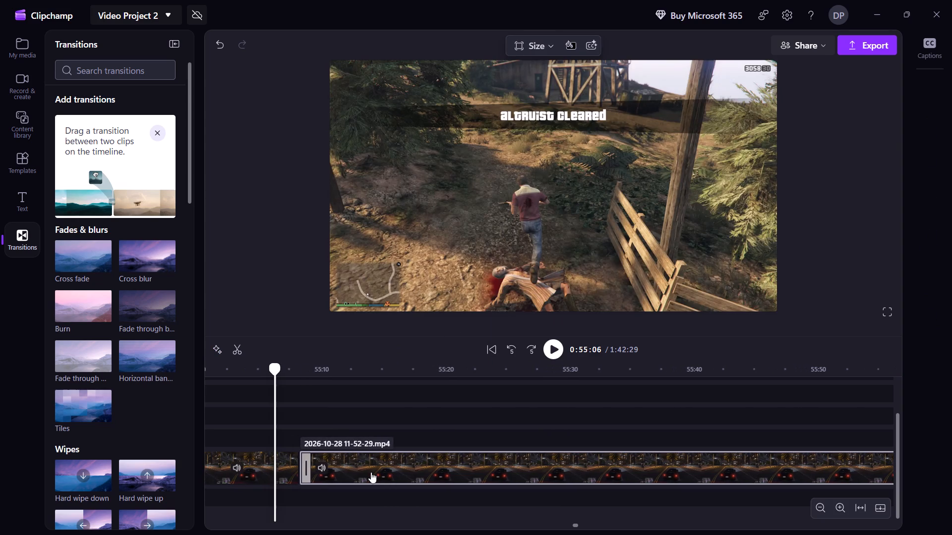
{"action": "left_click_drag", "start_coordinate": [87, 262], "coordinate": [236, 490]}
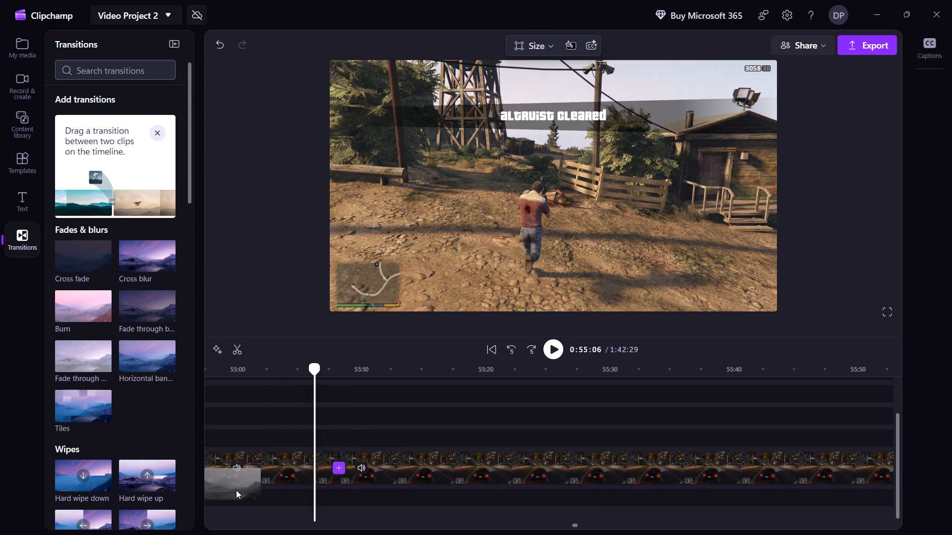
{"action": "left_click_drag", "start_coordinate": [236, 490], "coordinate": [343, 472]}
{"action": "key", "text": "space"}
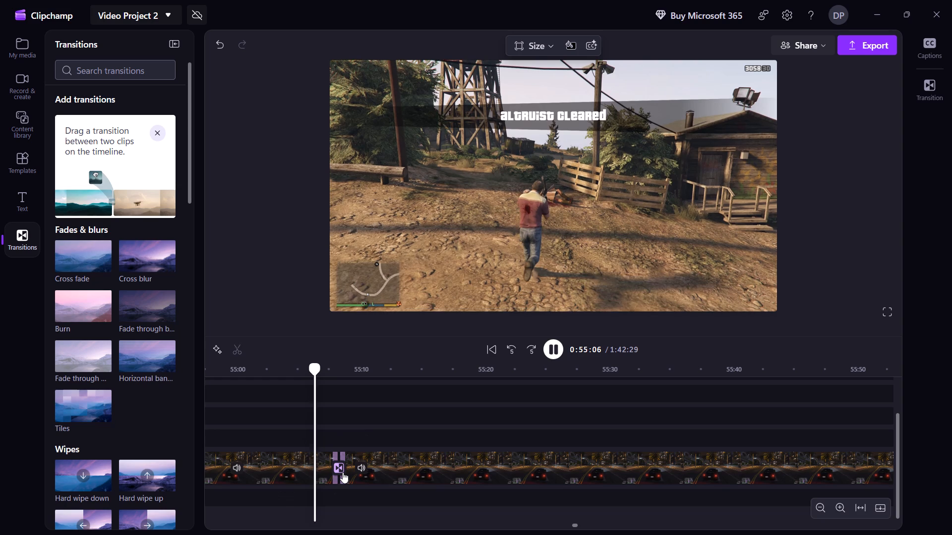
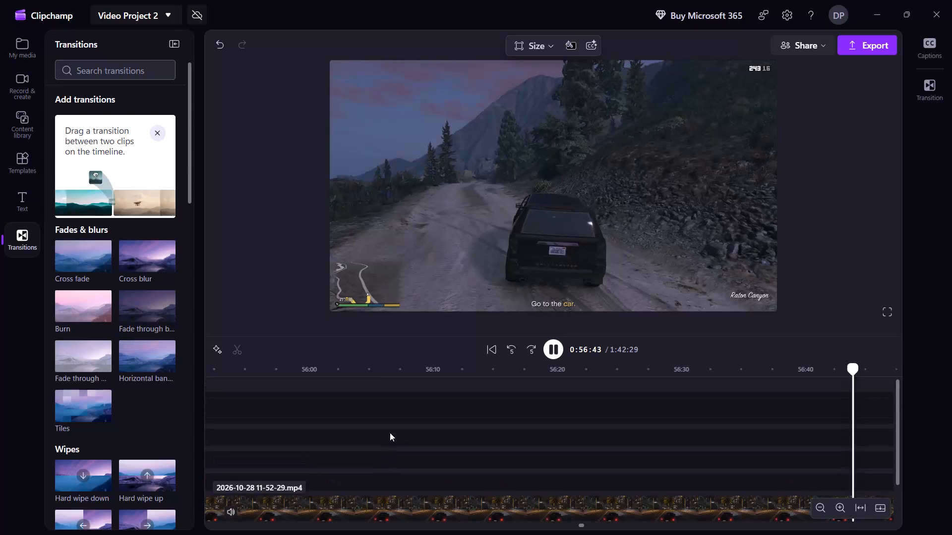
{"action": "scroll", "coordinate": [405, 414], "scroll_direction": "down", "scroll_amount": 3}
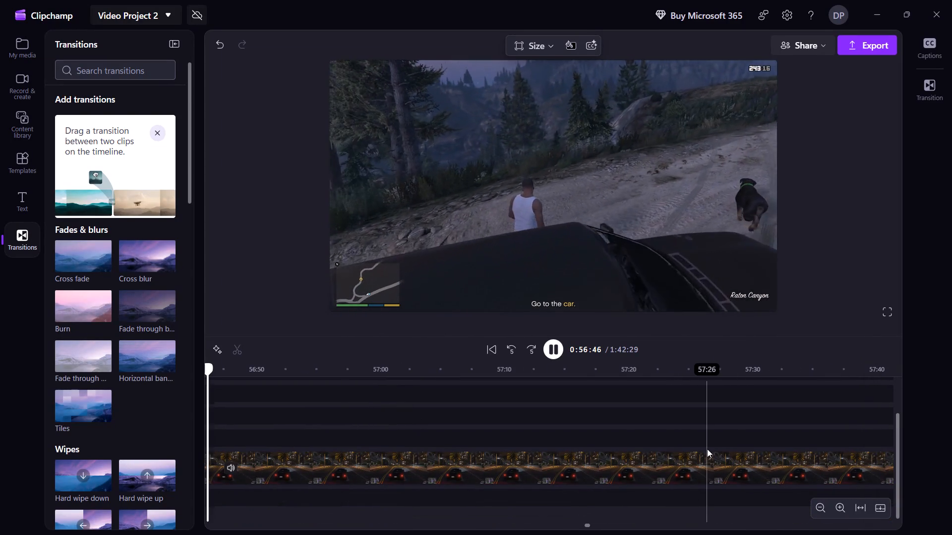
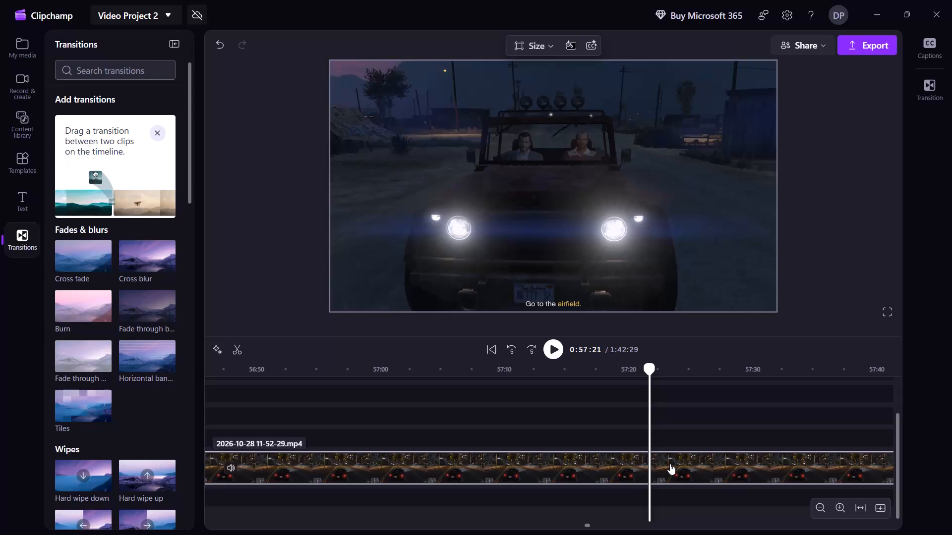
Split the gameplay clip at 0:57:21, where the jeep's drive to the airfield begins, and play past the cut.
{"action": "key", "text": "s"}
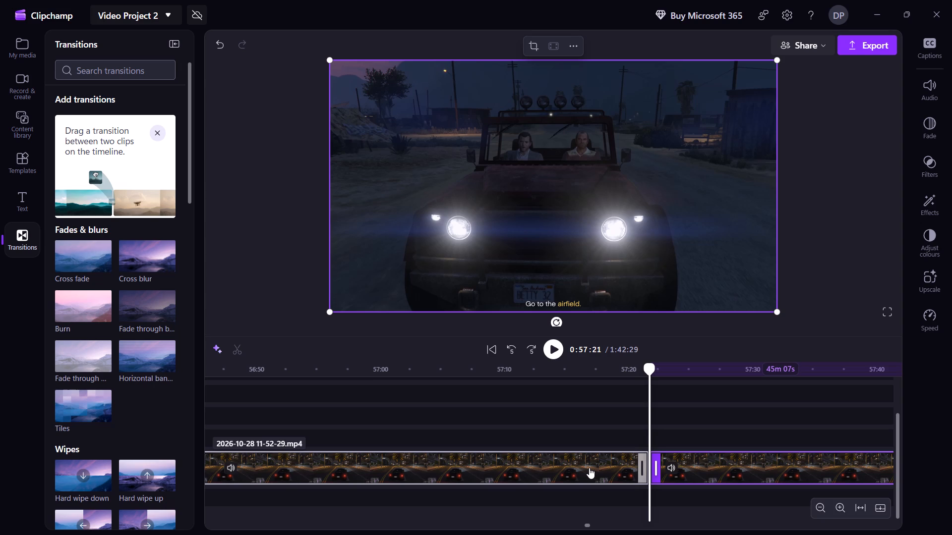
{"action": "key", "text": "space"}
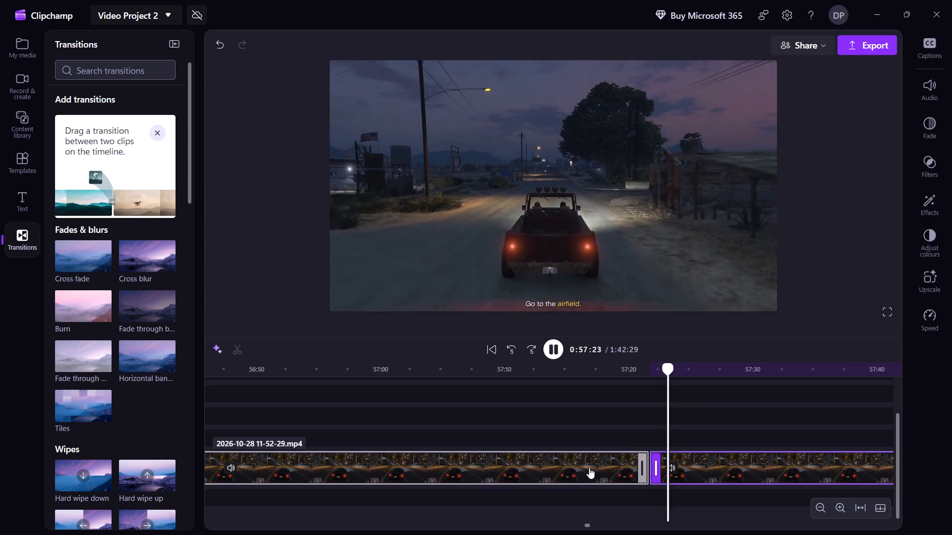
{"action": "key", "text": "space"}
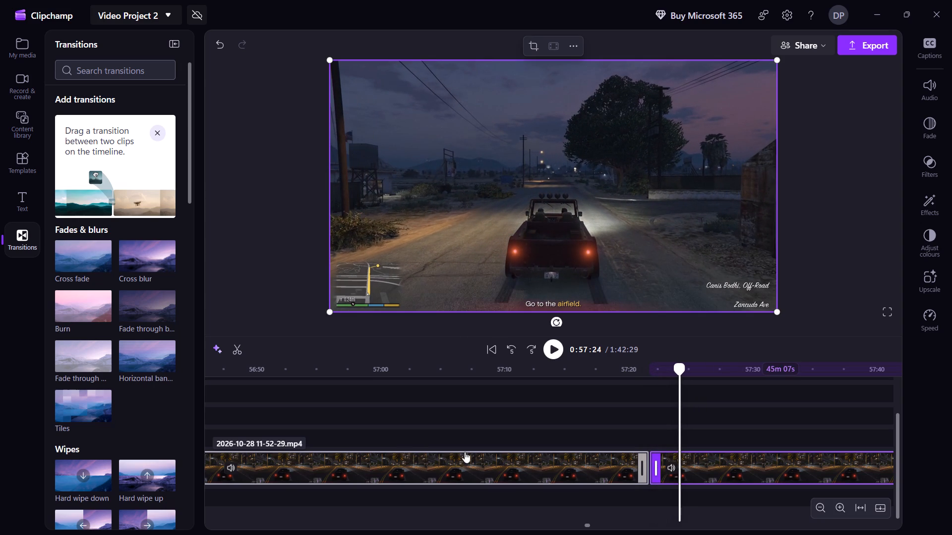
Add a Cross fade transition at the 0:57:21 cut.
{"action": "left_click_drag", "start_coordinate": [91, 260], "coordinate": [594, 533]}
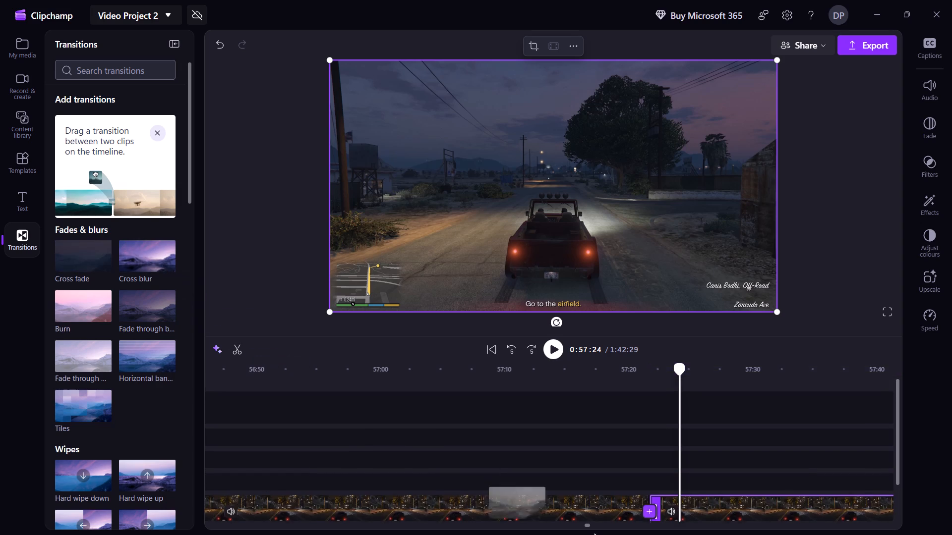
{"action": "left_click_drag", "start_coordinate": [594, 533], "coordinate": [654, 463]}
Find where the jeep stops beside the parked helicopter and split the clip there at 0:57:41.
{"action": "key", "text": "space"}
{"action": "key", "text": "shift+Right"}
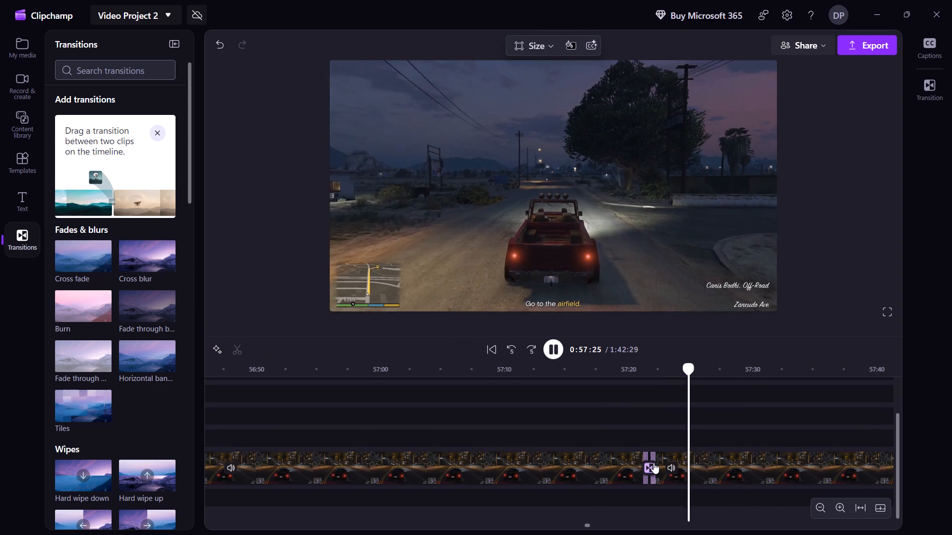
{"action": "key", "text": "shift+Right"}
{"action": "key", "text": "shift+Right"}
{"action": "key", "text": "shift+Right"}
{"action": "key", "text": "shift+Right"}
{"action": "key", "text": "shift+Right"}
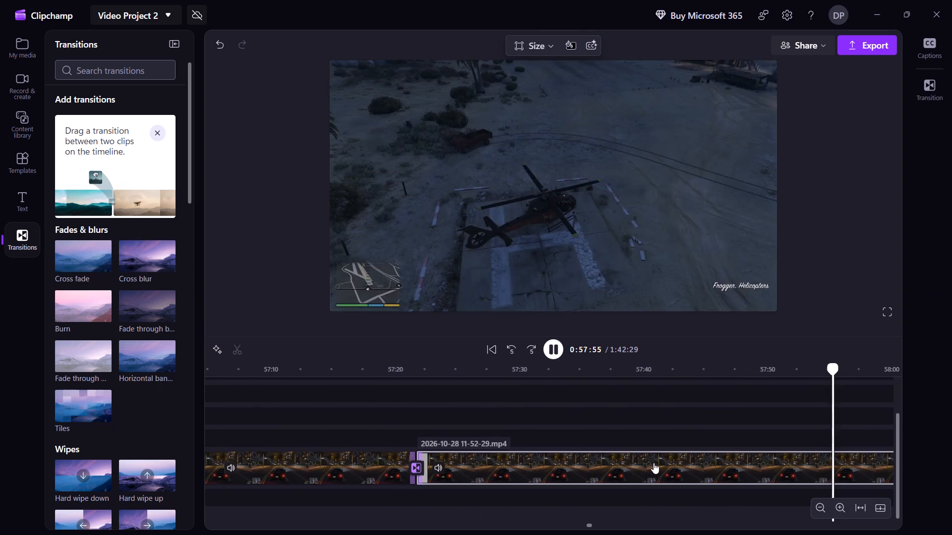
{"action": "key", "text": "shift+Right"}
{"action": "key", "text": "shift+Left"}
{"action": "key", "text": "shift+Left"}
{"action": "key", "text": "shift+Left"}
{"action": "key", "text": "shift+Left"}
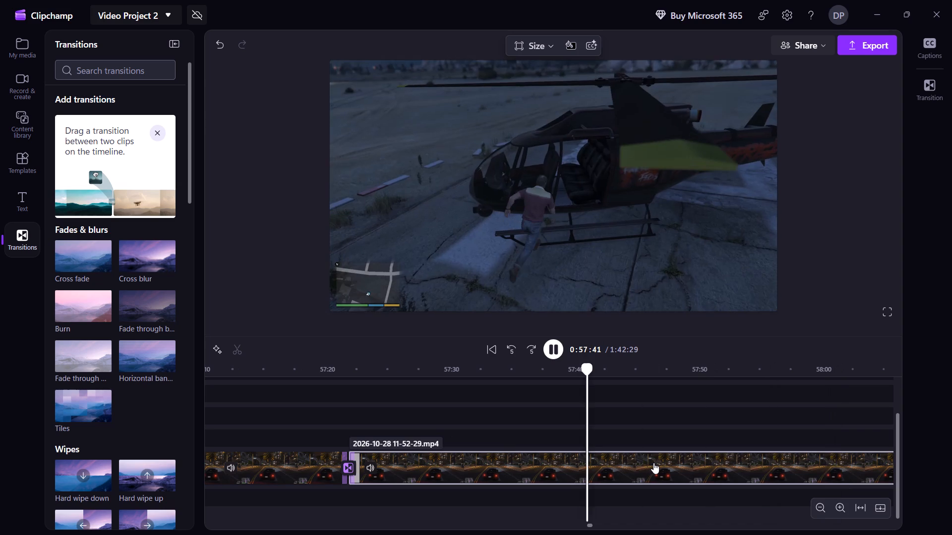
{"action": "key", "text": "shift+Left"}
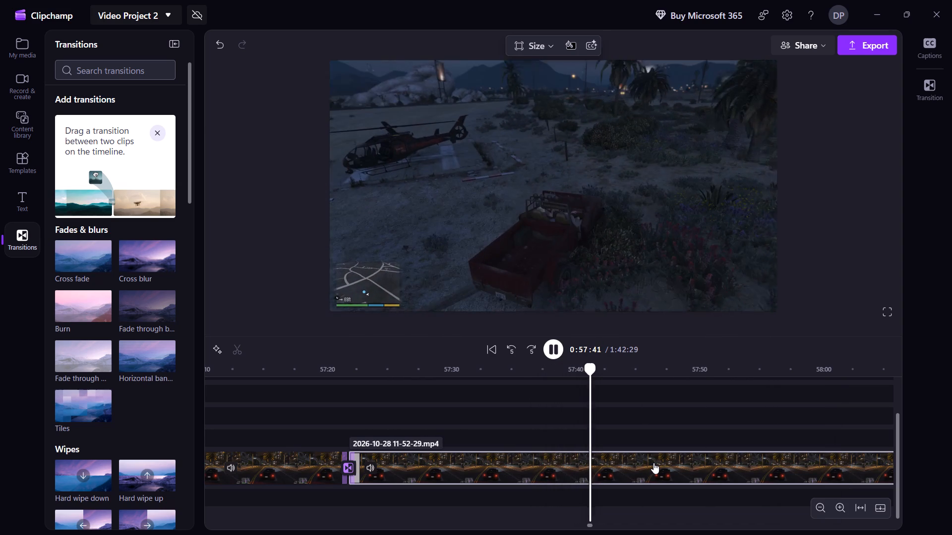
{"action": "key", "text": "space"}
{"action": "type", "text": "s"}
{"action": "key", "text": "space"}
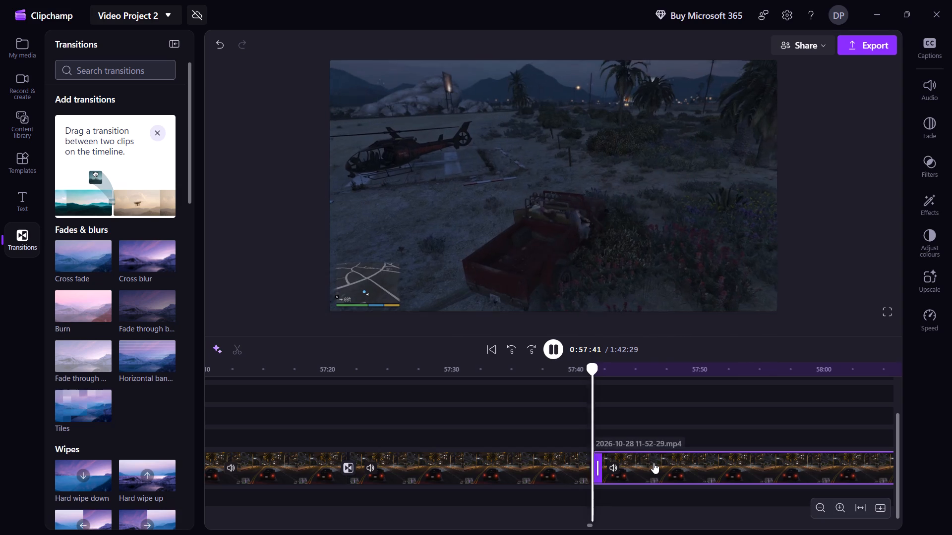
{"action": "key", "text": "space"}
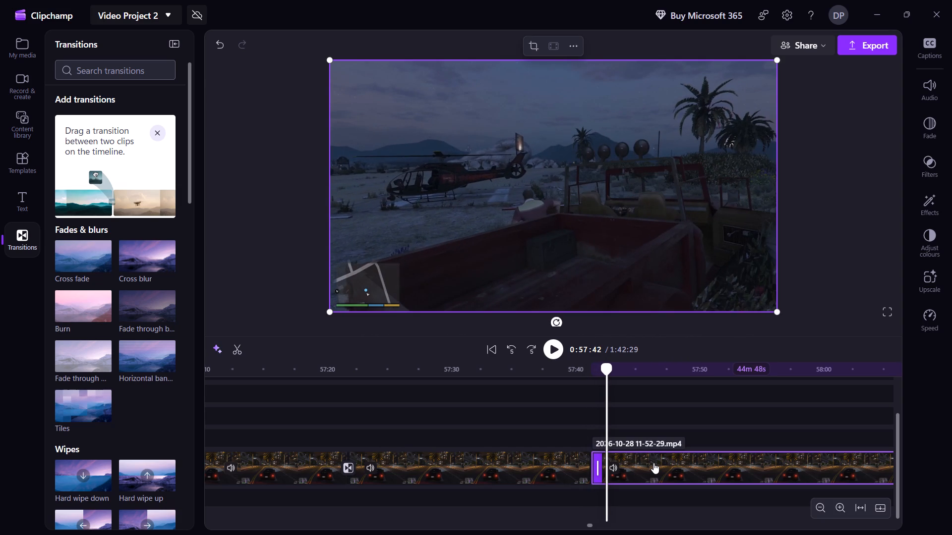
Delete the 20-second airfield driving segment and close the gap it leaves in the timeline.
{"action": "left_click", "coordinate": [533, 462]}
{"action": "right_click", "coordinate": [533, 462]}
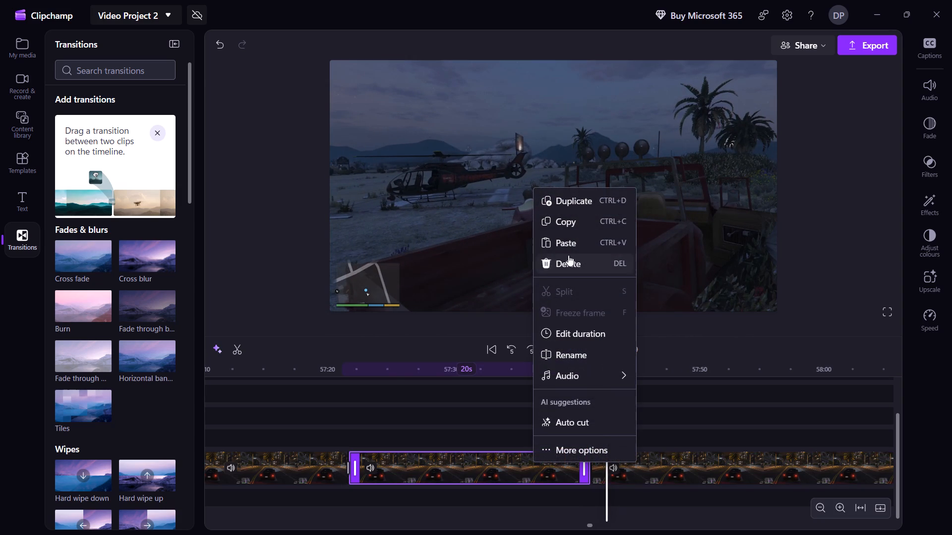
{"action": "left_click", "coordinate": [575, 270]}
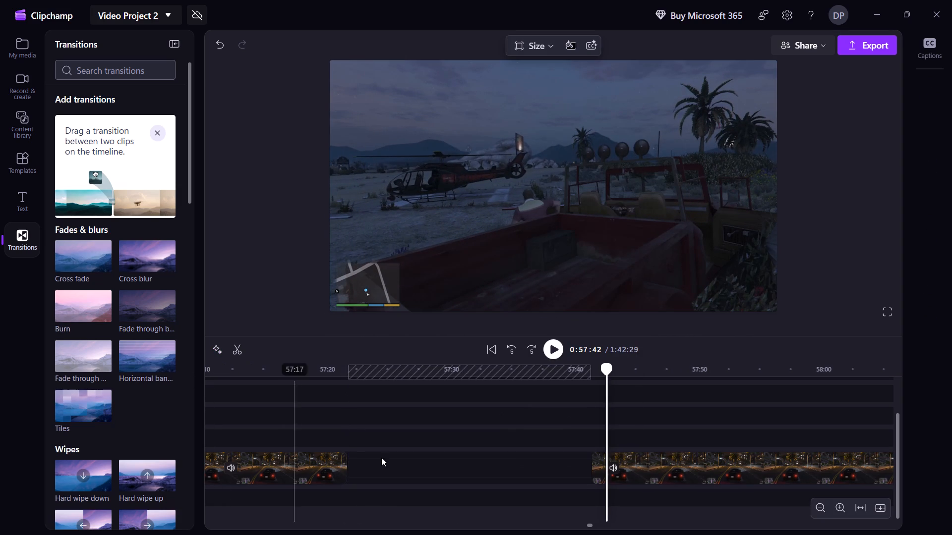
{"action": "left_click", "coordinate": [470, 467]}
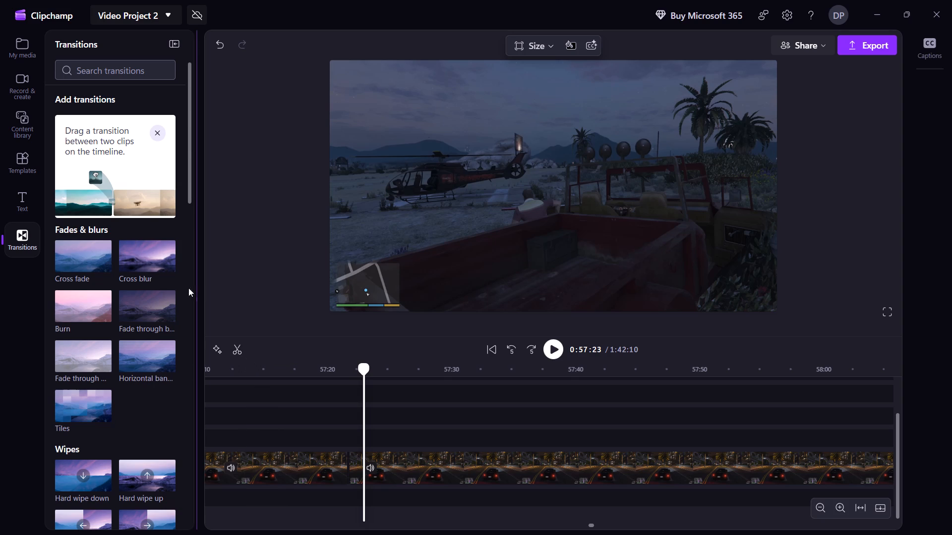
Add a Cross fade at the join between the jeep shot and the helicopter arrival, and play it from just before the join.
{"action": "left_click_drag", "start_coordinate": [65, 248], "coordinate": [346, 505]}
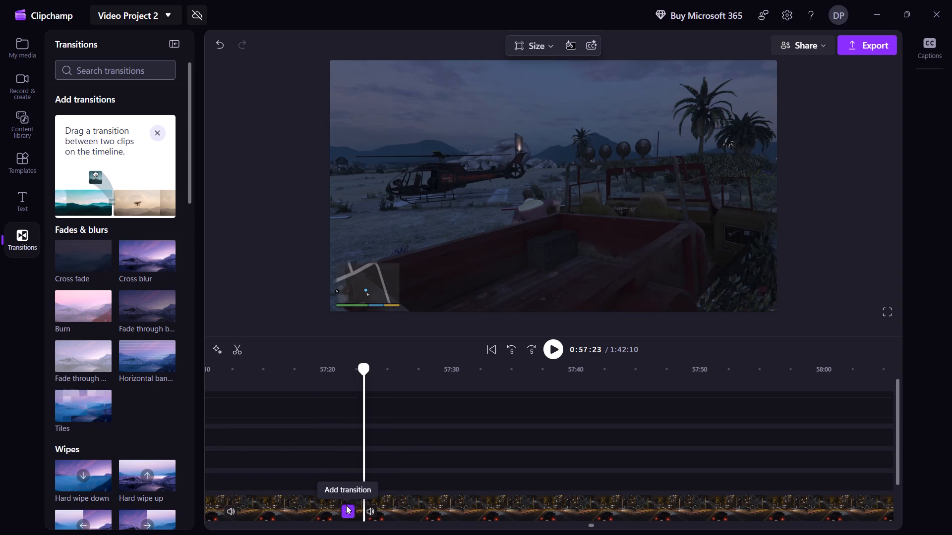
{"action": "left_click_drag", "start_coordinate": [346, 505], "coordinate": [347, 506]}
{"action": "key", "text": "Left"}
{"action": "key", "text": "Left"}
{"action": "key", "text": "Left"}
{"action": "key", "text": "Left"}
{"action": "key", "text": "Left"}
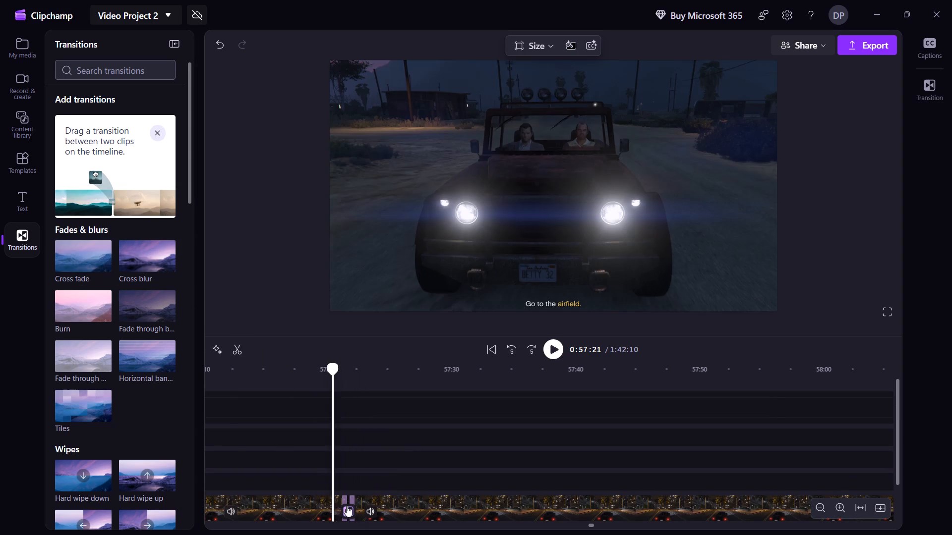
{"action": "key", "text": "Left"}
{"action": "key", "text": "space"}
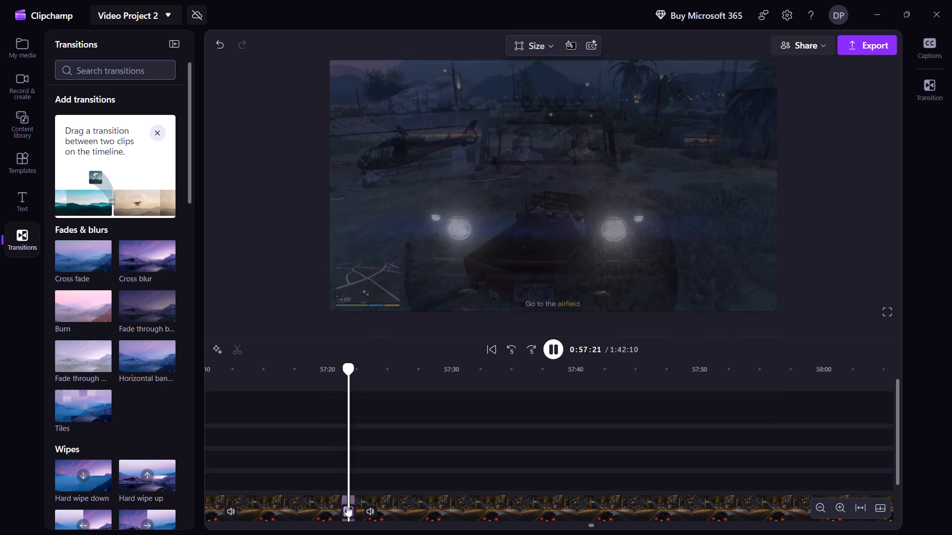
Split the clip at about 0:57:28, once the character has boarded the helicopter.
{"action": "scroll", "coordinate": [388, 458], "scroll_direction": "down", "scroll_amount": 3}
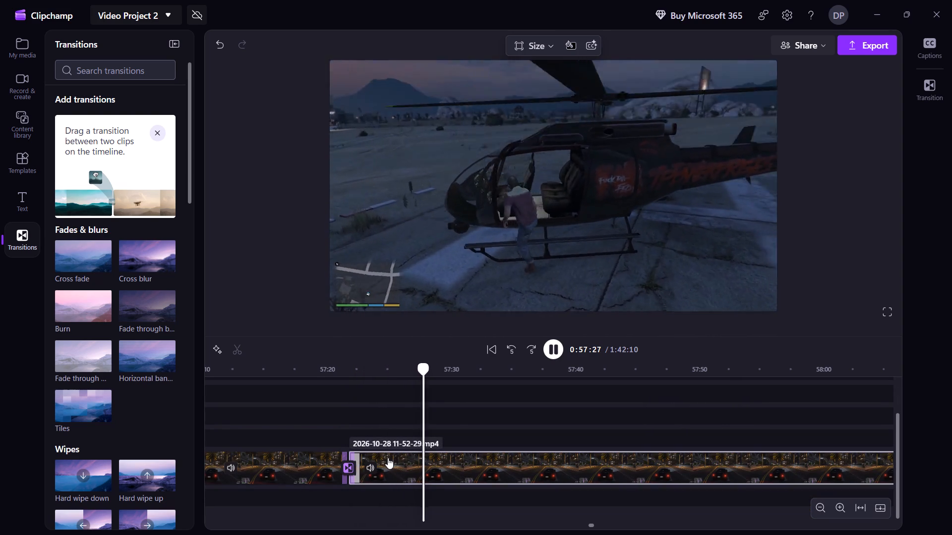
{"action": "key", "text": "s"}
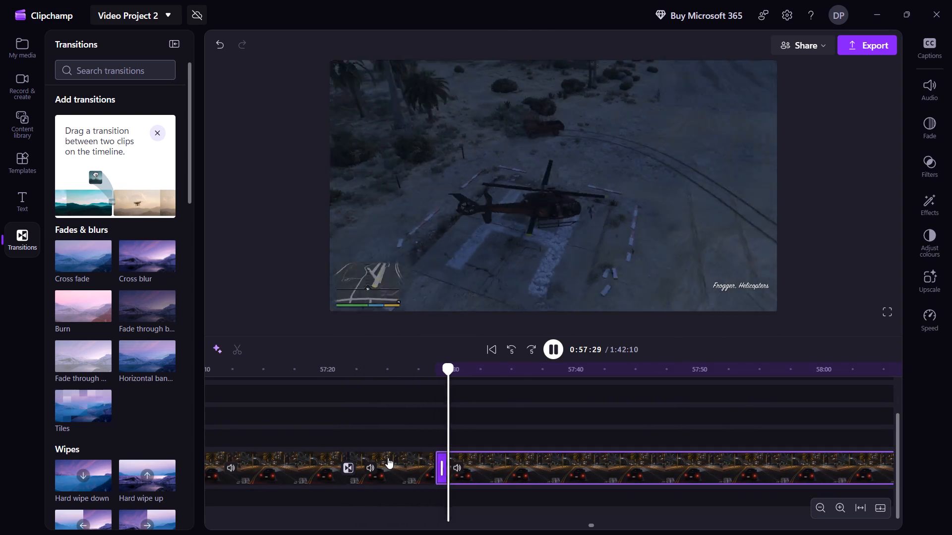
Find the end of the helicopter flight and split the clip at 0:58:47, where the man-and-dog cutscene starts.
{"action": "key", "text": "shift+Right"}
{"action": "key", "text": "shift+Right"}
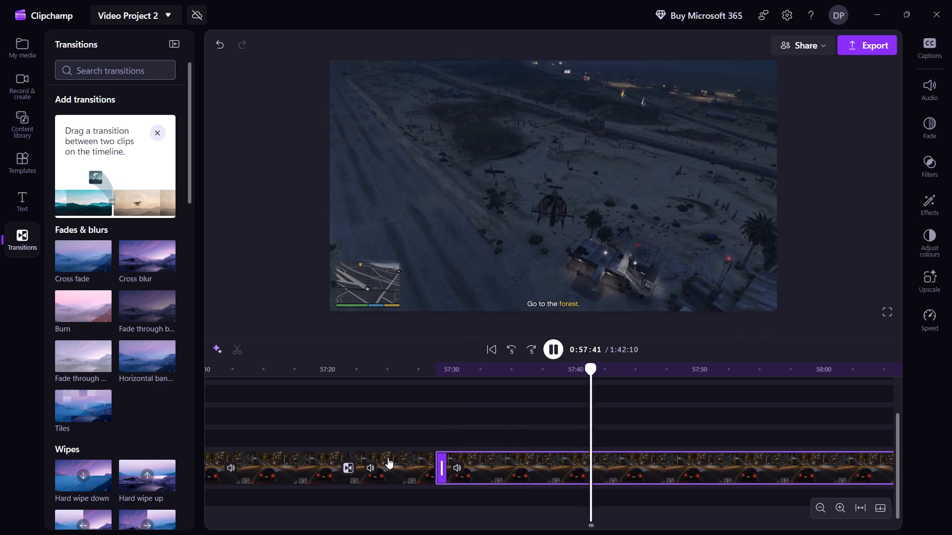
{"action": "key", "text": "shift+Right"}
{"action": "key", "text": "shift+Right"}
{"action": "key", "text": "shift+Right"}
{"action": "key", "text": "shift+Right"}
{"action": "key", "text": "shift+Right"}
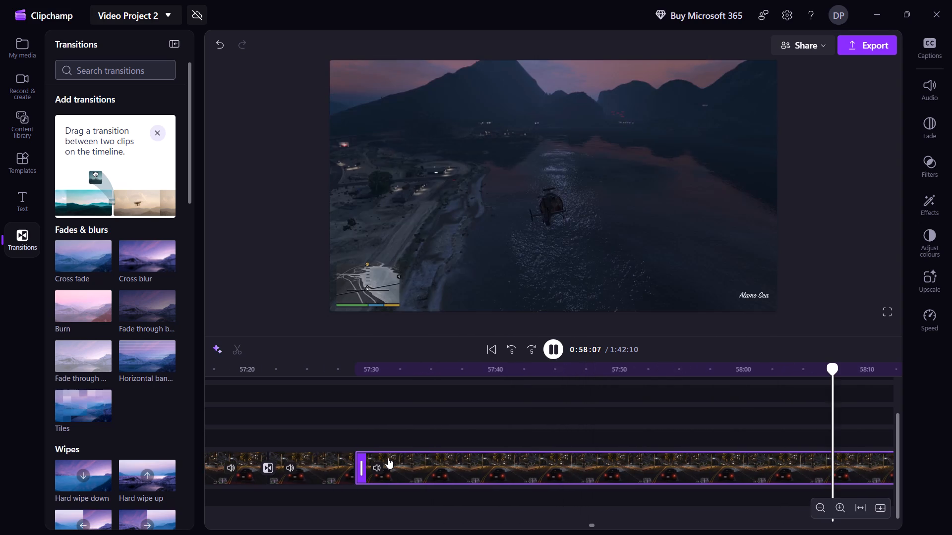
{"action": "key", "text": "shift+Right"}
{"action": "key", "text": "shift+Right"}
{"action": "key", "text": "shift+Right"}
{"action": "key", "text": "shift+Right"}
{"action": "key", "text": "shift+Right"}
{"action": "key", "text": "shift+Right"}
{"action": "key", "text": "shift+Right"}
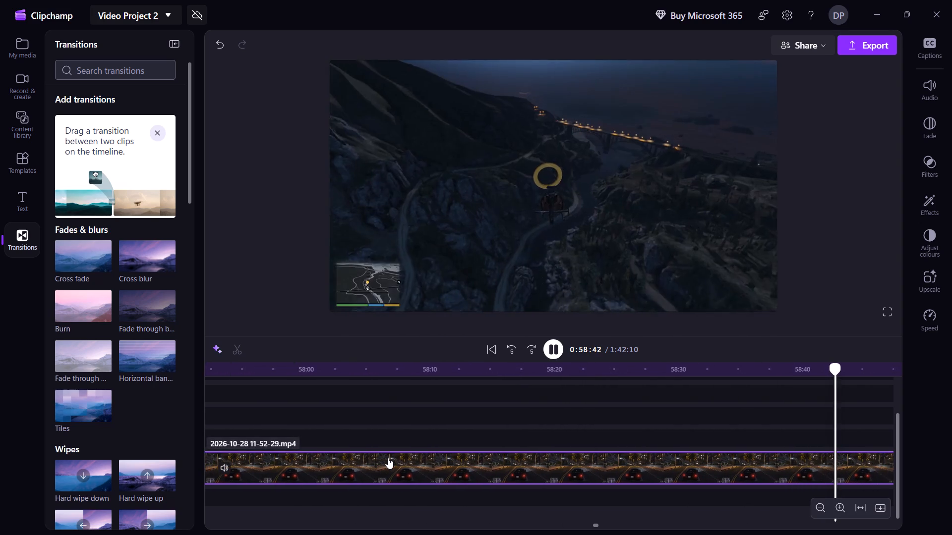
{"action": "key", "text": "shift+Right"}
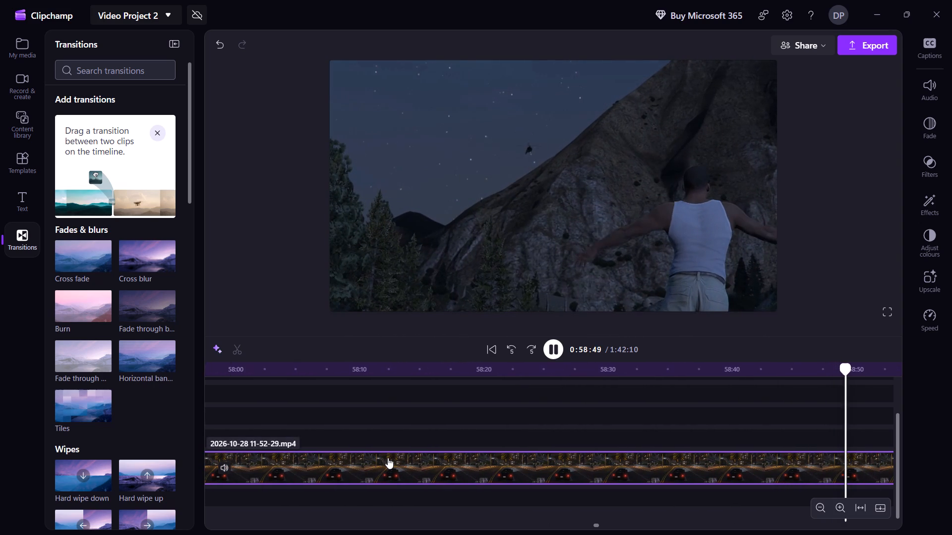
{"action": "key", "text": "shift+Left"}
{"action": "key", "text": "shift+Left"}
{"action": "key", "text": "shift+Right"}
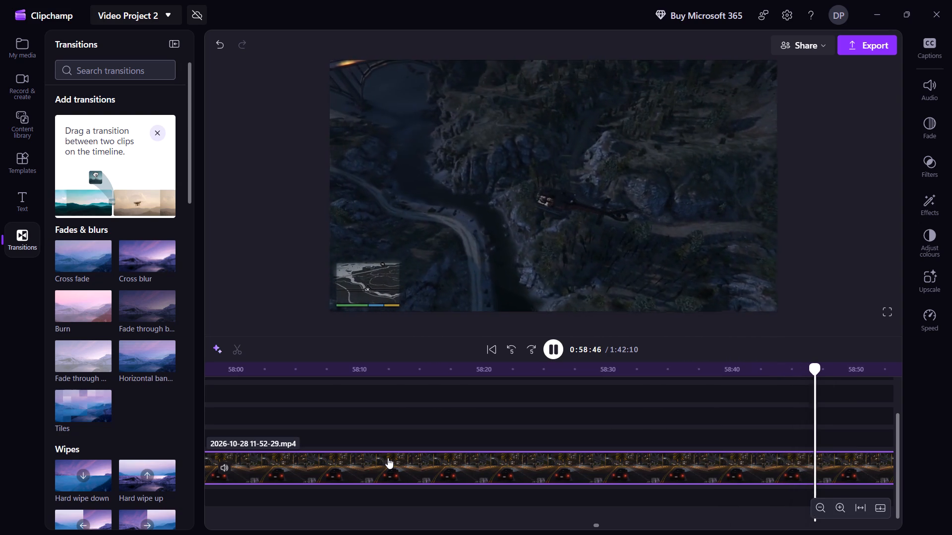
{"action": "key", "text": "space"}
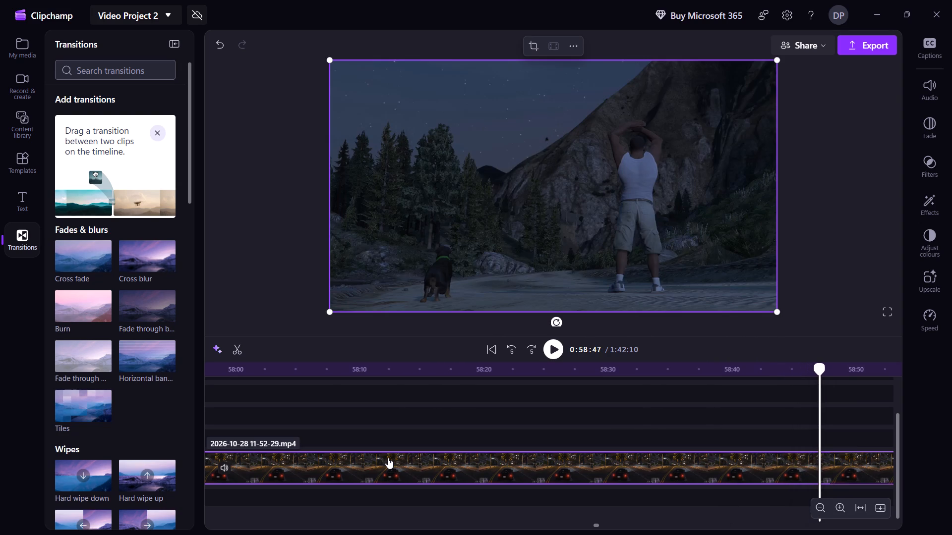
{"action": "key", "text": "s"}
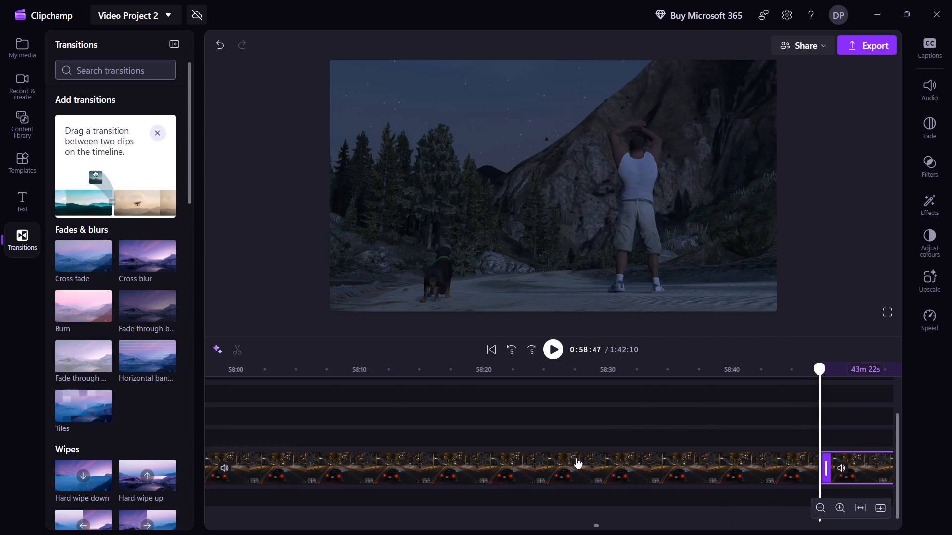
Delete the helicopter flight segment between the two cuts and close the gap it leaves.
{"action": "left_click", "coordinate": [625, 465]}
{"action": "right_click", "coordinate": [625, 465]}
{"action": "left_click", "coordinate": [654, 261]}
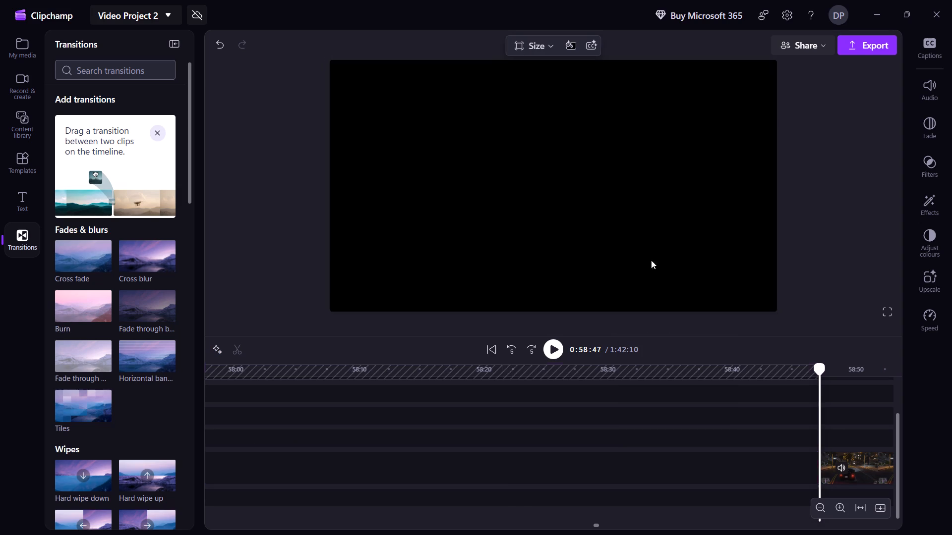
{"action": "left_click", "coordinate": [510, 469]}
Add a Cross blur at the join between boarding the helicopter and the man-and-dog cutscene, and play it from just before the join.
{"action": "key", "text": "Left"}
{"action": "key", "text": "Left"}
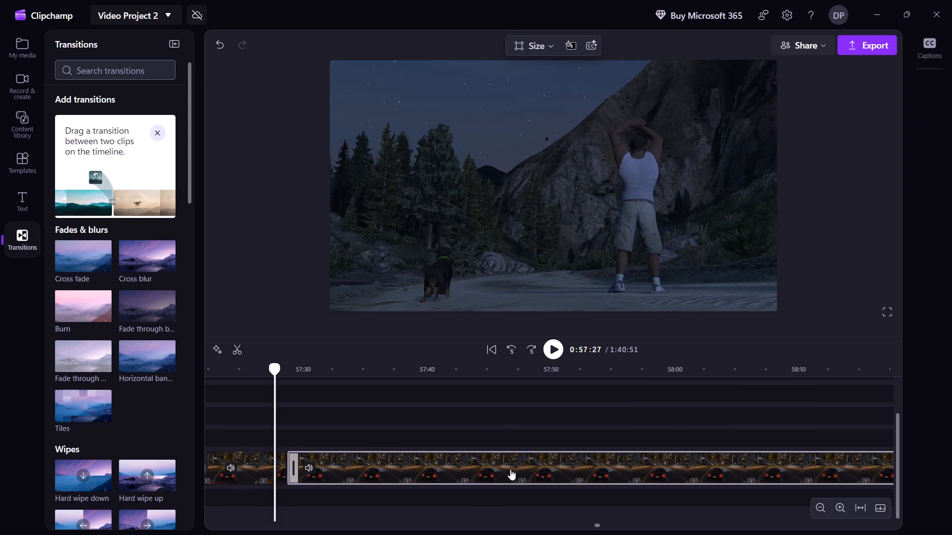
{"action": "key", "text": "Left"}
{"action": "left_click_drag", "start_coordinate": [141, 263], "coordinate": [348, 472]}
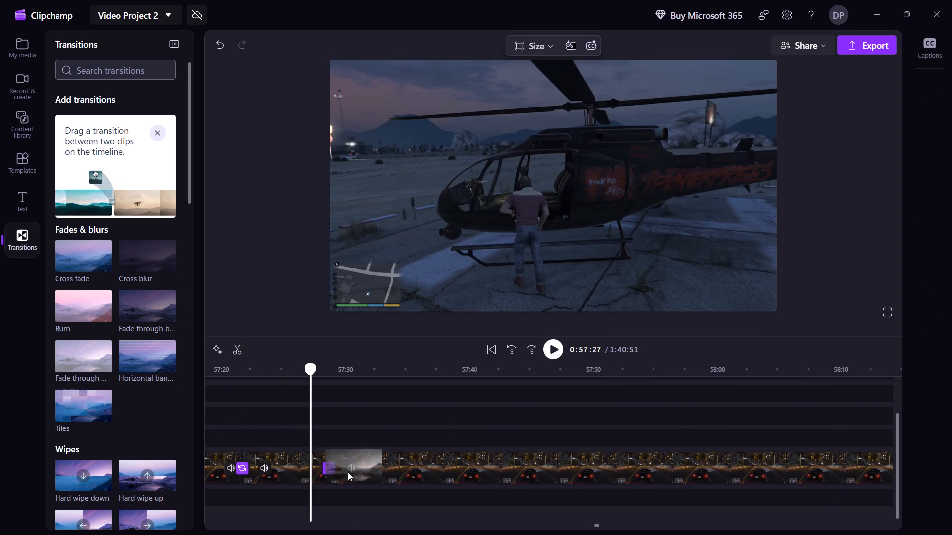
{"action": "left_click_drag", "start_coordinate": [348, 472], "coordinate": [338, 468]}
{"action": "key", "text": "Left"}
{"action": "key", "text": "Left"}
{"action": "key", "text": "Left"}
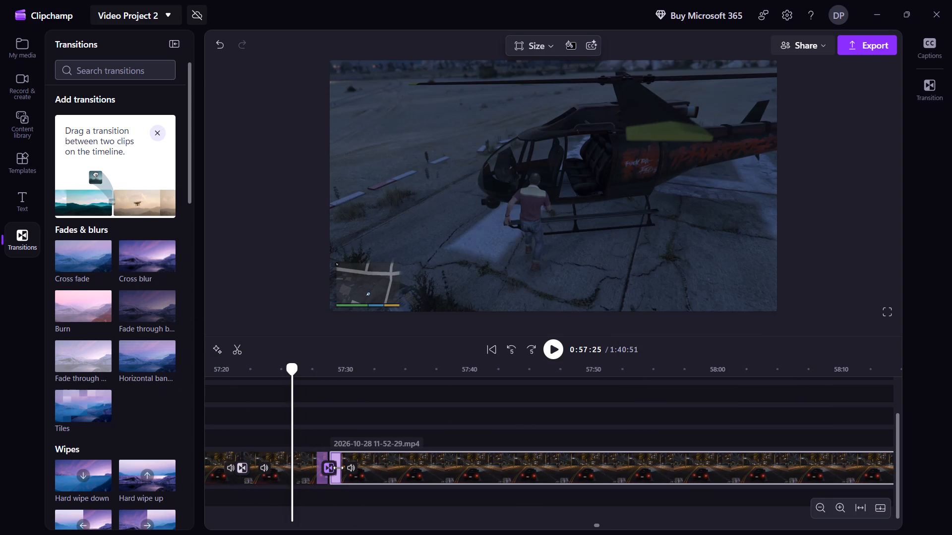
{"action": "key", "text": "space"}
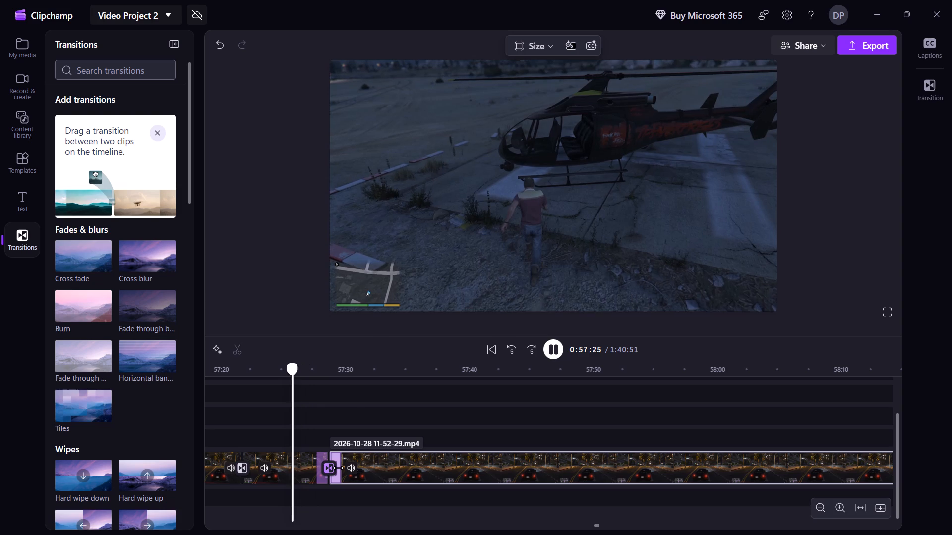
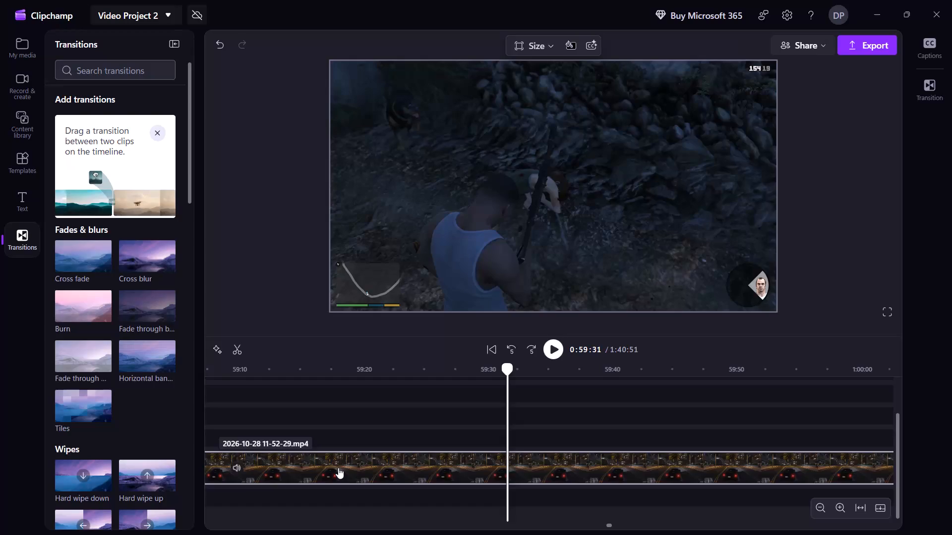
Play on from the canyon scene and split the clip at about 0:59:36, where the helicopter pick-up flight begins.
{"action": "key", "text": "space"}
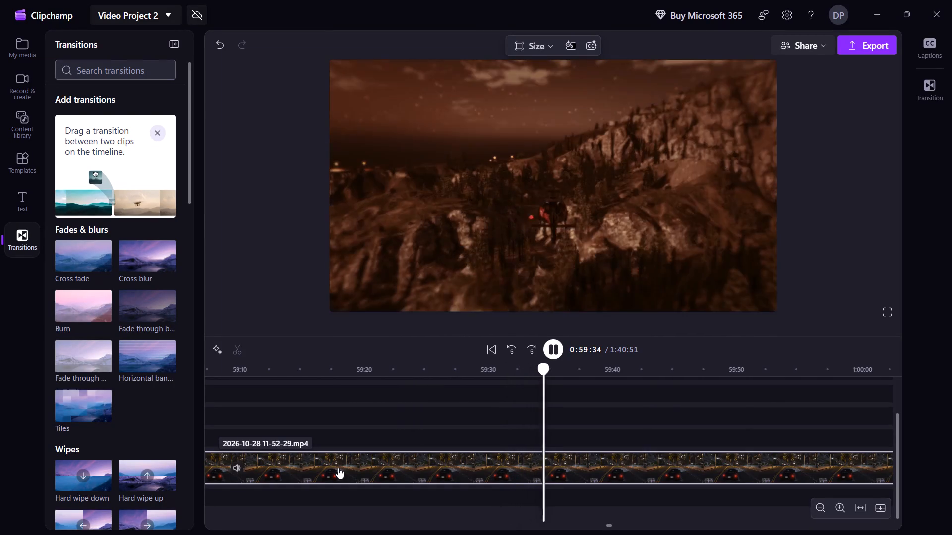
{"action": "key", "text": "s"}
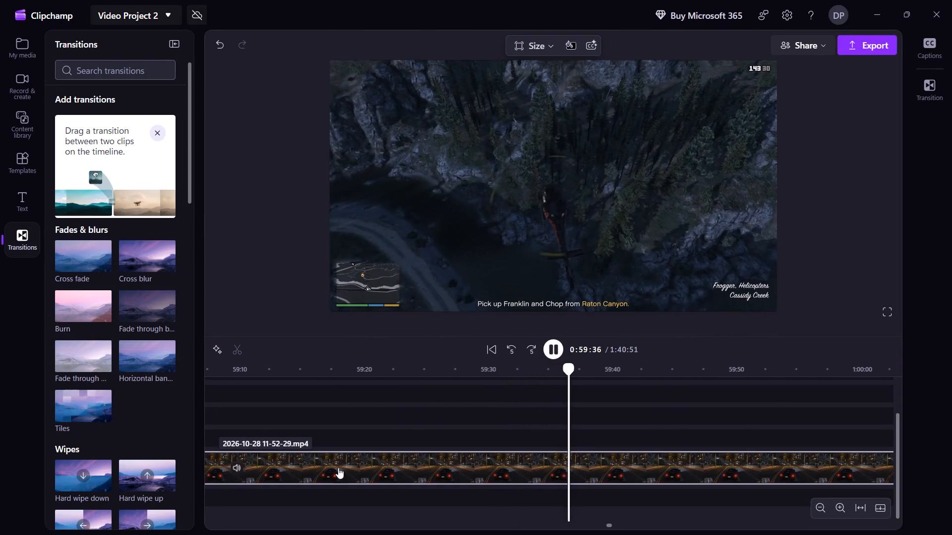
Find the end of the pick-up flight and split the clip at 1:00:50, where the character boards the landed helicopter.
{"action": "key", "text": "shift+Right"}
{"action": "key", "text": "shift+Right"}
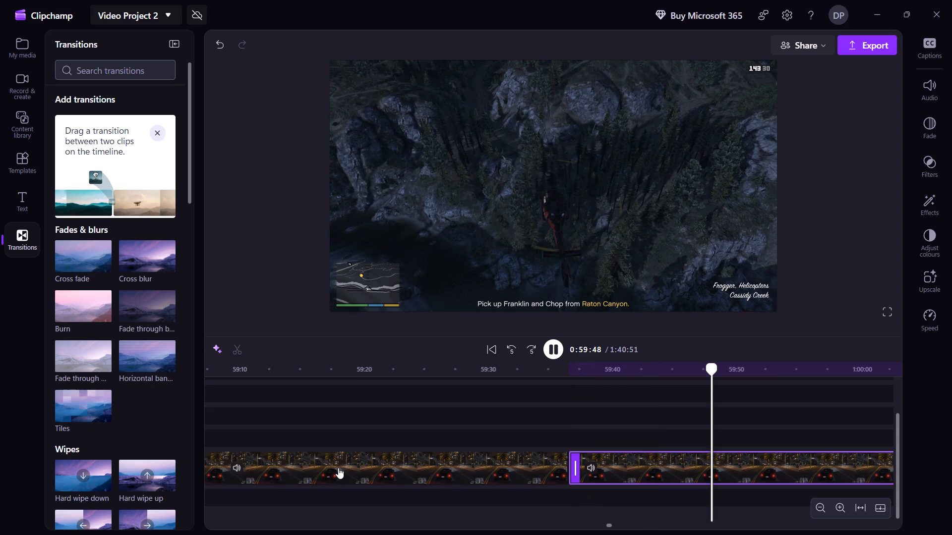
{"action": "key", "text": "shift+Right"}
{"action": "key", "text": "shift+Right"}
{"action": "key", "text": "shift+Right"}
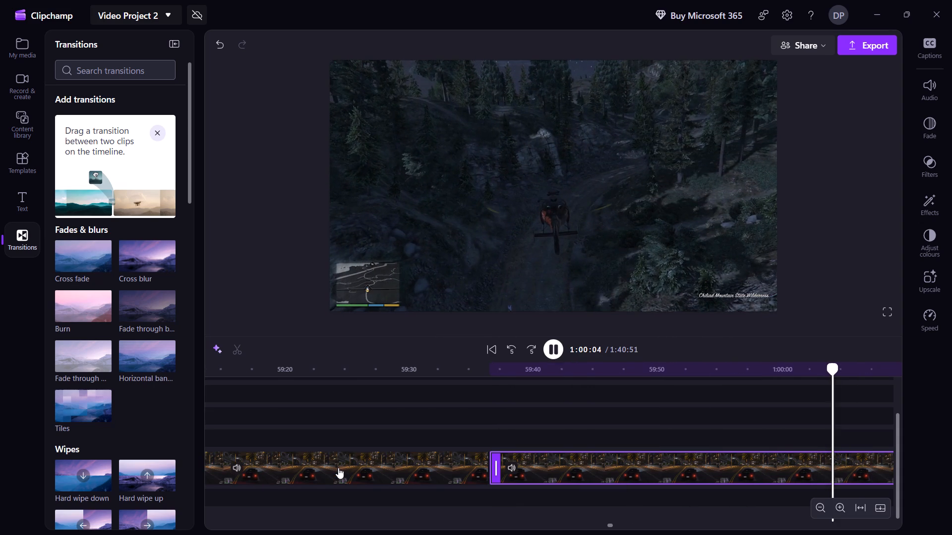
{"action": "key", "text": "shift+Right"}
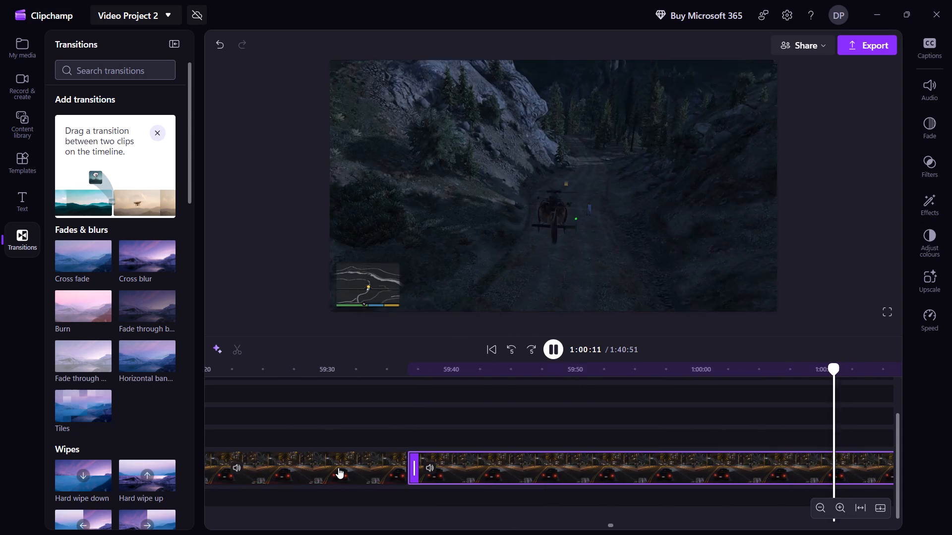
{"action": "key", "text": "shift+Right"}
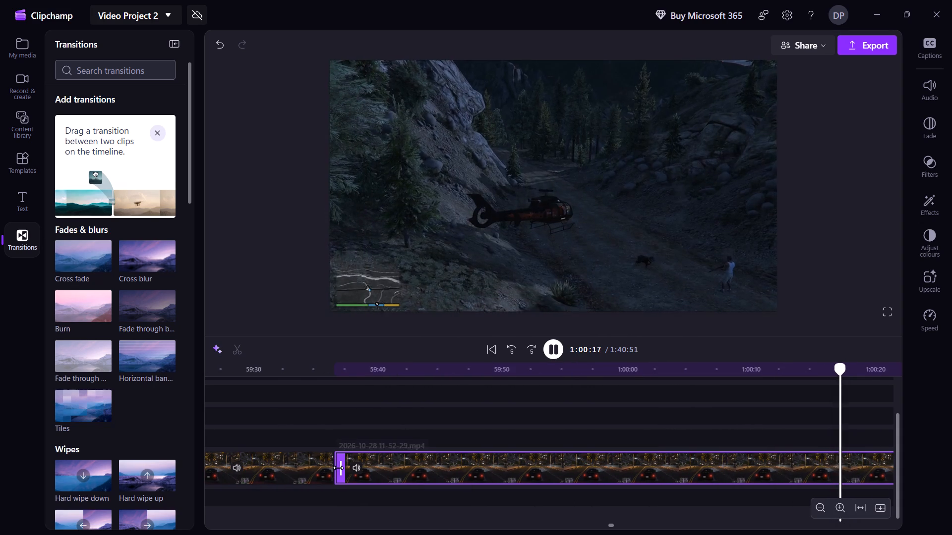
{"action": "key", "text": "shift+Right"}
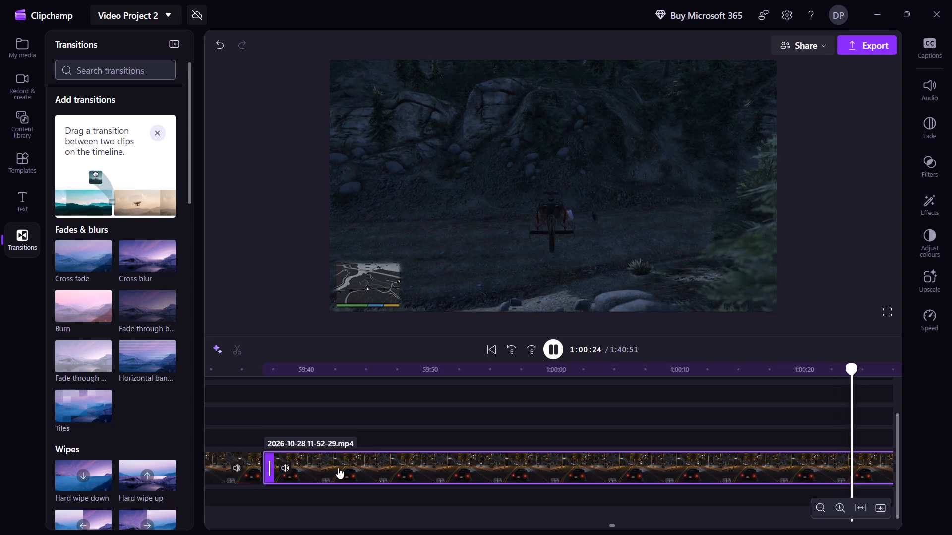
{"action": "key", "text": "shift+Right"}
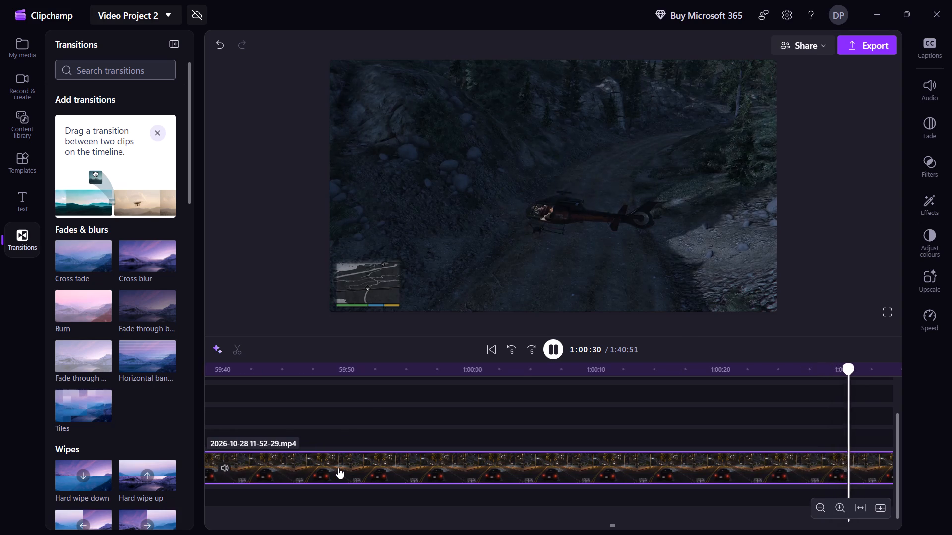
{"action": "key", "text": "shift+Right"}
{"action": "key", "text": "shift+Right"}
{"action": "key", "text": "shift+Right"}
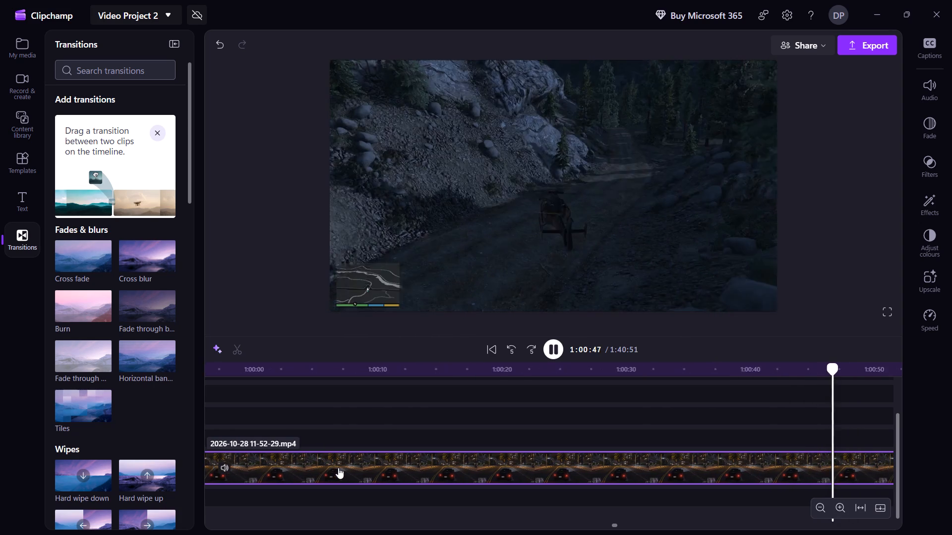
{"action": "key", "text": "shift+Right"}
{"action": "key", "text": "shift+Right"}
{"action": "key", "text": "shift+Right"}
{"action": "key", "text": "shift+Right"}
{"action": "key", "text": "shift+Right"}
{"action": "key", "text": "shift+Left"}
{"action": "key", "text": "shift+Left"}
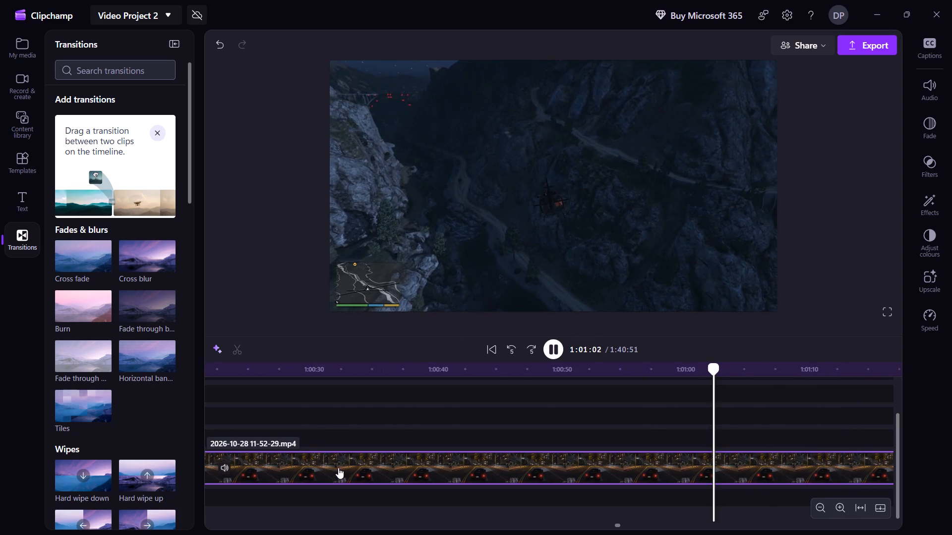
{"action": "key", "text": "shift+Right"}
{"action": "key", "text": "shift+Left"}
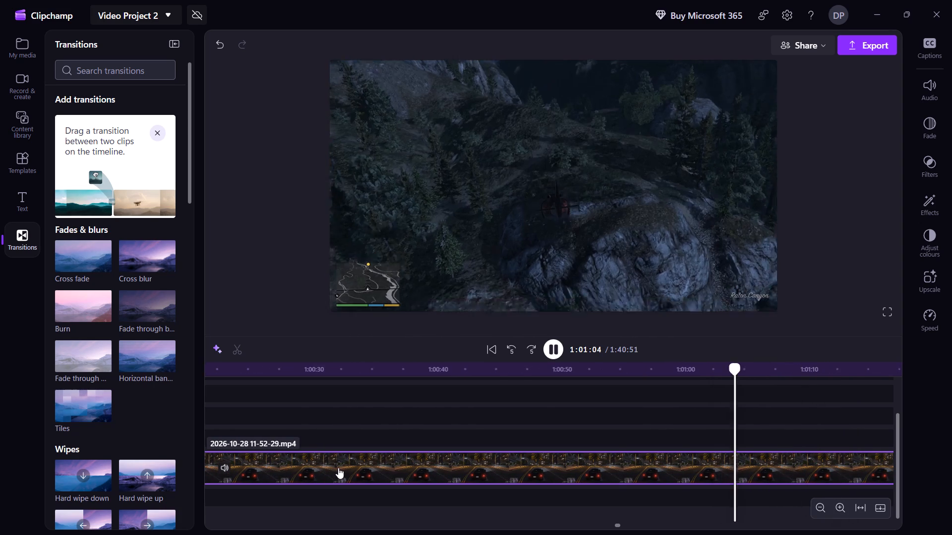
{"action": "key", "text": "shift+Left"}
{"action": "key", "text": "shift+Left"}
{"action": "key", "text": "shift+Left"}
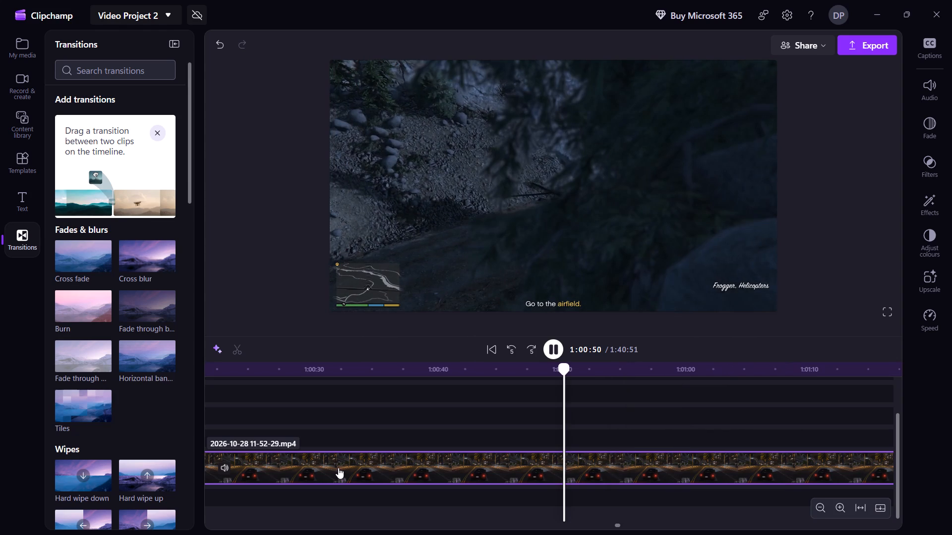
{"action": "key", "text": "space"}
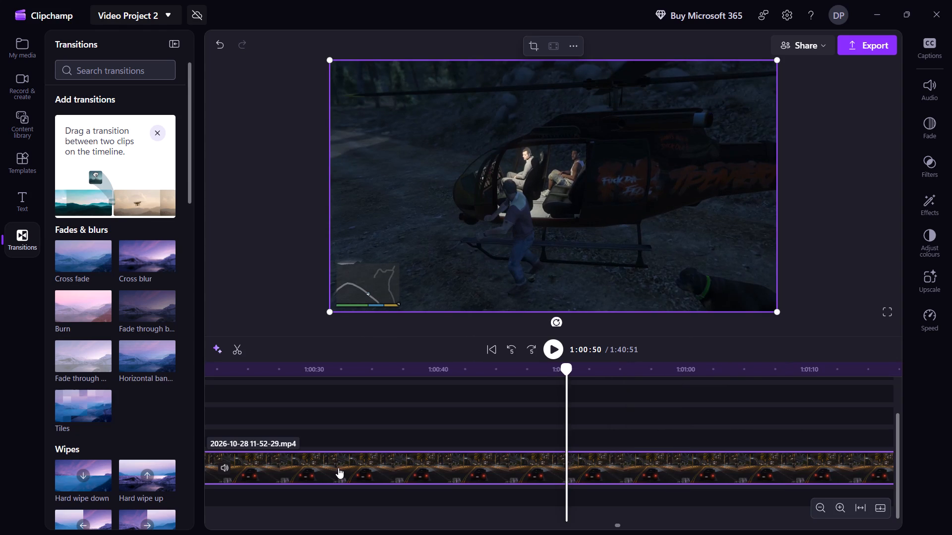
{"action": "key", "text": "s"}
Delete the pick-up flight segment between the two cuts and close the gap it leaves.
{"action": "left_click", "coordinate": [433, 459]}
{"action": "right_click", "coordinate": [433, 459]}
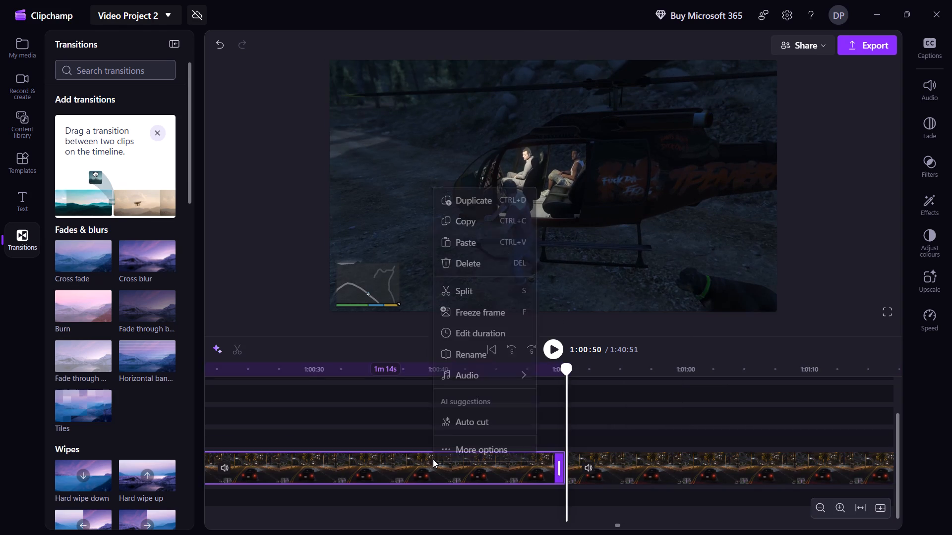
{"action": "left_click", "coordinate": [478, 257]}
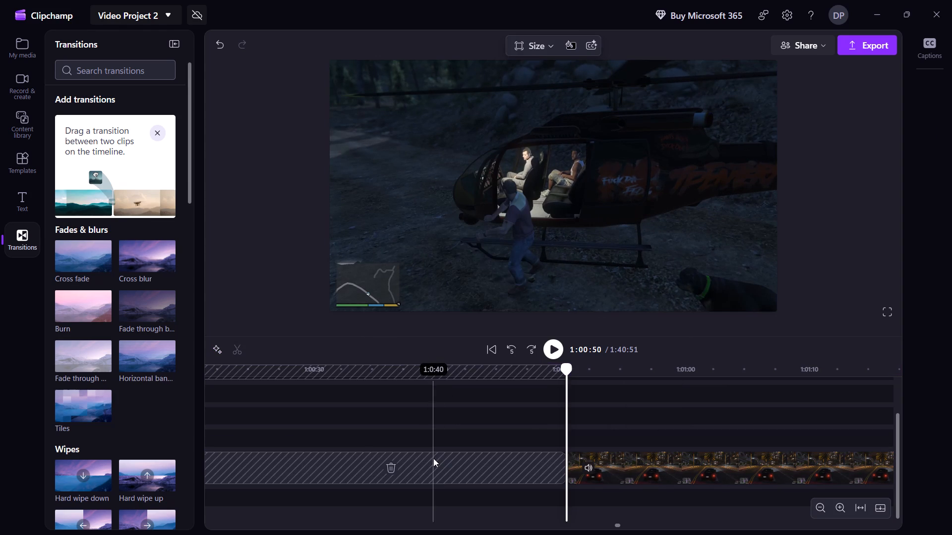
{"action": "left_click", "coordinate": [386, 468]}
Add a Cross blur at the join between the pick-up flight's start and the helicopter boarding, and play it from just before the join.
{"action": "key", "text": "Left"}
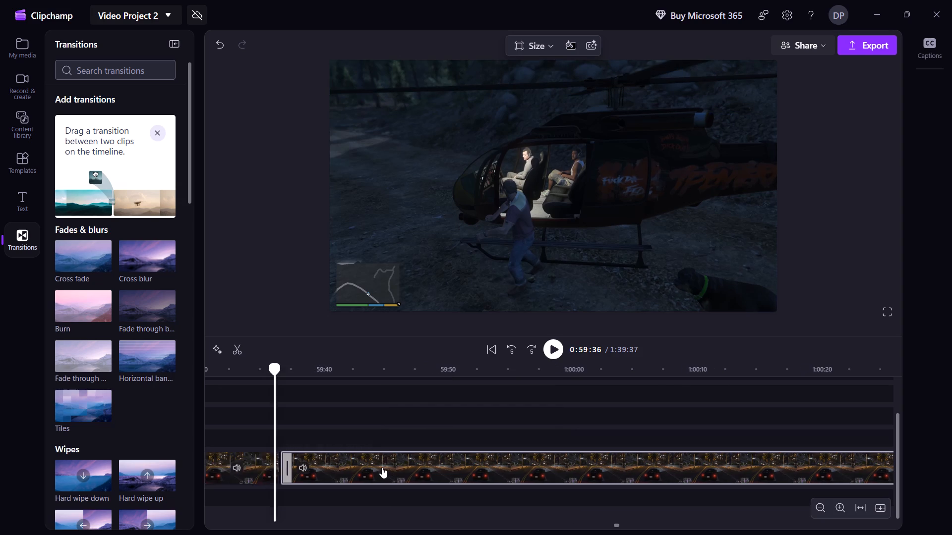
{"action": "key", "text": "Left"}
{"action": "key", "text": "Left"}
{"action": "key", "text": "Left"}
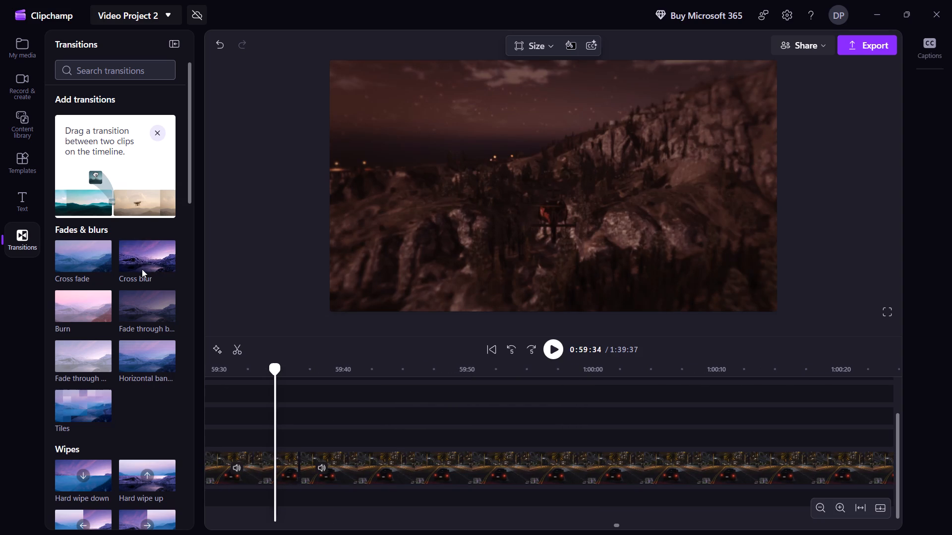
{"action": "left_click_drag", "start_coordinate": [142, 269], "coordinate": [304, 459]}
{"action": "key", "text": "space"}
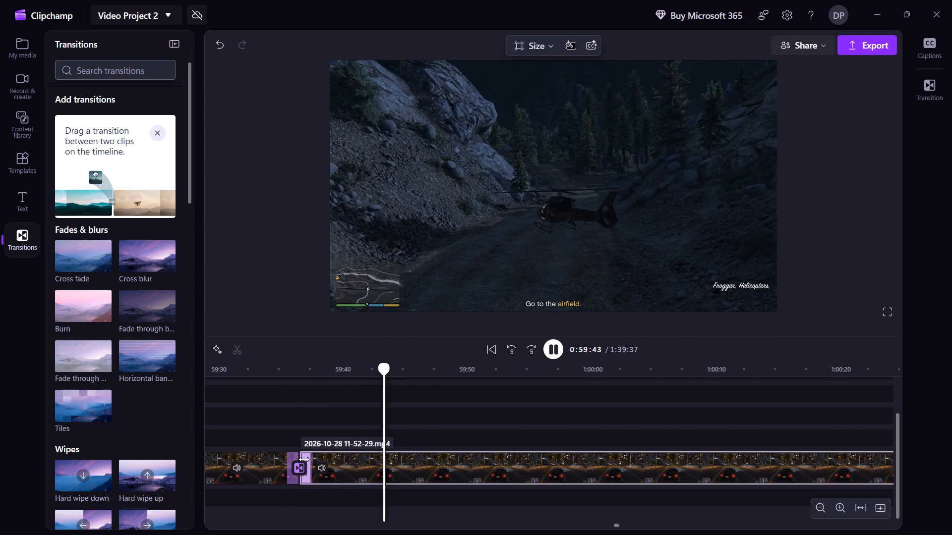
Split the clip at about 0:59:44, as the helicopter sets off for the airfield.
{"action": "key", "text": "s"}
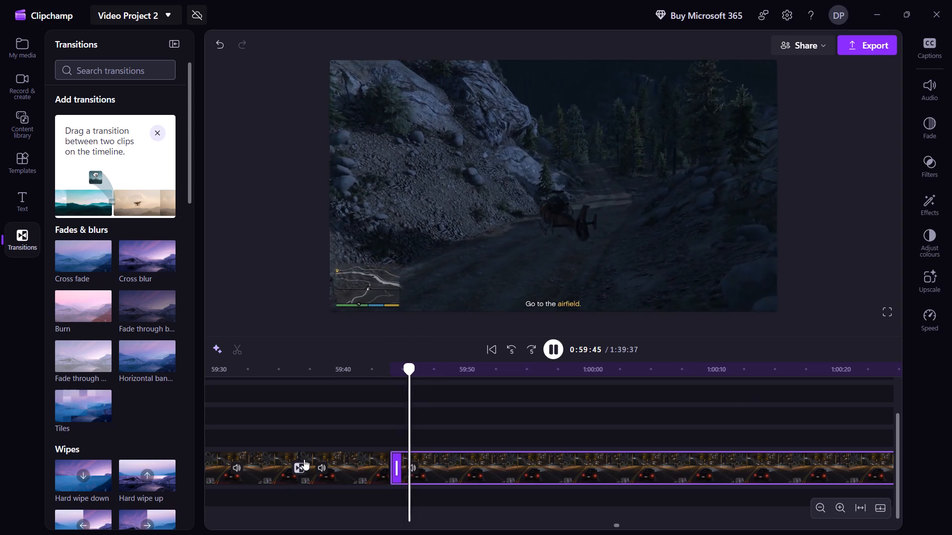
Find the end of the flight to the airfield and split the clip at about 1:01:32, as the helicopter nears the hangar.
{"action": "key", "text": "shift+Right"}
{"action": "key", "text": "shift+Right"}
{"action": "key", "text": "shift+Right"}
{"action": "key", "text": "shift+Right"}
{"action": "key", "text": "shift+Right"}
{"action": "key", "text": "shift+Right"}
{"action": "key", "text": "shift+Right"}
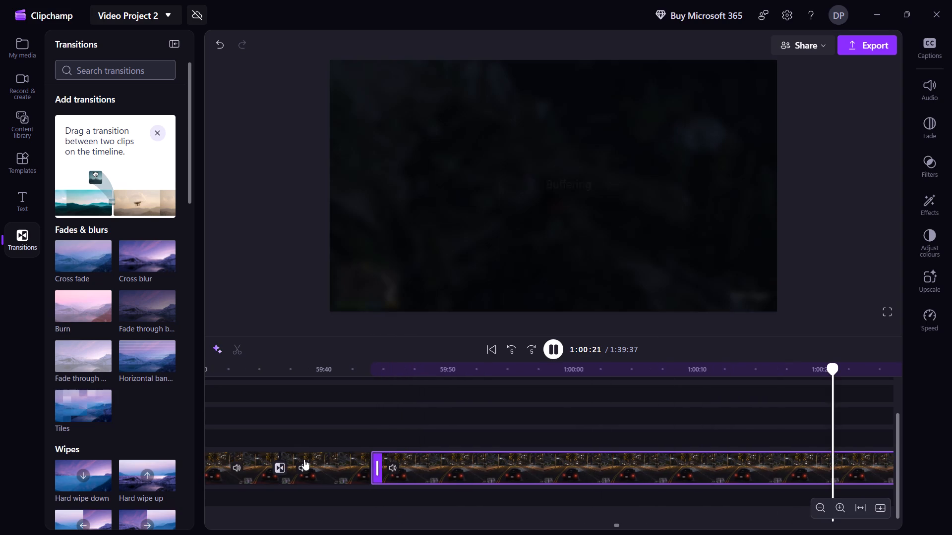
{"action": "key", "text": "shift+Right"}
{"action": "key", "text": "shift+Right"}
{"action": "key", "text": "shift+Right"}
{"action": "key", "text": "shift+Right"}
{"action": "key", "text": "shift+Right"}
{"action": "key", "text": "shift+Right"}
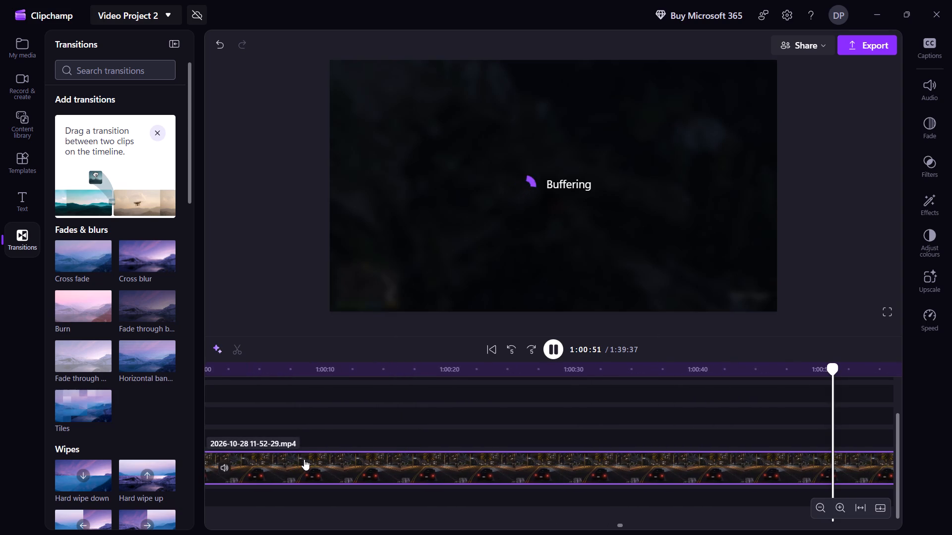
{"action": "key", "text": "shift+Right"}
{"action": "key", "text": "shift+Right"}
{"action": "key", "text": "shift+Right"}
{"action": "key", "text": "shift+Right"}
{"action": "key", "text": "shift+Right"}
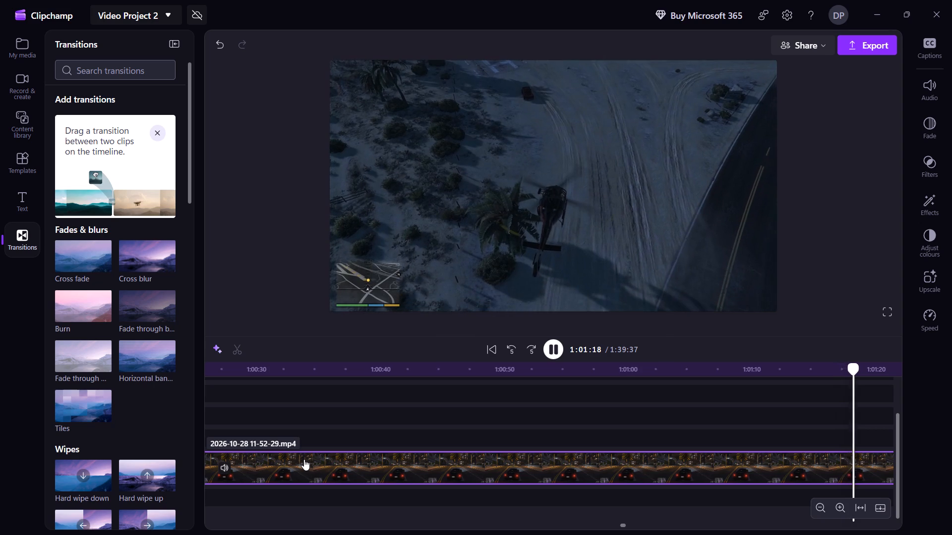
{"action": "key", "text": "shift+Right"}
{"action": "key", "text": "shift+Right"}
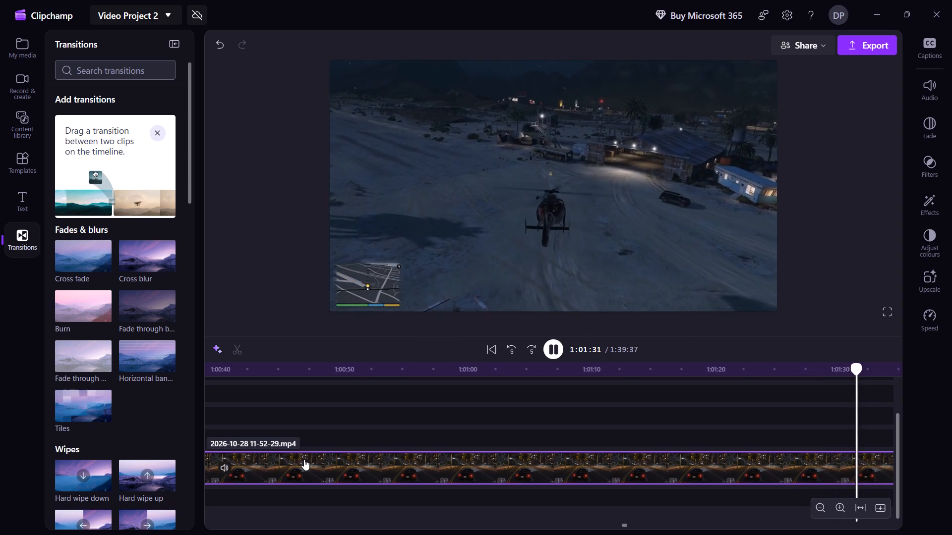
{"action": "type", "text": "sa"}
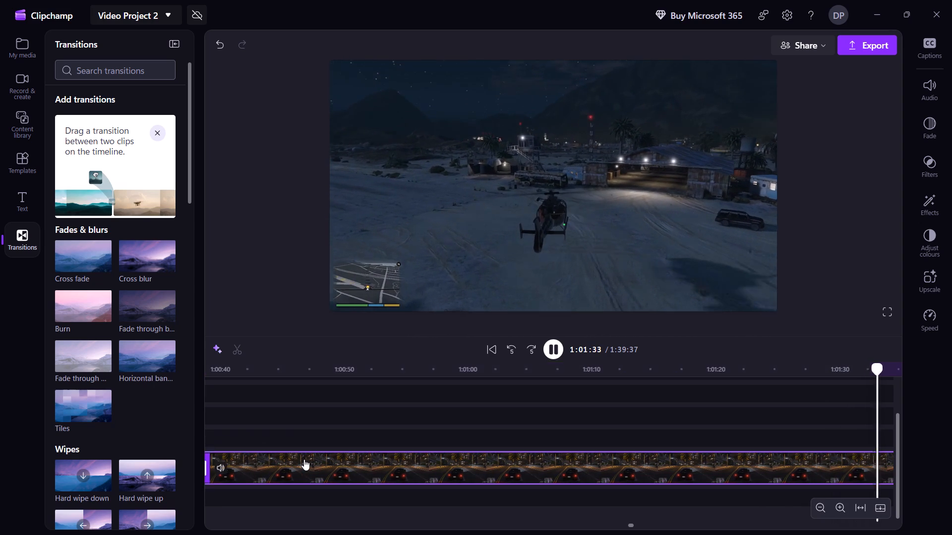
{"action": "key", "text": "space"}
Delete the airfield flight segment between the two cuts and close the gap it leaves.
{"action": "key", "text": "Left"}
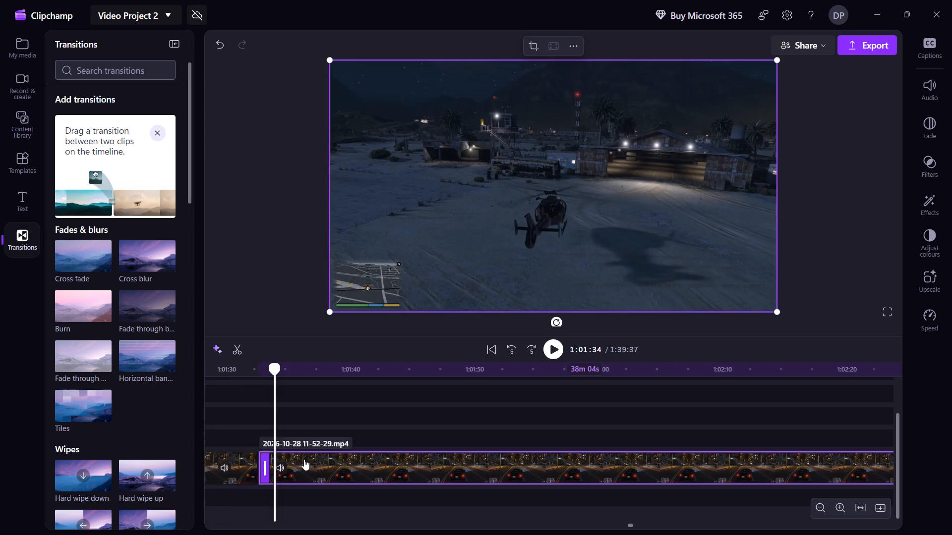
{"action": "key", "text": "Left"}
{"action": "key", "text": "Left"}
{"action": "key", "text": "Left"}
{"action": "key", "text": "Left"}
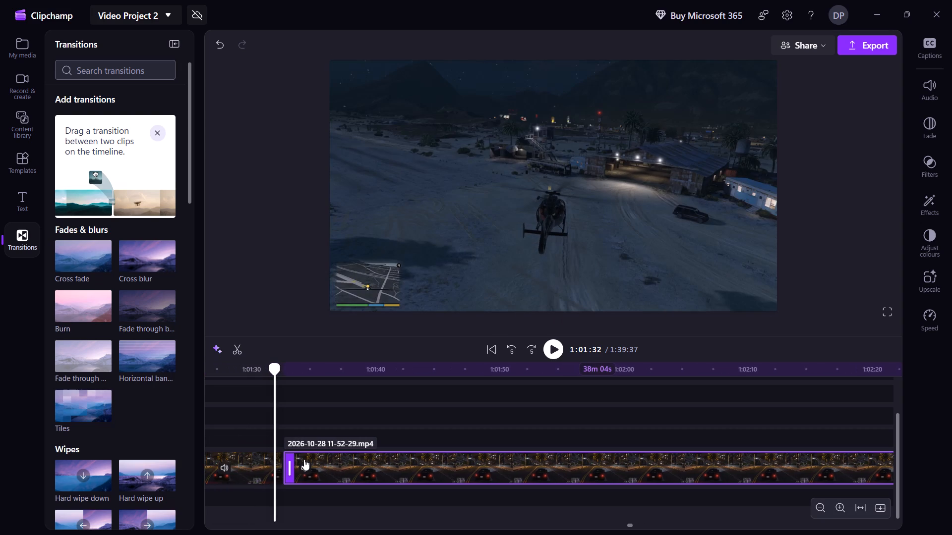
{"action": "key", "text": "Left"}
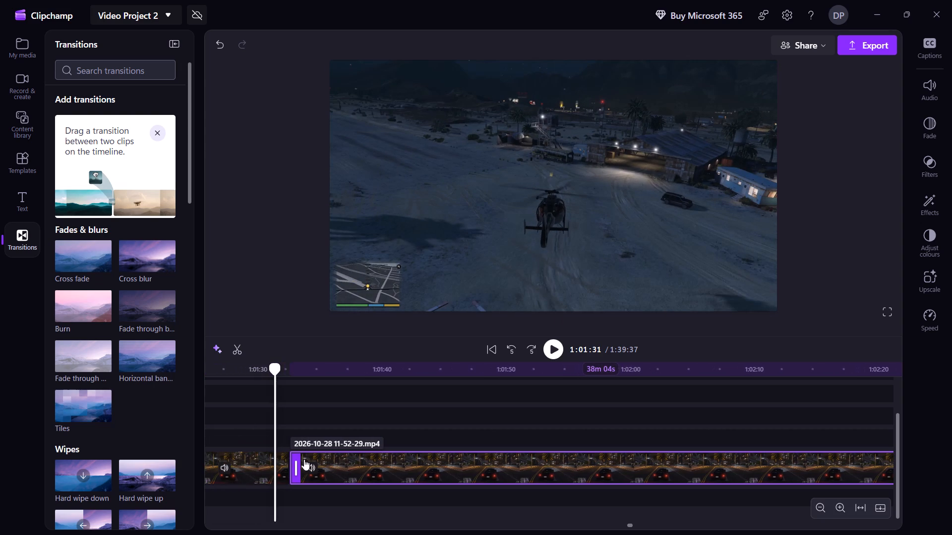
{"action": "left_click", "coordinate": [242, 476]}
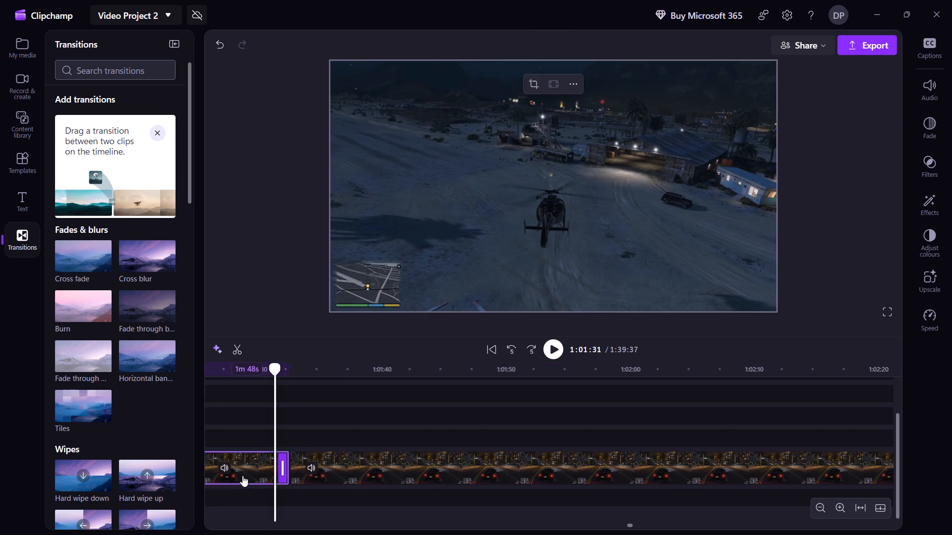
{"action": "right_click", "coordinate": [242, 476]}
{"action": "left_click", "coordinate": [300, 279]}
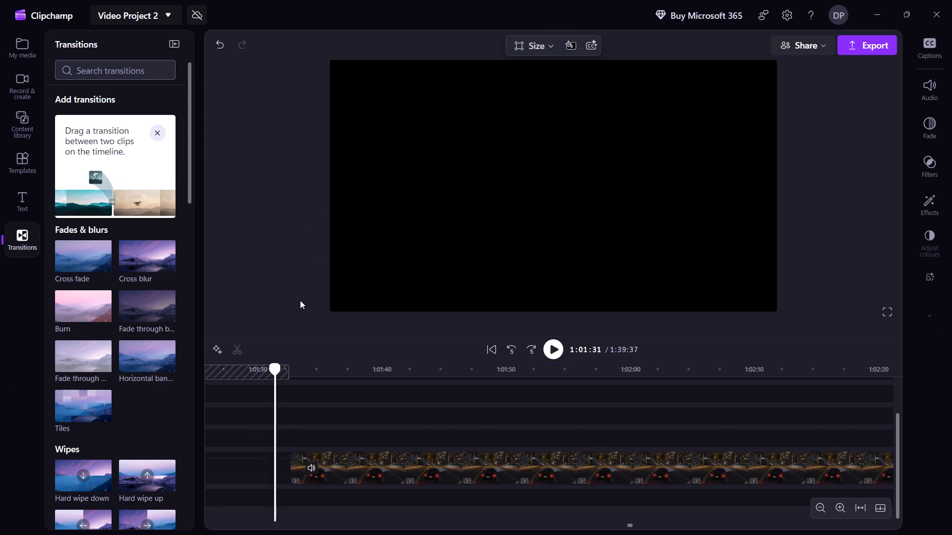
{"action": "left_click", "coordinate": [254, 475]}
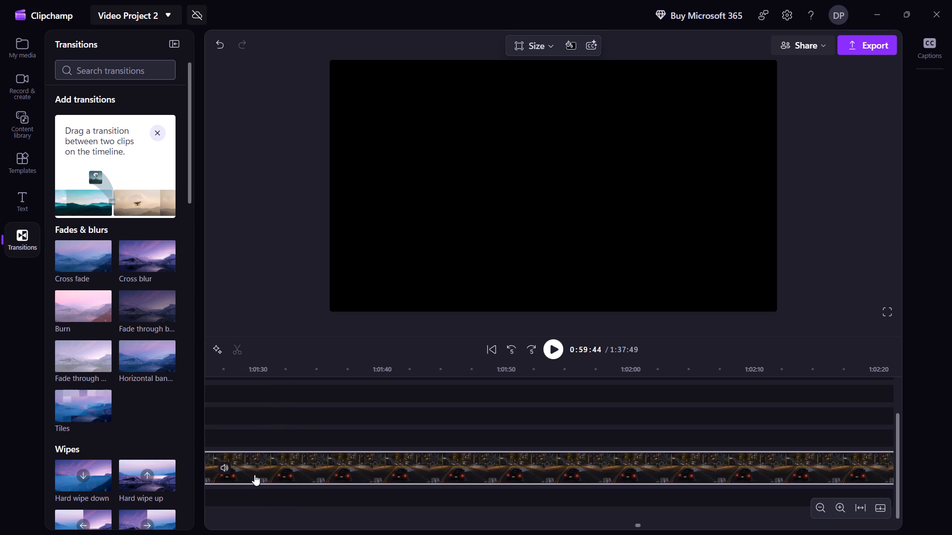
Step back to just before the join at 0:59:44 between the helicopter's departure and its arrival at the airfield.
{"action": "key", "text": "Left"}
{"action": "key", "text": "Left"}
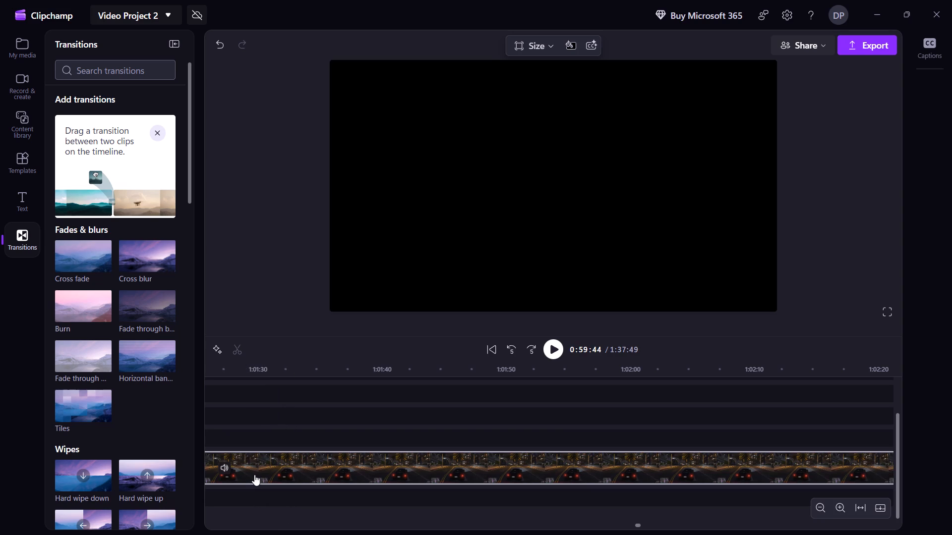
{"action": "key", "text": "Left"}
{"action": "key", "text": "Left"}
{"action": "key", "text": "Left"}
{"action": "key", "text": "Left"}
{"action": "left_click", "coordinate": [254, 475]}
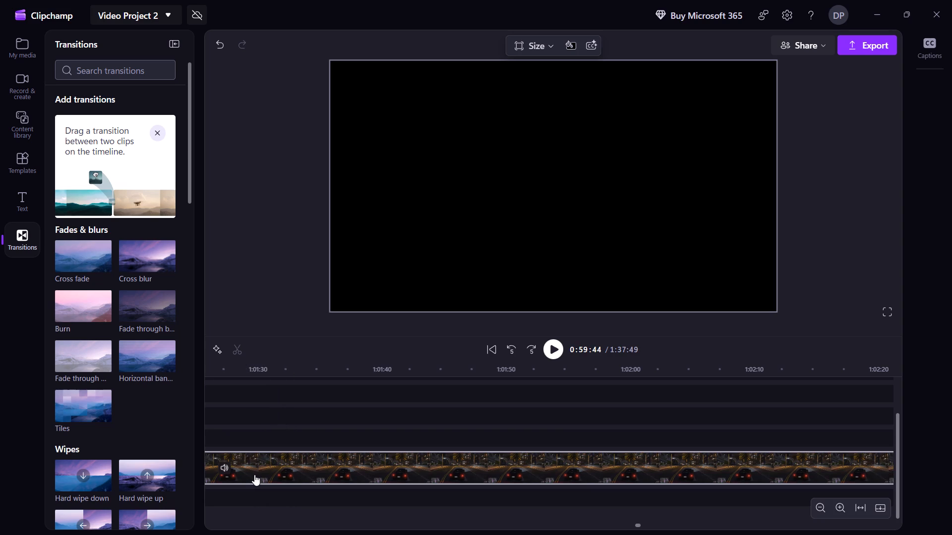
{"action": "key", "text": "Left"}
{"action": "key", "text": "Left"}
{"action": "key", "text": "Left"}
{"action": "key", "text": "Right"}
{"action": "key", "text": "Right"}
{"action": "key", "text": "Right"}
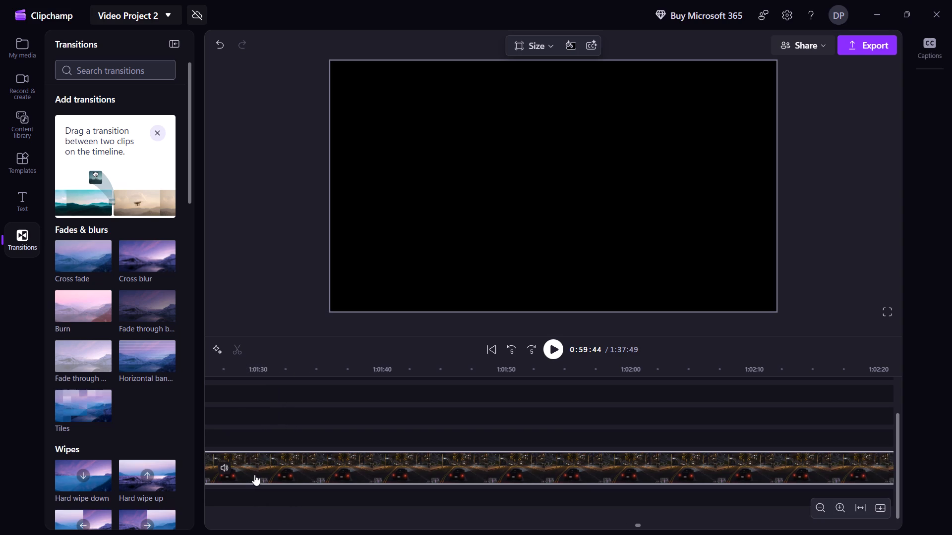
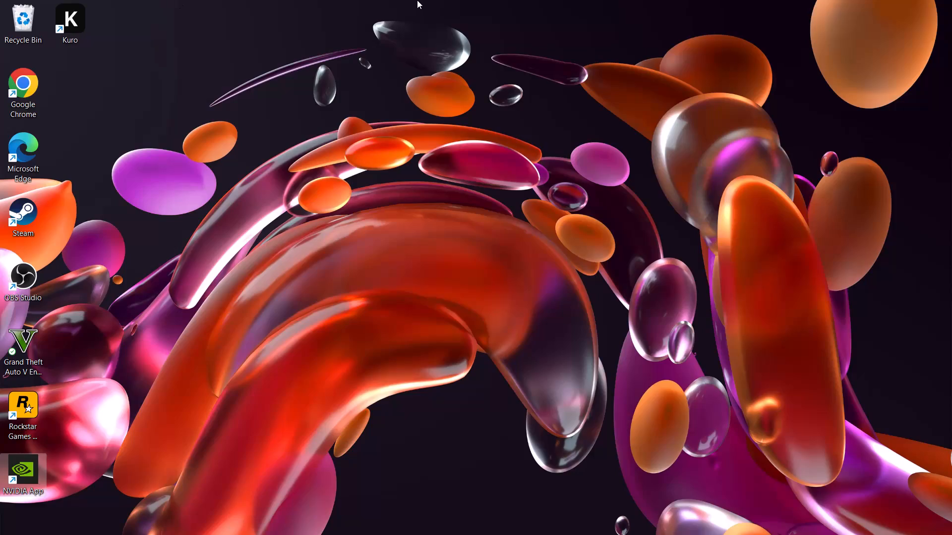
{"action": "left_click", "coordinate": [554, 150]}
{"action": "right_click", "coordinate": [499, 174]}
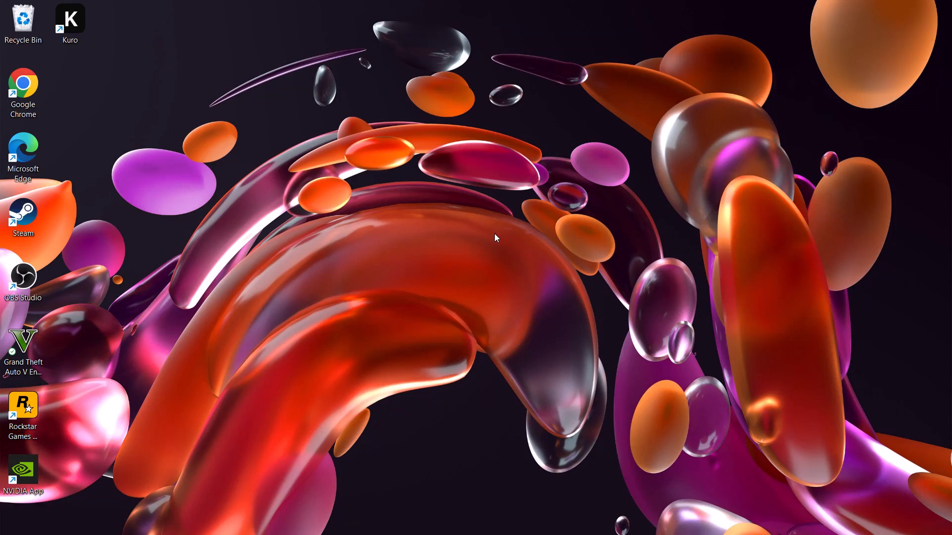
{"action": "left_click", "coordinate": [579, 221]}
Launch the Kuro application from the desktop.
{"action": "left_click", "coordinate": [70, 5]}
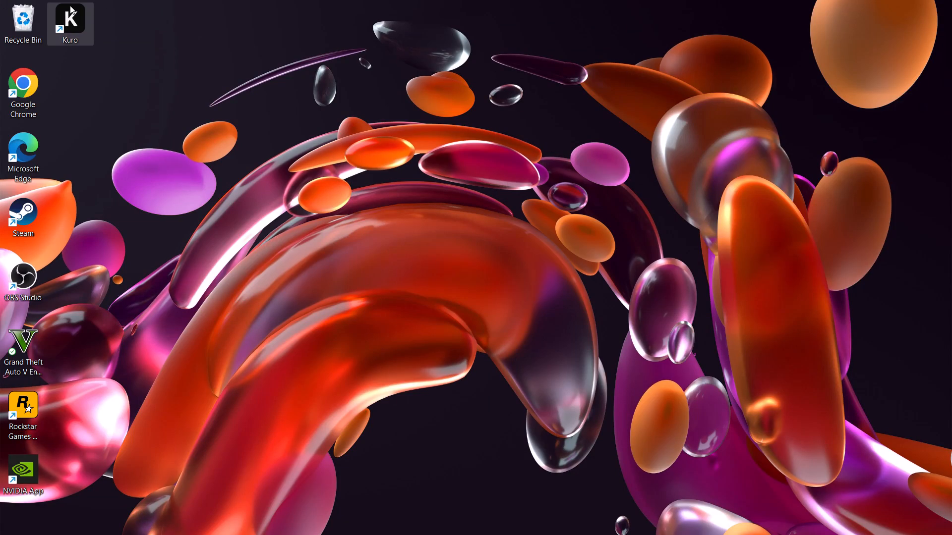
{"action": "double_click", "coordinate": [70, 5]}
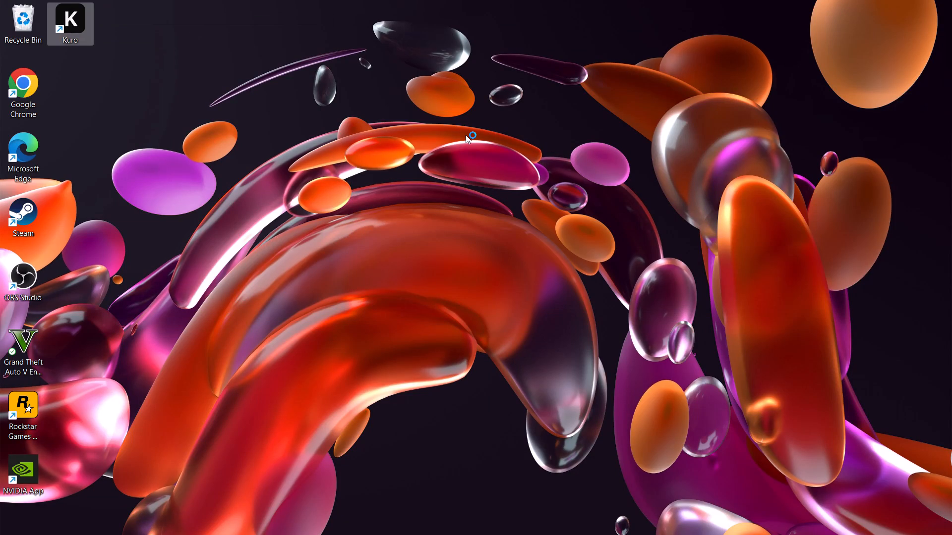
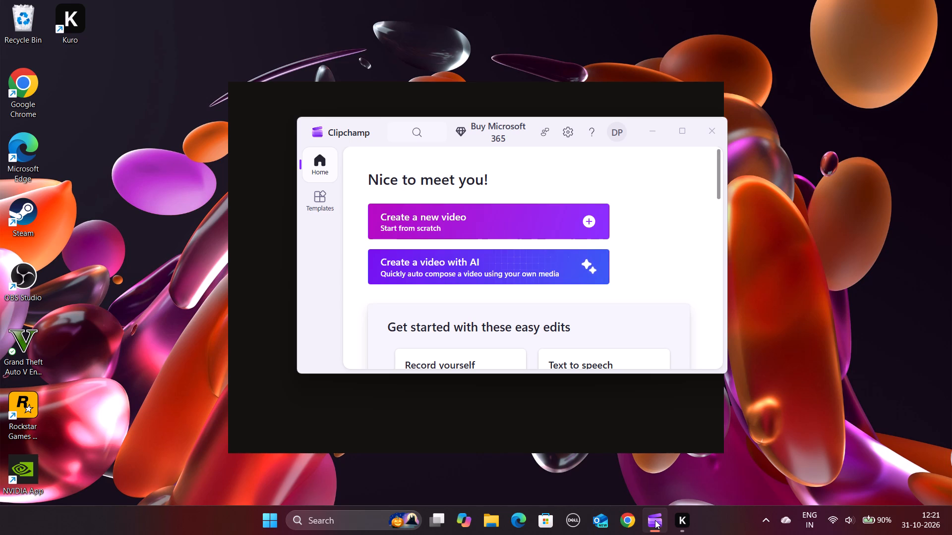
Maximize the Clipchamp window and open Video Project 2 from the saved videos.
{"action": "left_click", "coordinate": [673, 131]}
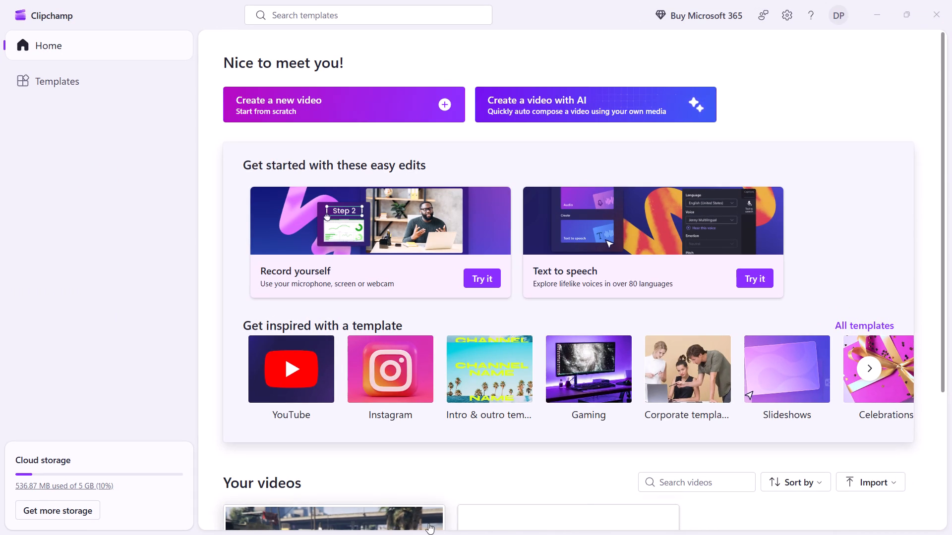
{"action": "scroll", "coordinate": [417, 366], "scroll_direction": "down", "scroll_amount": 4}
{"action": "left_click", "coordinate": [304, 363]}
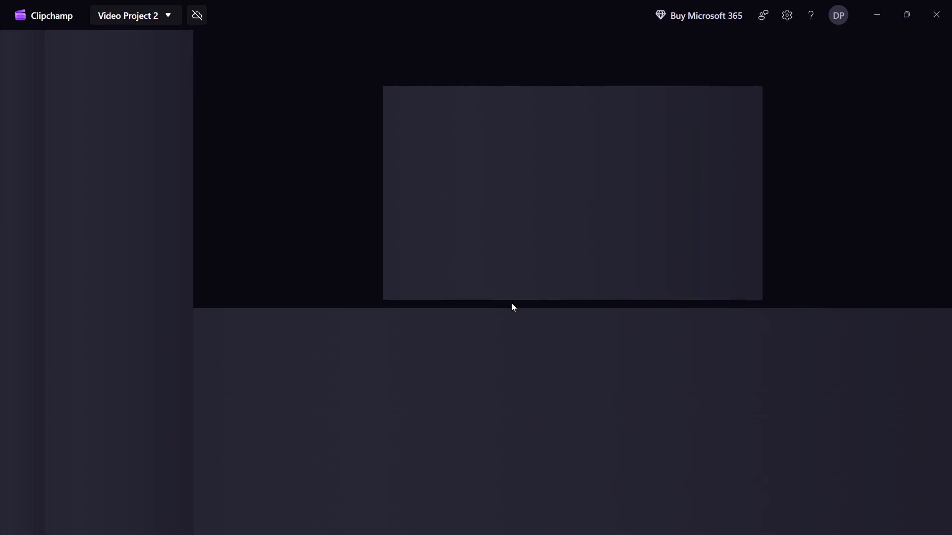
Play the project's opening to review the intro clips, titles and audio on the timeline's lower tracks.
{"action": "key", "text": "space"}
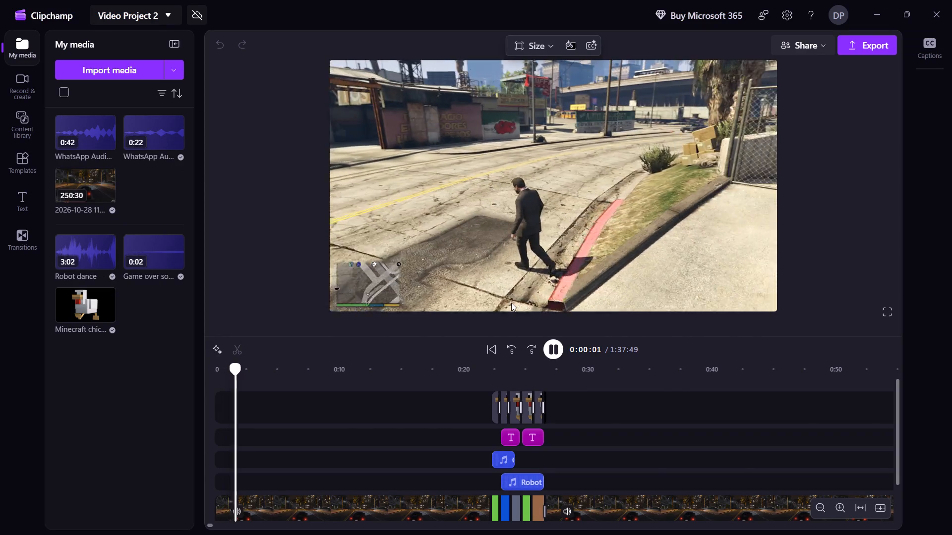
{"action": "scroll", "coordinate": [449, 388], "scroll_direction": "down", "scroll_amount": 3}
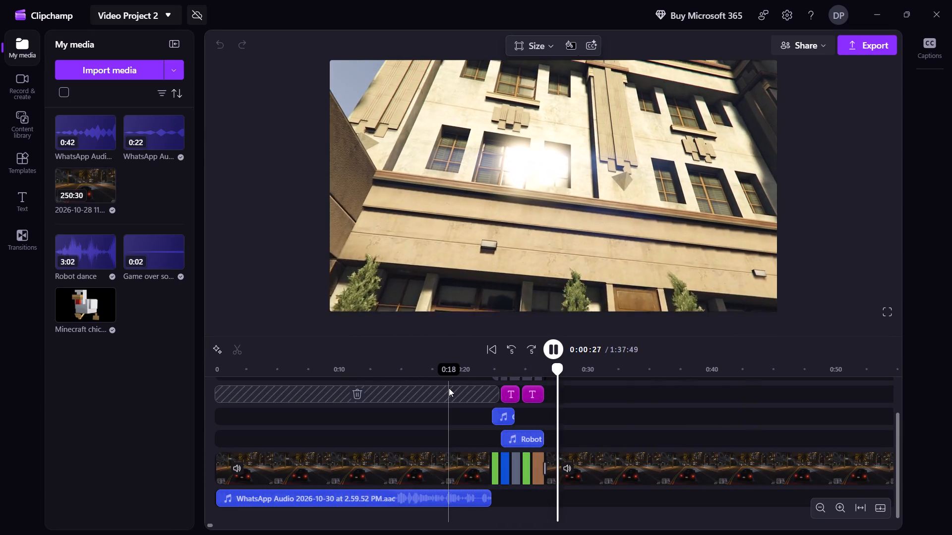
Skip far ahead through the gameplay footage, moving the playhead to about 0:47:28.
{"action": "key", "text": "shift+Right"}
{"action": "key", "text": "shift+Right"}
{"action": "key", "text": "shift+Right"}
{"action": "key", "text": "shift+Right"}
{"action": "key", "text": "shift+Right"}
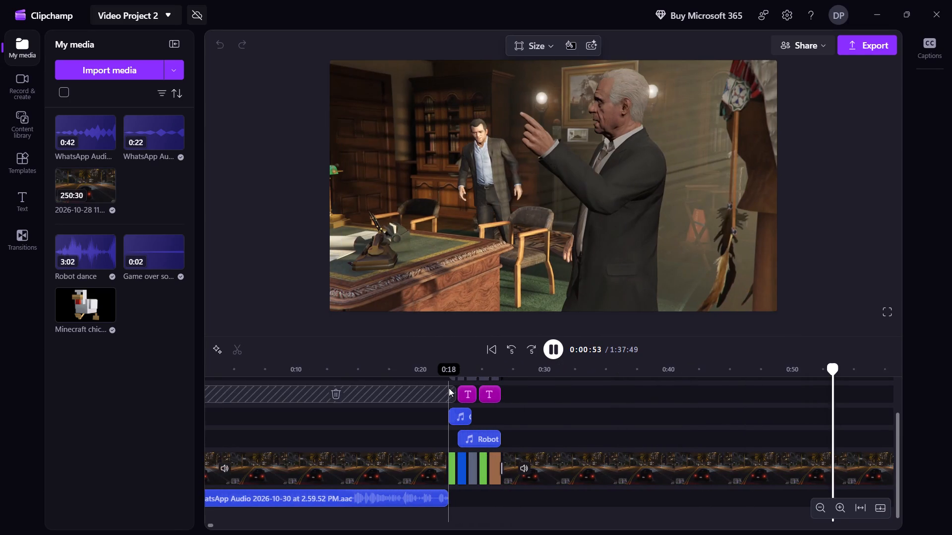
{"action": "key", "text": "shift+Right"}
{"action": "key", "text": "shift+Right"}
{"action": "key", "text": "shift+Right"}
{"action": "key", "text": "shift+Right"}
{"action": "key", "text": "shift+Right"}
{"action": "key", "text": "shift+Right"}
{"action": "key", "text": "shift+Right"}
{"action": "key", "text": "shift+Right"}
{"action": "key", "text": "shift+Right"}
{"action": "key", "text": "shift+Right"}
{"action": "key", "text": "shift+Right"}
{"action": "key", "text": "shift+Right"}
{"action": "key", "text": "shift+Right"}
{"action": "key", "text": "shift+Right"}
{"action": "key", "text": "shift+Right"}
{"action": "key", "text": "shift+Right"}
{"action": "key", "text": "shift+Right"}
{"action": "key", "text": "shift+Right"}
{"action": "key", "text": "shift+Right"}
{"action": "key", "text": "shift+Right"}
{"action": "key", "text": "shift+Right"}
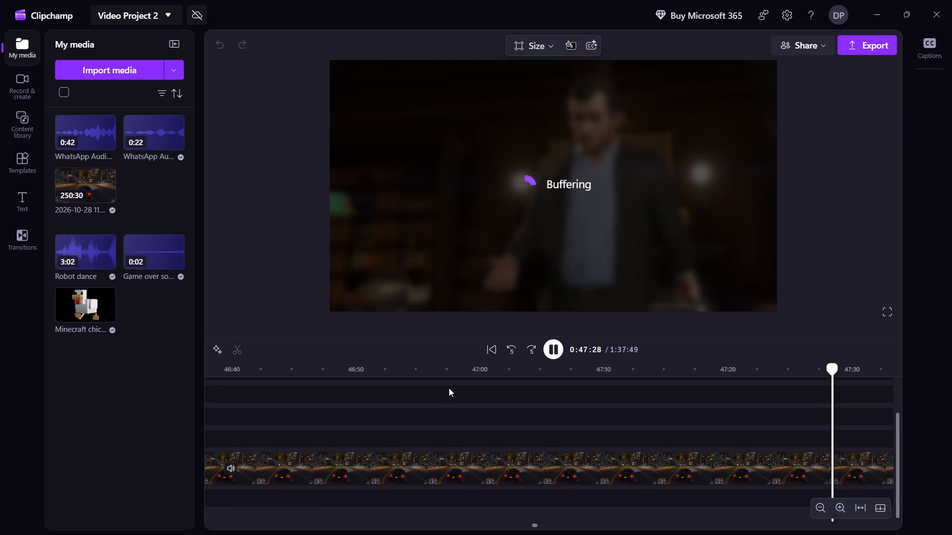
Skim the edited gameplay footage from about 47:28 to 59:40, checking the cuts and the joins between clips.
{"action": "key", "text": "shift+Right"}
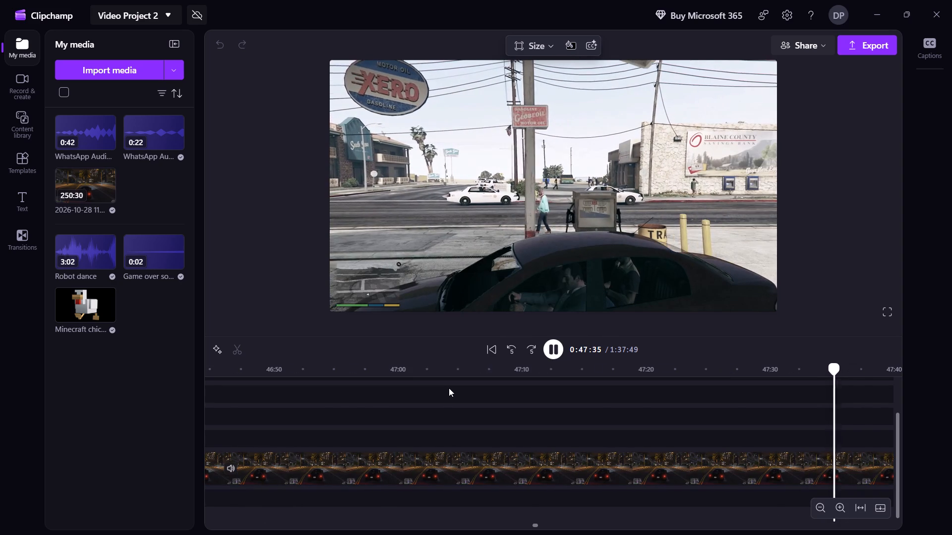
{"action": "key", "text": "shift+Right"}
{"action": "key", "text": "shift+Right"}
{"action": "key", "text": "shift+Right"}
{"action": "key", "text": "shift+Right"}
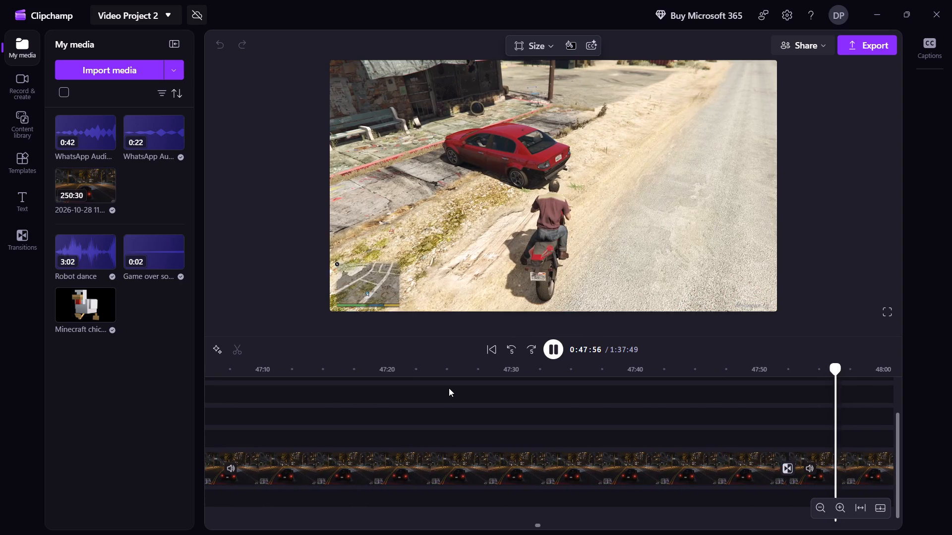
{"action": "key", "text": "shift+Right"}
{"action": "key", "text": "shift+Right"}
{"action": "key", "text": "shift+Right"}
{"action": "key", "text": "shift+Right"}
{"action": "key", "text": "shift+Right"}
{"action": "key", "text": "shift+Right"}
{"action": "key", "text": "shift+Right"}
{"action": "key", "text": "shift+Right"}
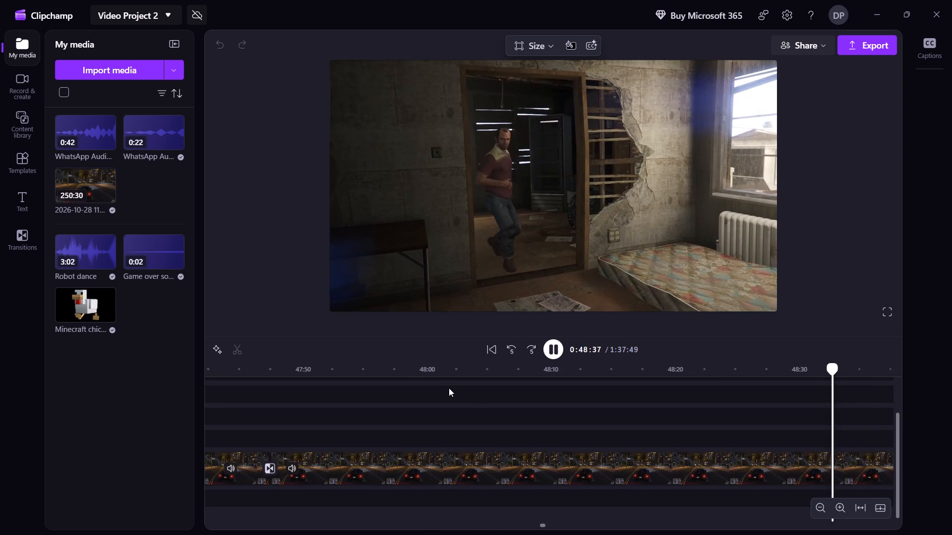
{"action": "key", "text": "shift+Right"}
{"action": "key", "text": "shift+Right"}
{"action": "key", "text": "shift+Right"}
{"action": "key", "text": "shift+Right"}
{"action": "key", "text": "shift+Right"}
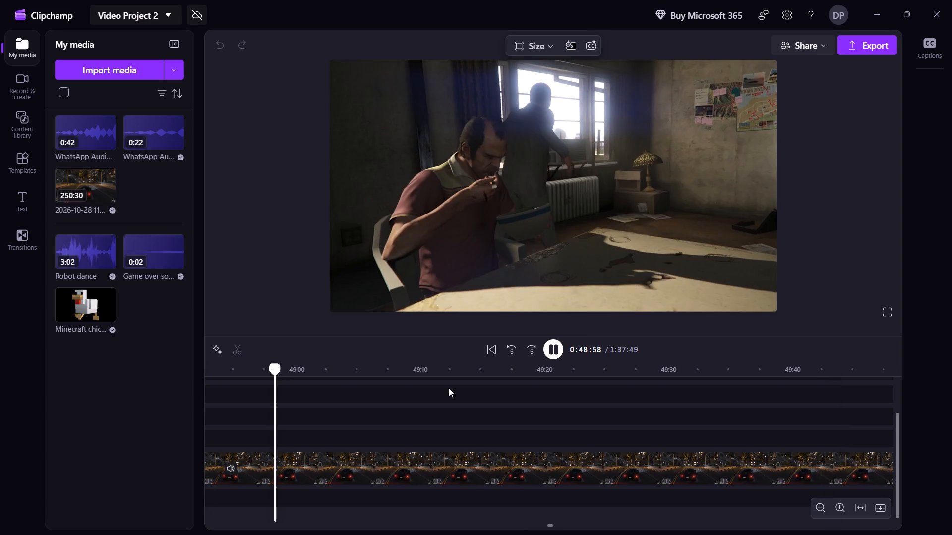
{"action": "key", "text": "shift+Right"}
{"action": "key", "text": "shift+Right"}
{"action": "key", "text": "shift+Right"}
{"action": "key", "text": "shift+Right"}
{"action": "key", "text": "shift+Right"}
{"action": "key", "text": "shift+Right"}
{"action": "key", "text": "shift+Right"}
{"action": "key", "text": "shift+Right"}
{"action": "key", "text": "shift+Right"}
{"action": "key", "text": "shift+Right"}
{"action": "key", "text": "shift+Right"}
{"action": "key", "text": "shift+Right"}
{"action": "key", "text": "shift+Right"}
{"action": "key", "text": "shift+Right"}
{"action": "key", "text": "shift+Right"}
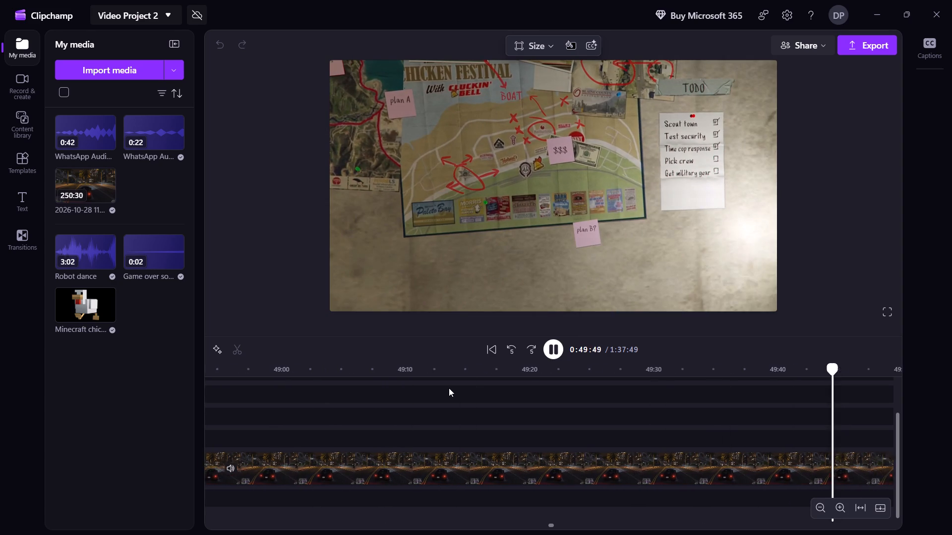
{"action": "key", "text": "shift+Right"}
{"action": "key", "text": "shift+Right"}
{"action": "key", "text": "shift+Right"}
{"action": "key", "text": "shift+Right"}
{"action": "key", "text": "shift+Right"}
{"action": "key", "text": "shift+Right"}
{"action": "key", "text": "shift+Right"}
{"action": "key", "text": "shift+Right"}
{"action": "key", "text": "shift+Right"}
{"action": "key", "text": "shift+Right"}
{"action": "key", "text": "shift+Right"}
{"action": "key", "text": "shift+Right"}
{"action": "key", "text": "shift+Right"}
{"action": "key", "text": "shift+Right"}
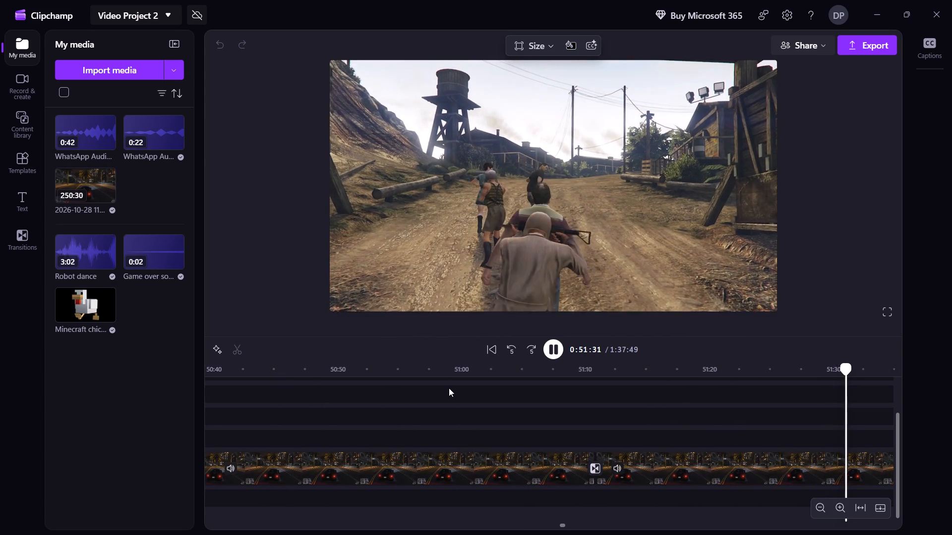
{"action": "key", "text": "shift+Right"}
{"action": "key", "text": "shift+Right"}
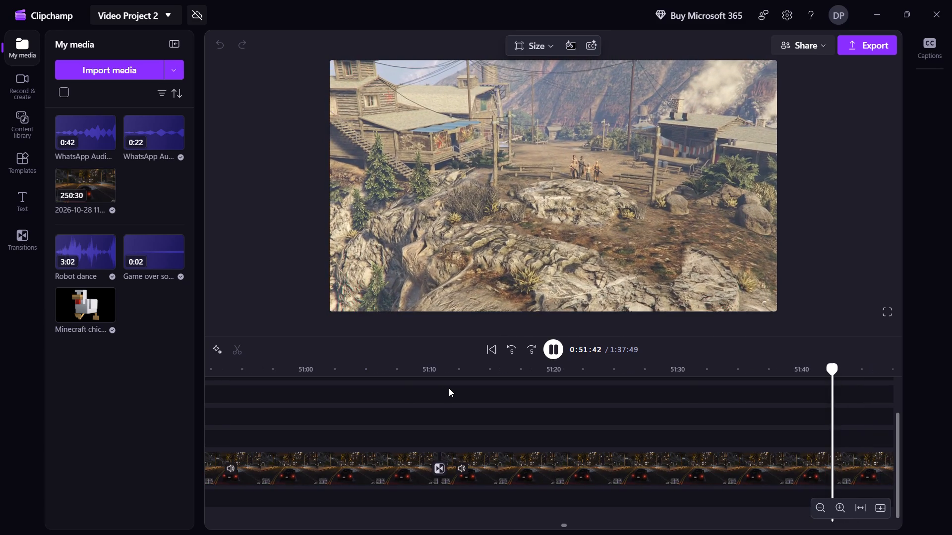
{"action": "key", "text": "shift+Right"}
{"action": "key", "text": "shift+Right"}
{"action": "key", "text": "shift+Right"}
{"action": "key", "text": "shift+Right"}
{"action": "key", "text": "shift+Right"}
{"action": "key", "text": "shift+Right"}
{"action": "key", "text": "shift+Right"}
{"action": "key", "text": "shift+Right"}
{"action": "key", "text": "shift+Right"}
{"action": "key", "text": "shift+Right"}
{"action": "key", "text": "shift+Right"}
{"action": "key", "text": "shift+Right"}
{"action": "key", "text": "shift+Right"}
{"action": "key", "text": "shift+Right"}
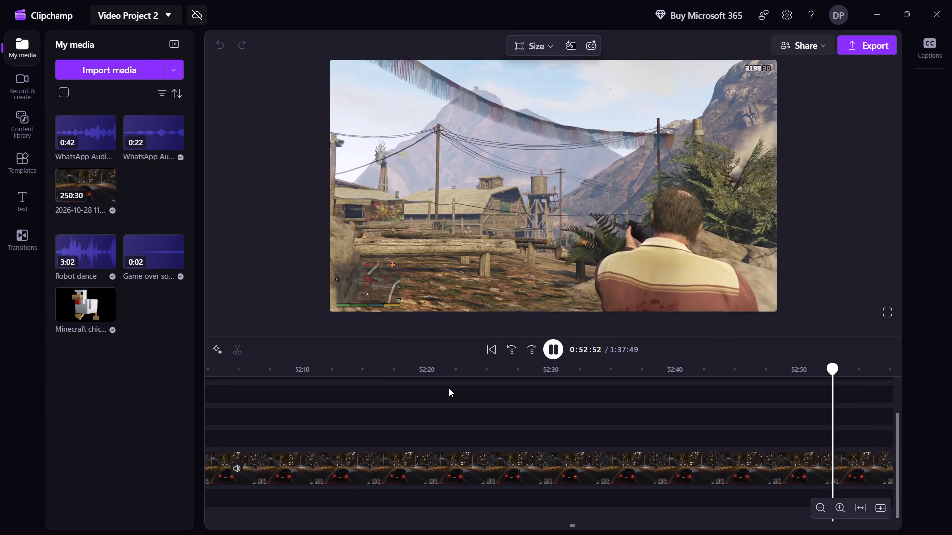
{"action": "key", "text": "shift+Right"}
{"action": "key", "text": "shift+Right"}
{"action": "key", "text": "shift+Right"}
{"action": "key", "text": "shift+Right"}
{"action": "key", "text": "shift+Right"}
{"action": "key", "text": "shift+Right"}
{"action": "key", "text": "shift+Right"}
{"action": "key", "text": "shift+Right"}
{"action": "key", "text": "shift+Right"}
{"action": "key", "text": "shift+Right"}
{"action": "key", "text": "shift+Right"}
{"action": "key", "text": "shift+Right"}
{"action": "key", "text": "shift+Right"}
{"action": "key", "text": "shift+Right"}
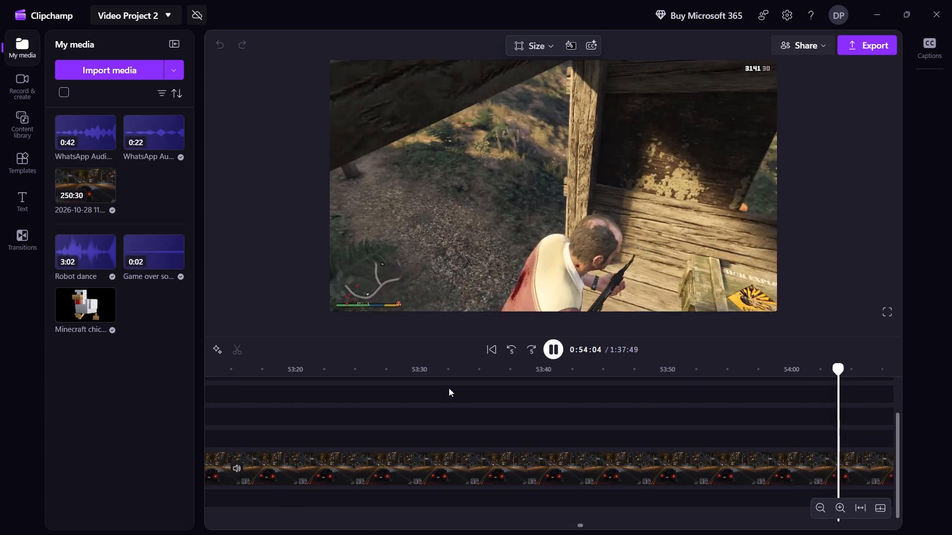
{"action": "key", "text": "shift+Right"}
{"action": "key", "text": "shift+Right"}
{"action": "key", "text": "shift+Right"}
{"action": "key", "text": "shift+Right"}
{"action": "key", "text": "shift+Right"}
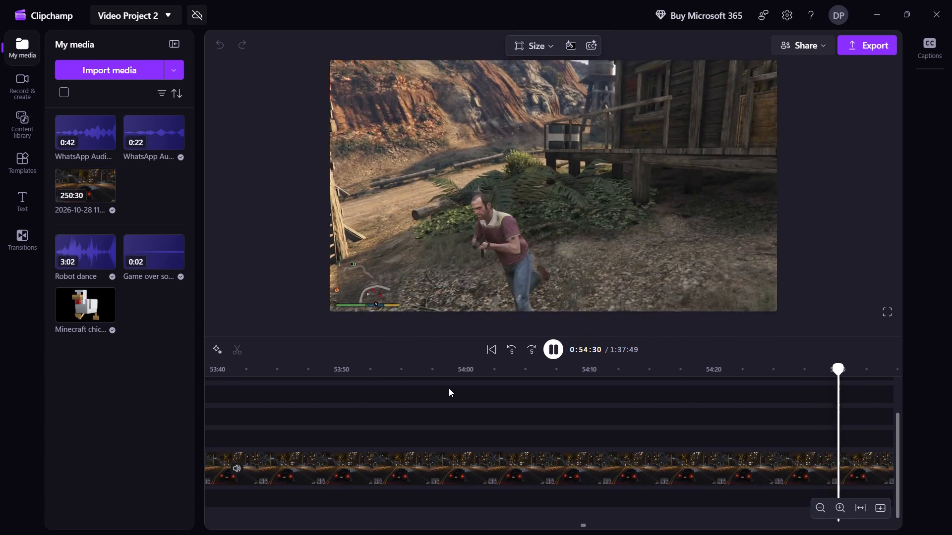
{"action": "key", "text": "shift+Right"}
{"action": "key", "text": "shift+Right"}
{"action": "key", "text": "shift+Right"}
{"action": "key", "text": "shift+Right"}
{"action": "key", "text": "shift+Right"}
{"action": "key", "text": "shift+Right"}
{"action": "key", "text": "shift+Right"}
{"action": "key", "text": "shift+Right"}
{"action": "key", "text": "shift+Right"}
{"action": "key", "text": "shift+Right"}
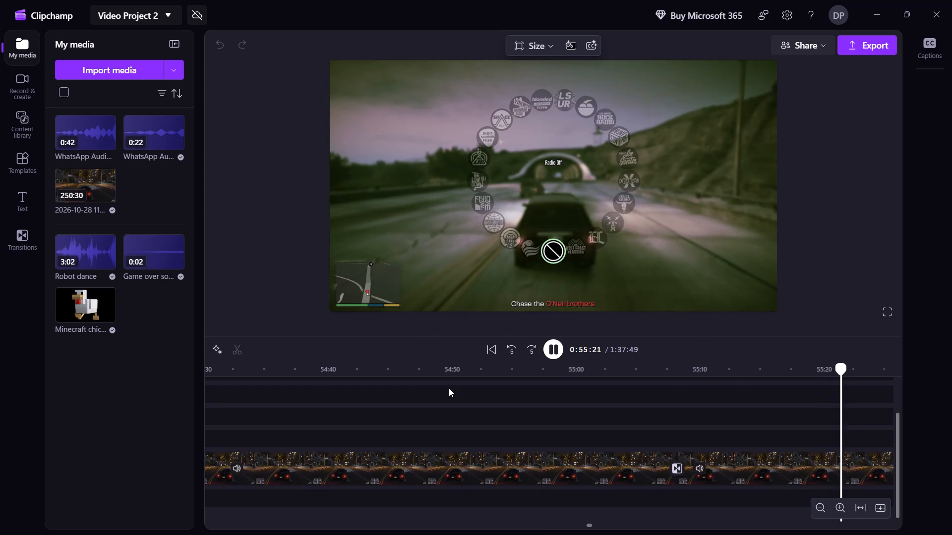
{"action": "key", "text": "shift+Right"}
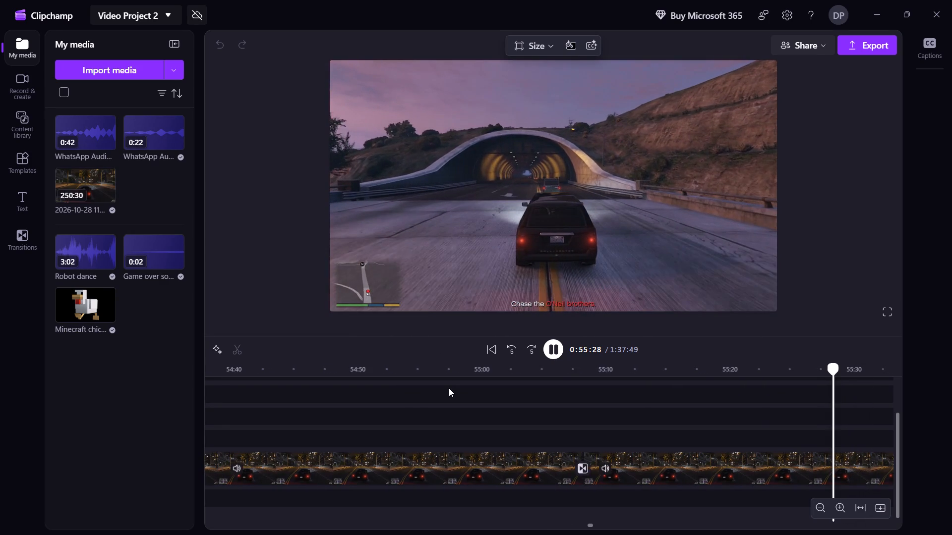
{"action": "key", "text": "shift+Right"}
{"action": "key", "text": "shift+Right"}
{"action": "key", "text": "shift+Right"}
{"action": "key", "text": "shift+Right"}
{"action": "key", "text": "shift+Right"}
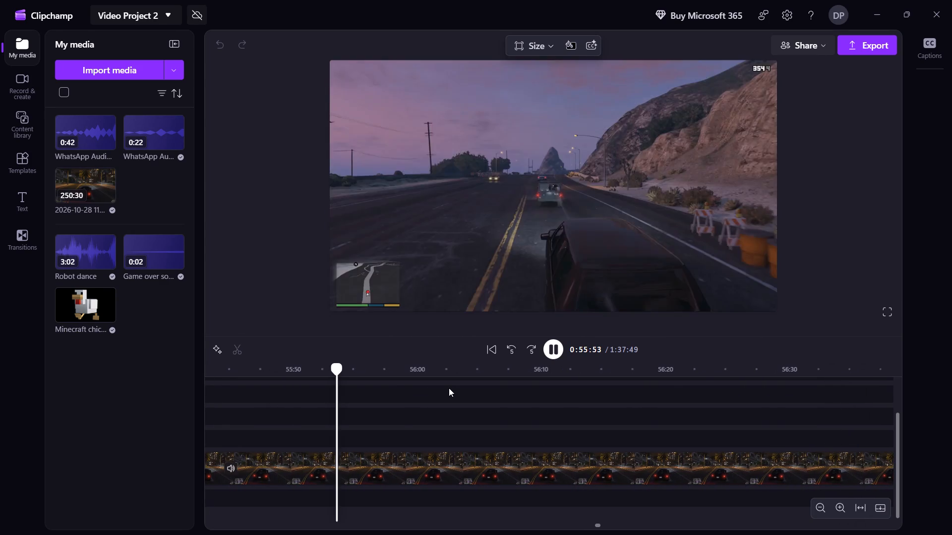
{"action": "key", "text": "shift+Right"}
{"action": "key", "text": "shift+Right"}
{"action": "key", "text": "shift+Right"}
{"action": "key", "text": "shift+Right"}
{"action": "key", "text": "shift+Right"}
{"action": "key", "text": "shift+Right"}
{"action": "key", "text": "shift+Right"}
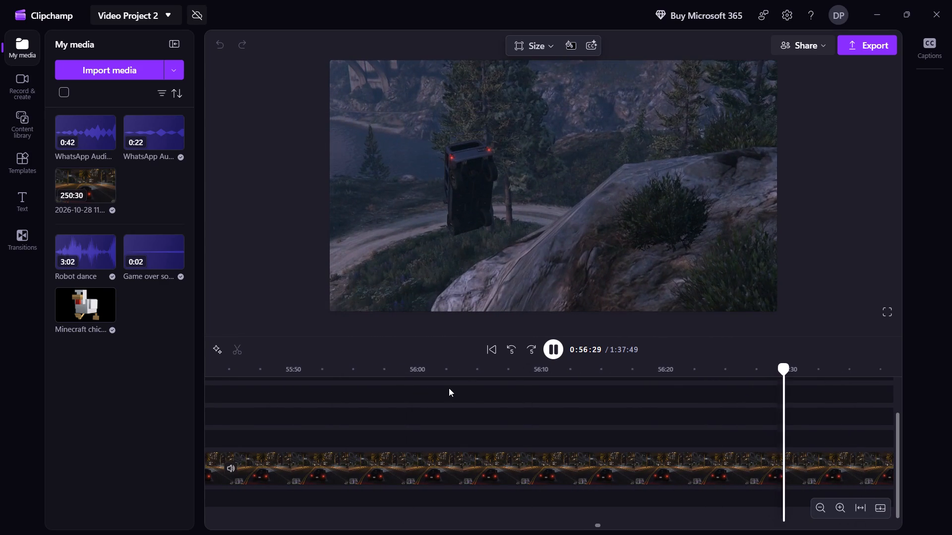
{"action": "key", "text": "shift+Right"}
{"action": "key", "text": "shift+Right"}
{"action": "key", "text": "shift+Right"}
{"action": "key", "text": "shift+Right"}
{"action": "key", "text": "shift+Right"}
{"action": "key", "text": "shift+Right"}
{"action": "key", "text": "shift+Right"}
{"action": "key", "text": "shift+Right"}
{"action": "key", "text": "shift+Right"}
{"action": "key", "text": "shift+Right"}
{"action": "key", "text": "shift+Right"}
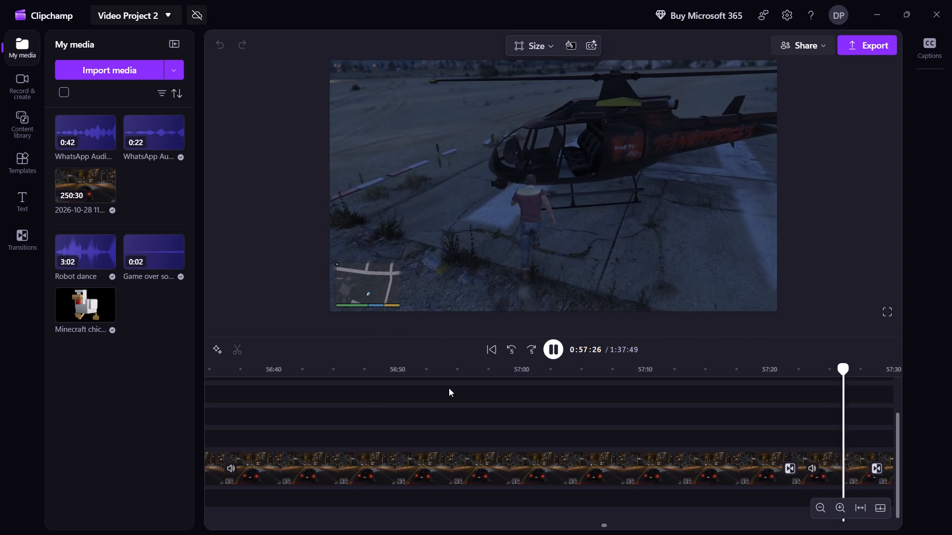
{"action": "key", "text": "shift+Right"}
{"action": "key", "text": "shift+Left"}
{"action": "key", "text": "shift+Left"}
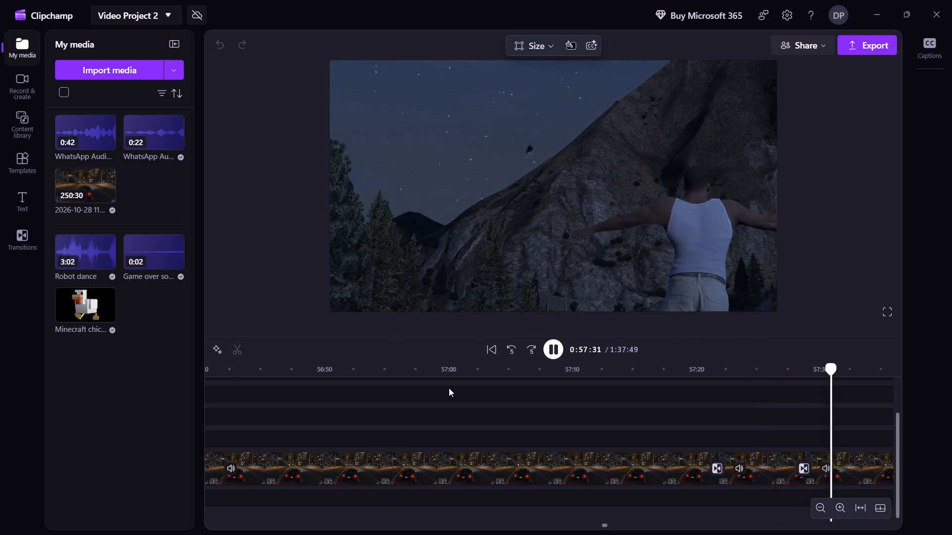
{"action": "key", "text": "shift+Right"}
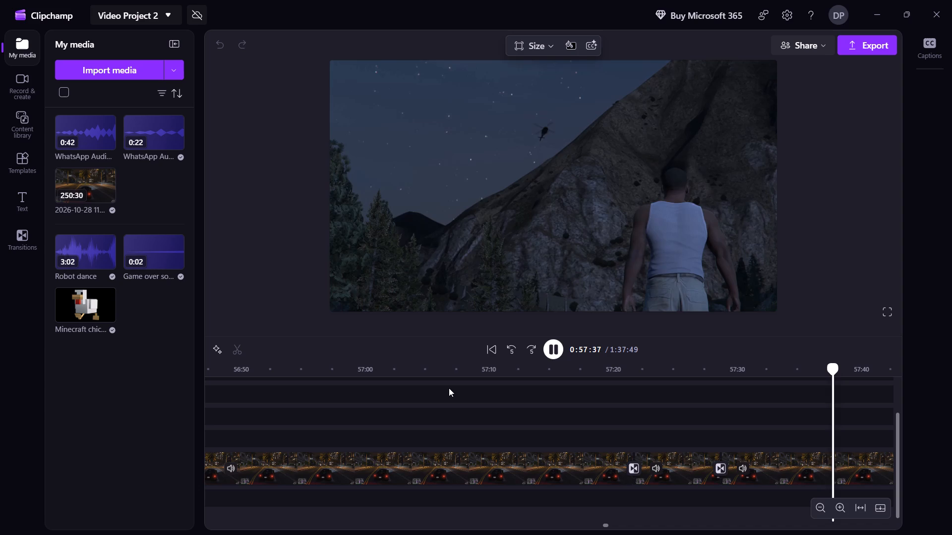
{"action": "key", "text": "shift+Right"}
{"action": "key", "text": "shift+Right"}
{"action": "key", "text": "shift+Right"}
{"action": "key", "text": "shift+Right"}
{"action": "key", "text": "shift+Right"}
{"action": "key", "text": "shift+Right"}
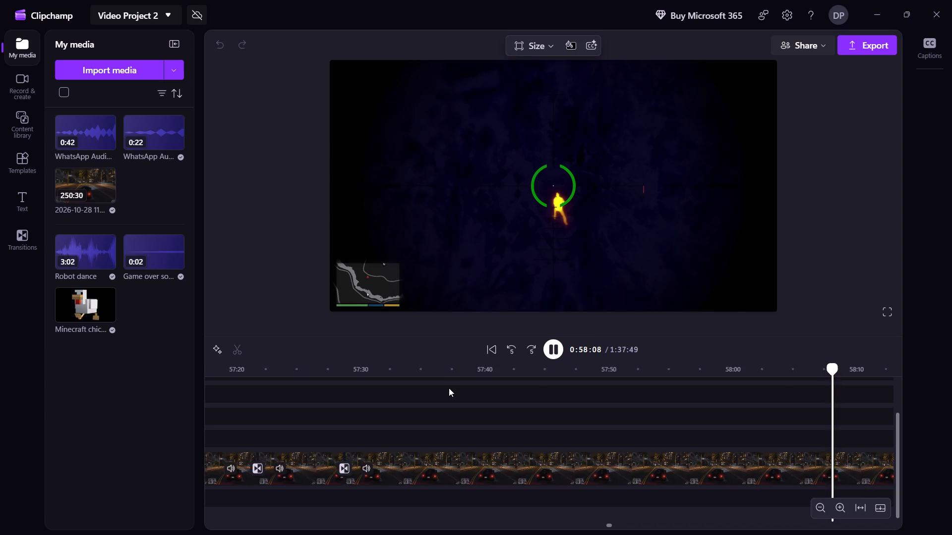
{"action": "key", "text": "shift+Right"}
{"action": "key", "text": "shift+Right"}
{"action": "key", "text": "shift+Right"}
{"action": "key", "text": "shift+Right"}
{"action": "key", "text": "shift+Right"}
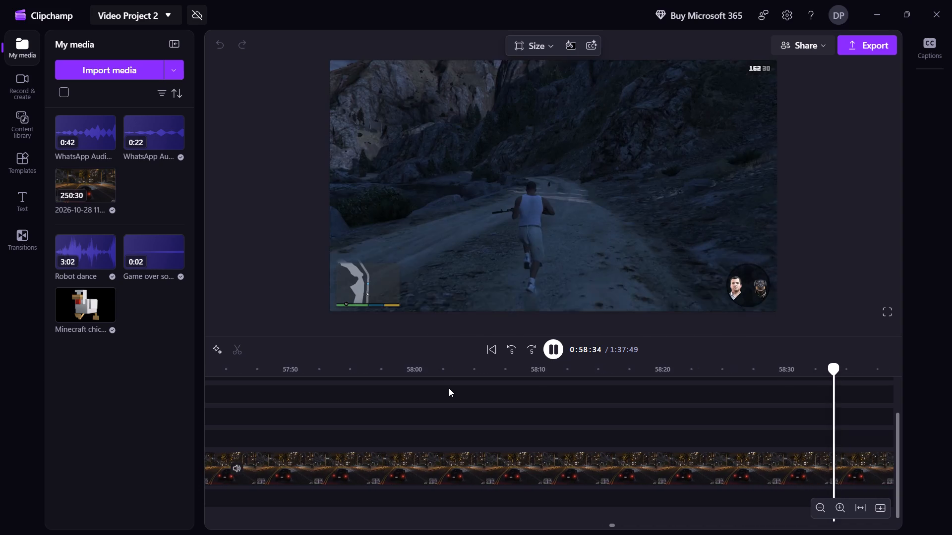
{"action": "key", "text": "shift+Right"}
{"action": "key", "text": "shift+Right"}
{"action": "key", "text": "shift+Right"}
{"action": "key", "text": "shift+Right"}
{"action": "key", "text": "shift+Right"}
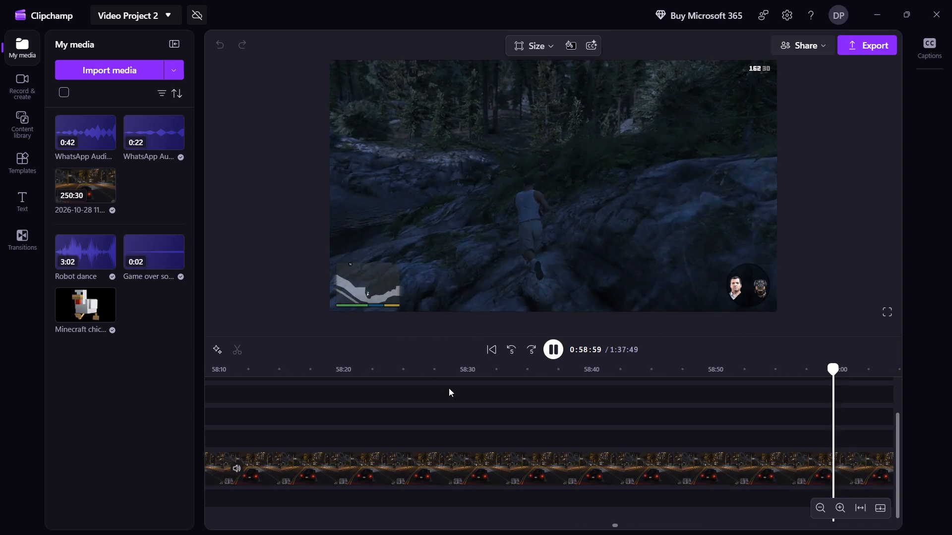
{"action": "key", "text": "shift+Right"}
{"action": "key", "text": "shift+Right"}
{"action": "key", "text": "shift+Right"}
{"action": "key", "text": "shift+Right"}
{"action": "key", "text": "shift+Right"}
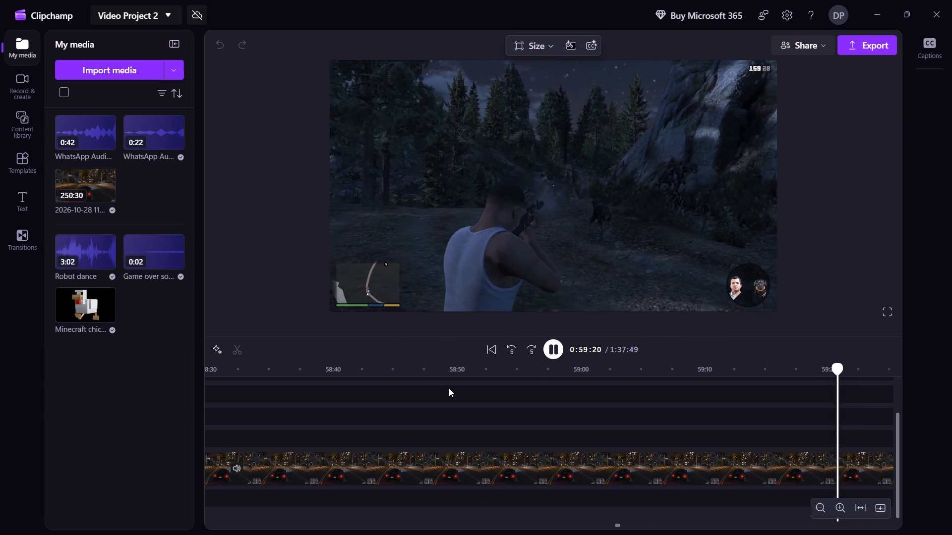
{"action": "key", "text": "shift+Right"}
{"action": "key", "text": "shift+Right"}
{"action": "key", "text": "shift+Right"}
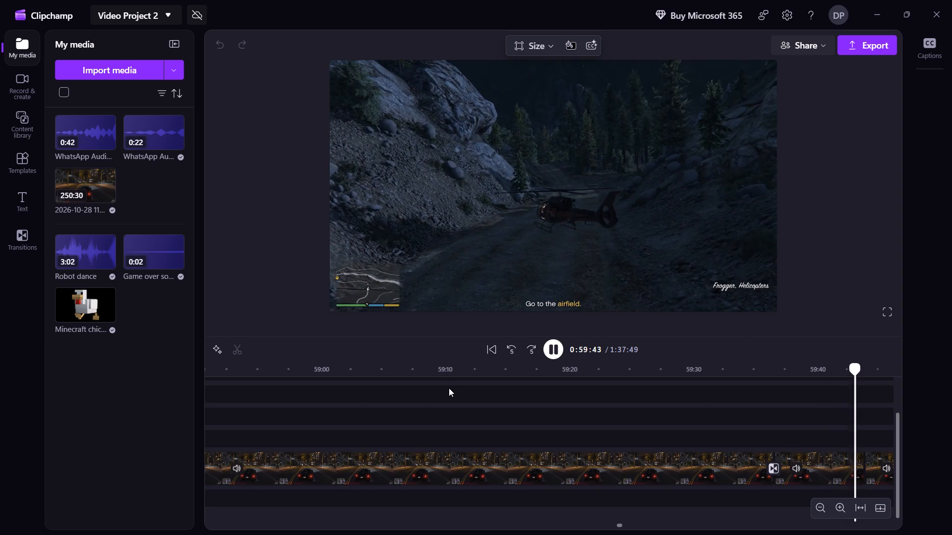
Add a Cross fade transition at the cut near 59:44, between the helicopter flight and the cutscene after it.
{"action": "key", "text": "shift+Right"}
{"action": "key", "text": "shift+Left"}
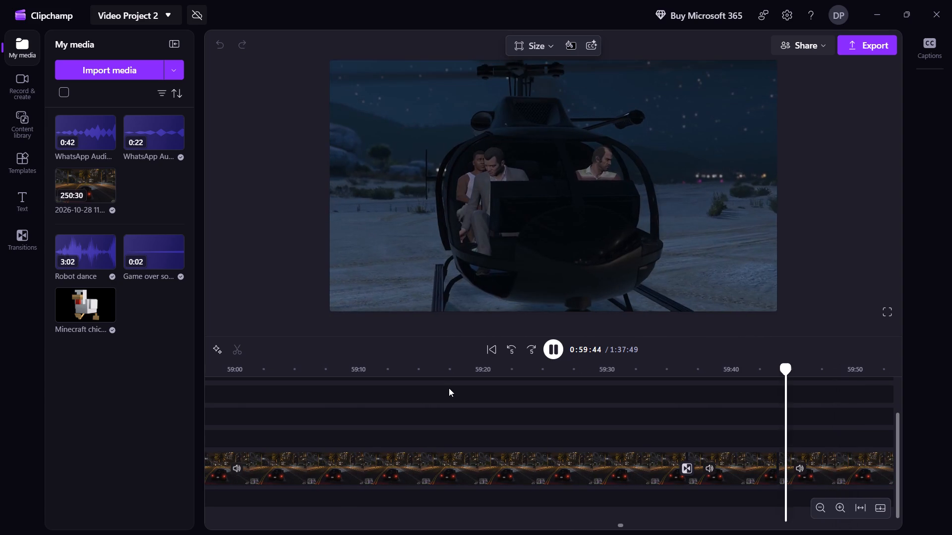
{"action": "key", "text": "shift+Left"}
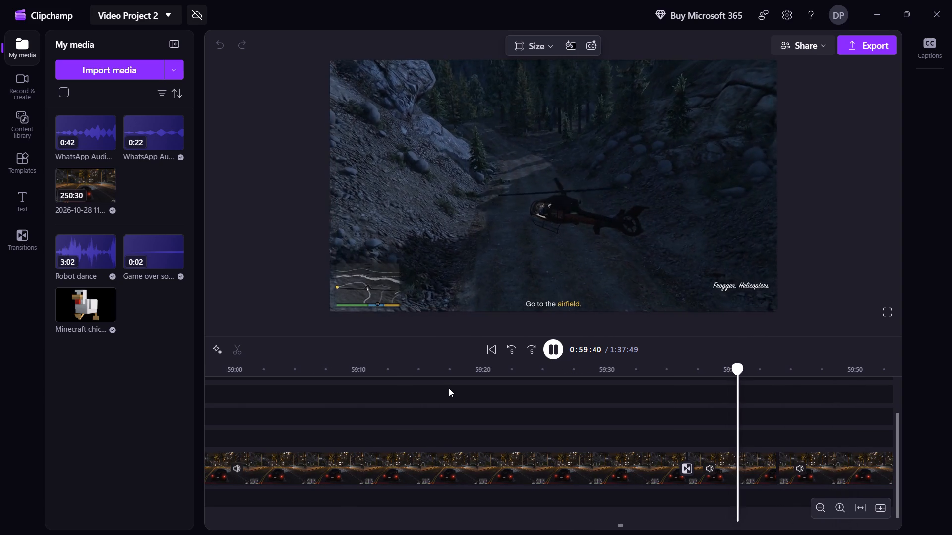
{"action": "key", "text": "shift+Left"}
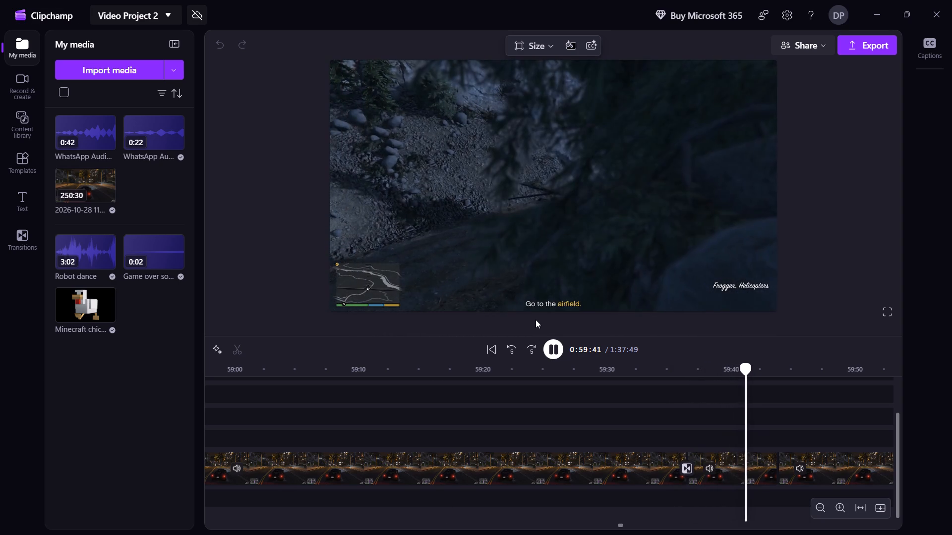
{"action": "key", "text": "space"}
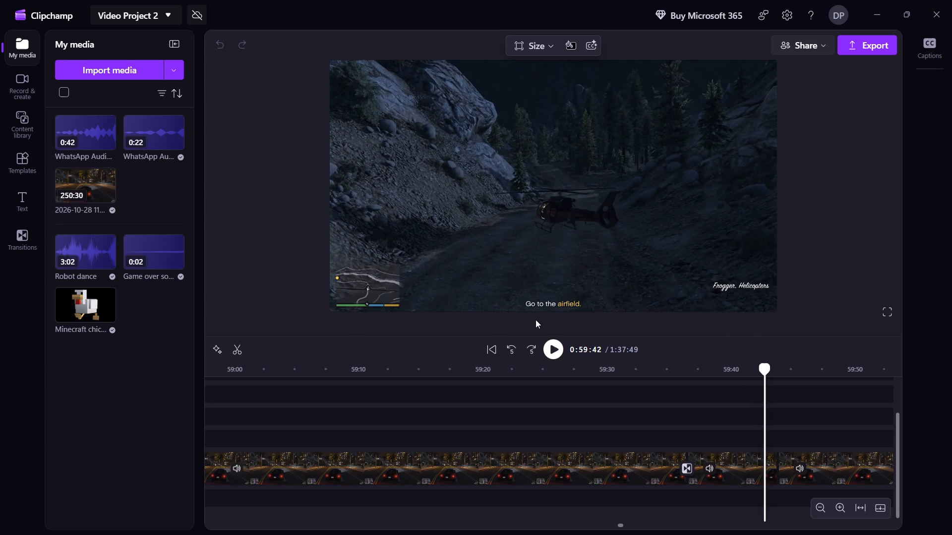
{"action": "left_click", "coordinate": [10, 233]}
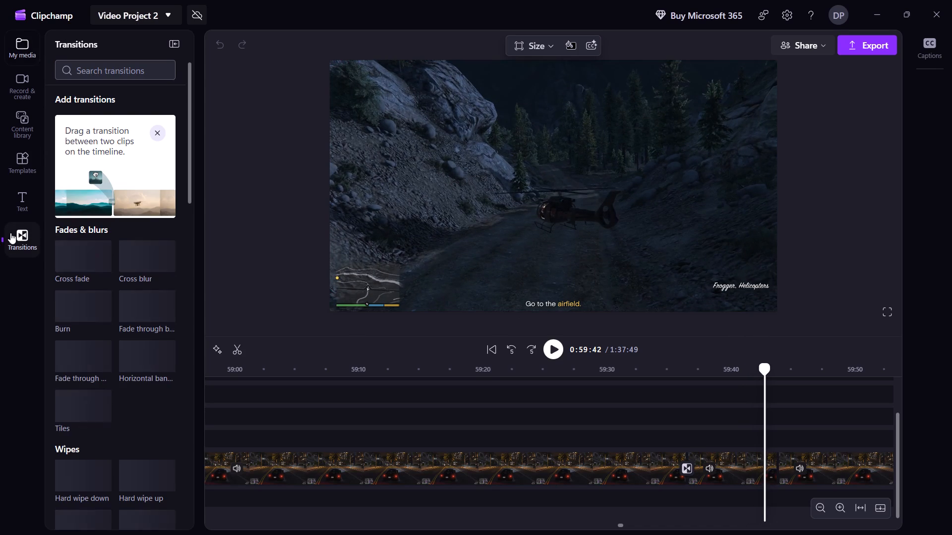
{"action": "left_click_drag", "start_coordinate": [57, 259], "coordinate": [183, 289]}
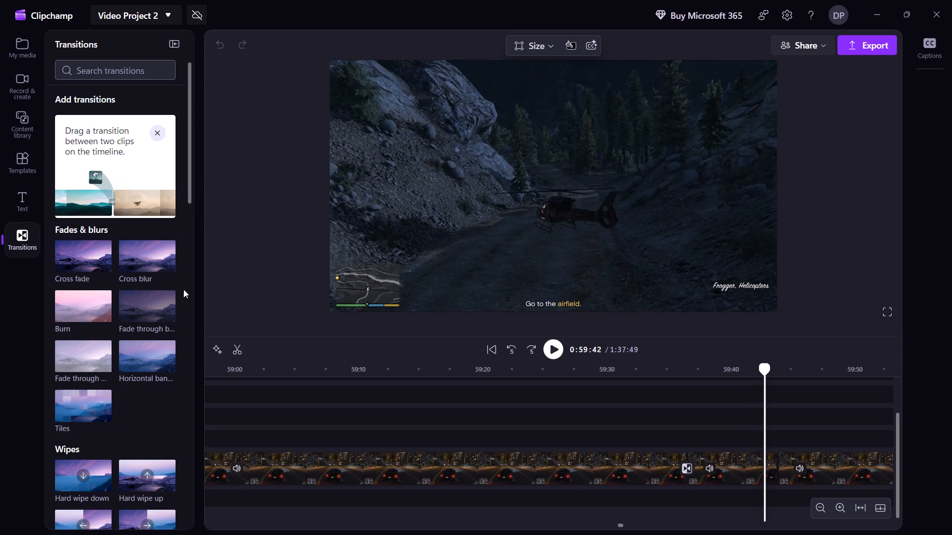
{"action": "left_click_drag", "start_coordinate": [183, 289], "coordinate": [771, 472]}
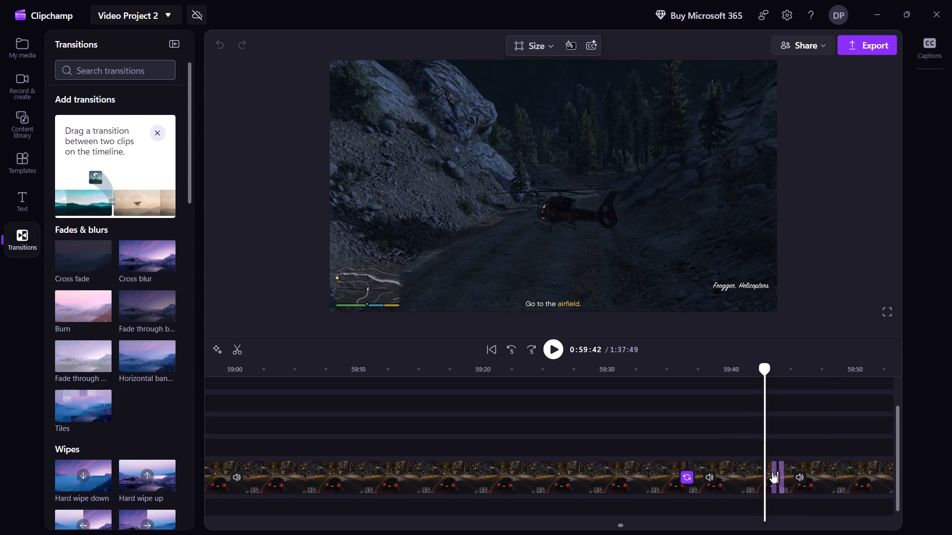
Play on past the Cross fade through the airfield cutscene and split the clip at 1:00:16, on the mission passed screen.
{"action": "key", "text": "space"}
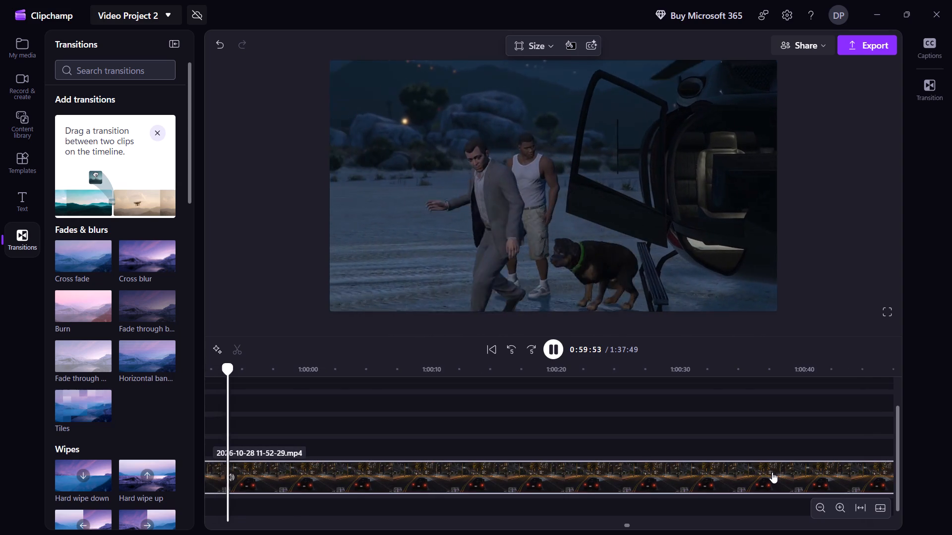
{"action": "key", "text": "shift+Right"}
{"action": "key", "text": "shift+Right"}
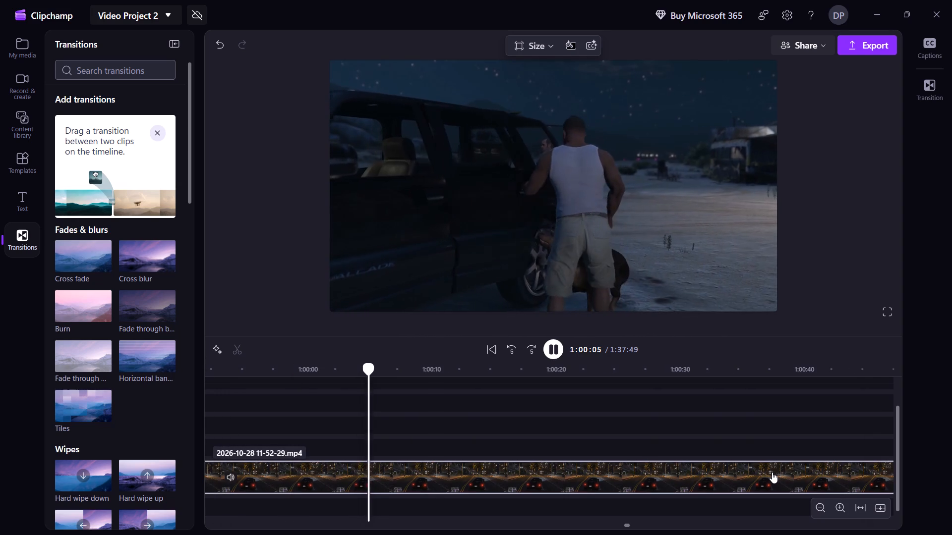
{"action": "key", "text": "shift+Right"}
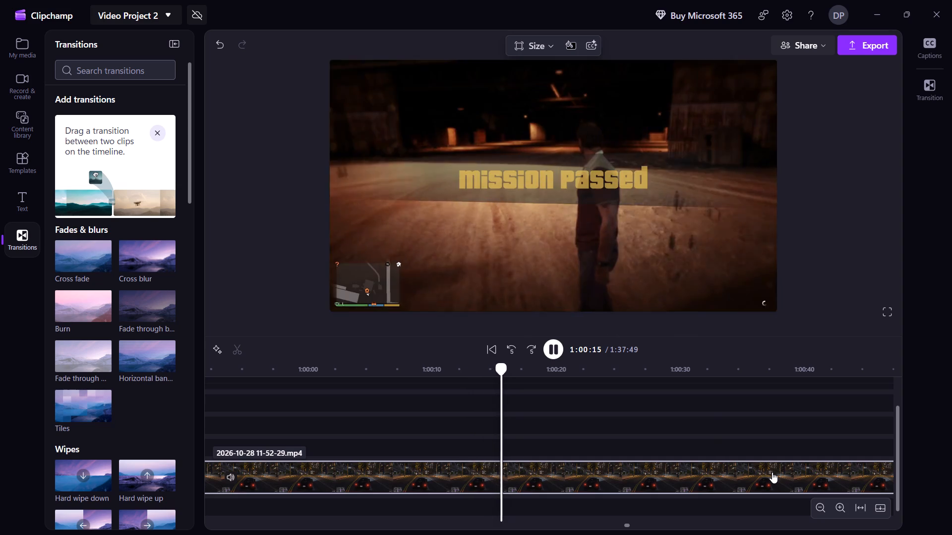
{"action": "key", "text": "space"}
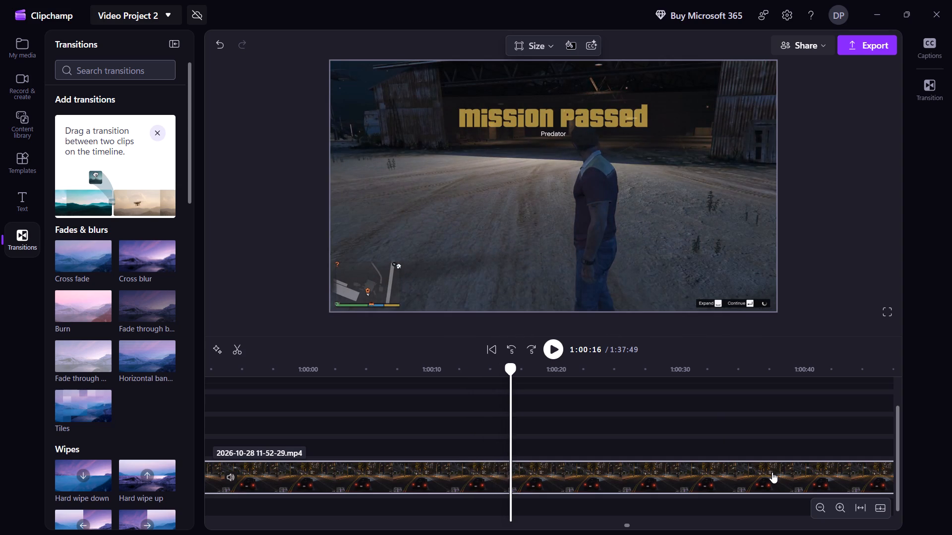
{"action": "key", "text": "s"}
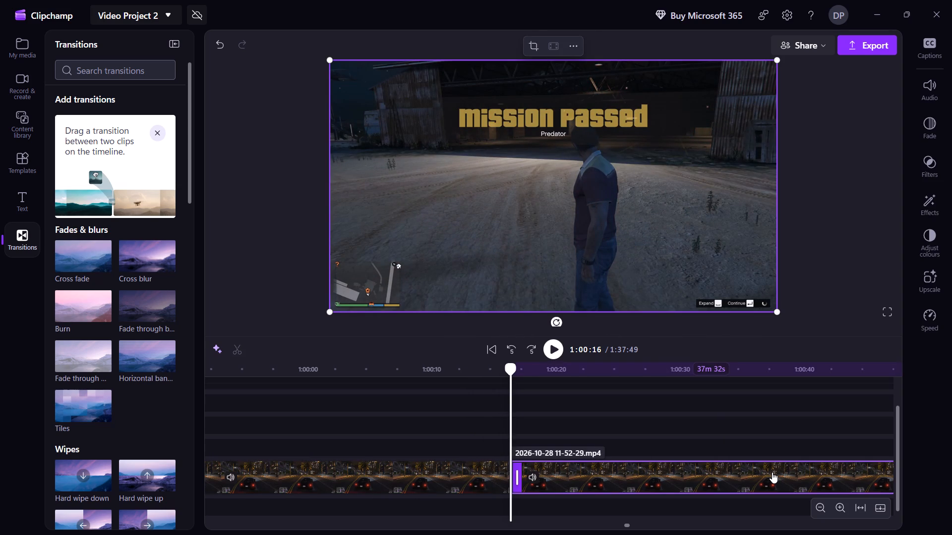
Skim the footage from 1:00:16 to about 1:03:38, looking for where the uneventful driving and walking ends.
{"action": "key", "text": "space"}
{"action": "key", "text": "shift+Right"}
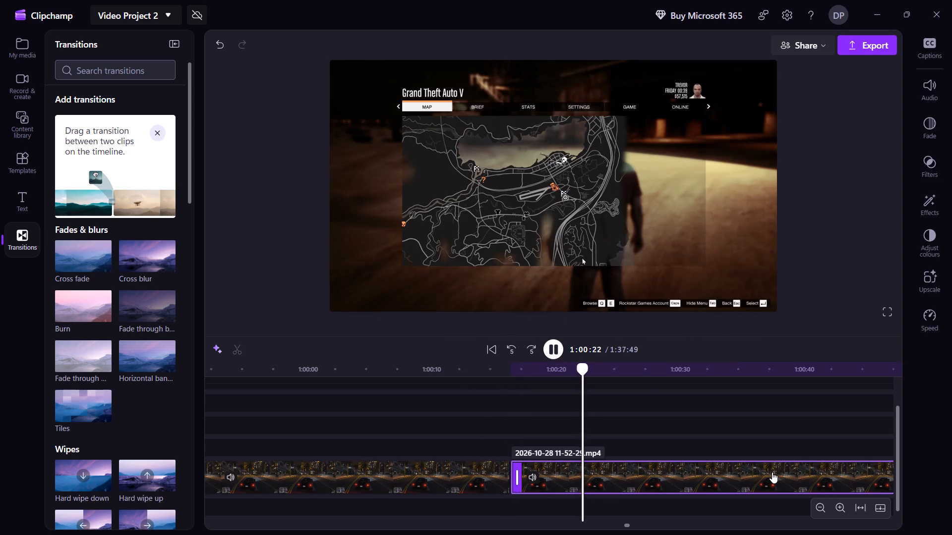
{"action": "key", "text": "shift+Right"}
{"action": "key", "text": "shift+Right"}
{"action": "key", "text": "shift+Right"}
{"action": "key", "text": "shift+Right"}
{"action": "key", "text": "shift+Right"}
{"action": "key", "text": "shift+Right"}
{"action": "key", "text": "shift+Right"}
{"action": "key", "text": "shift+Right"}
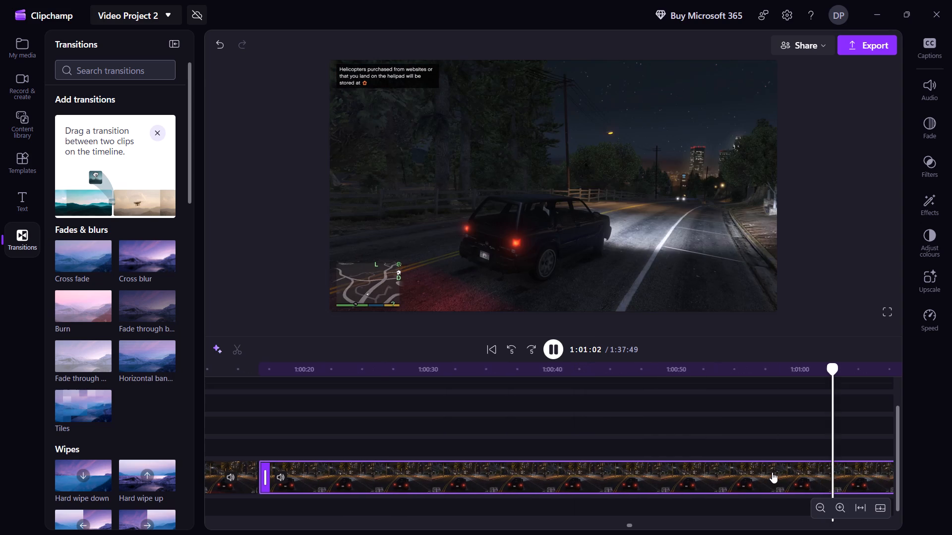
{"action": "key", "text": "shift+Right"}
{"action": "key", "text": "shift+Right"}
{"action": "key", "text": "shift+Right"}
{"action": "key", "text": "shift+Right"}
{"action": "key", "text": "shift+Right"}
{"action": "key", "text": "shift+Right"}
{"action": "key", "text": "shift+Right"}
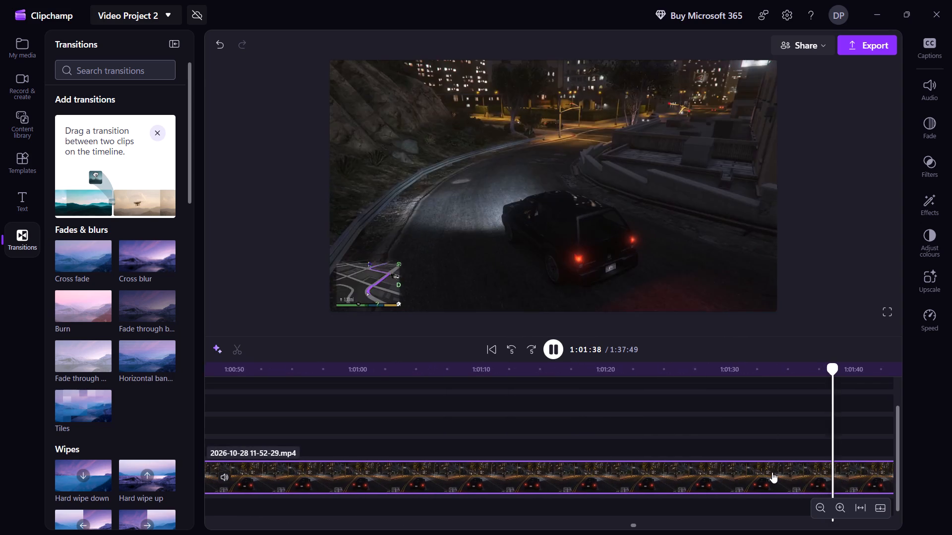
{"action": "key", "text": "shift+Right"}
{"action": "key", "text": "shift+Right"}
{"action": "key", "text": "shift+Right"}
{"action": "key", "text": "shift+Right"}
{"action": "key", "text": "shift+Right"}
{"action": "key", "text": "shift+Right"}
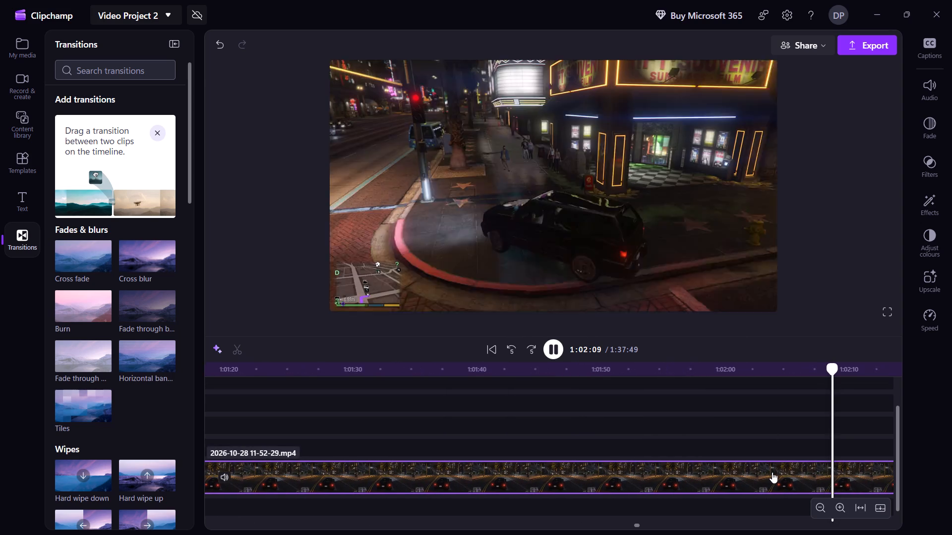
{"action": "key", "text": "shift+Right"}
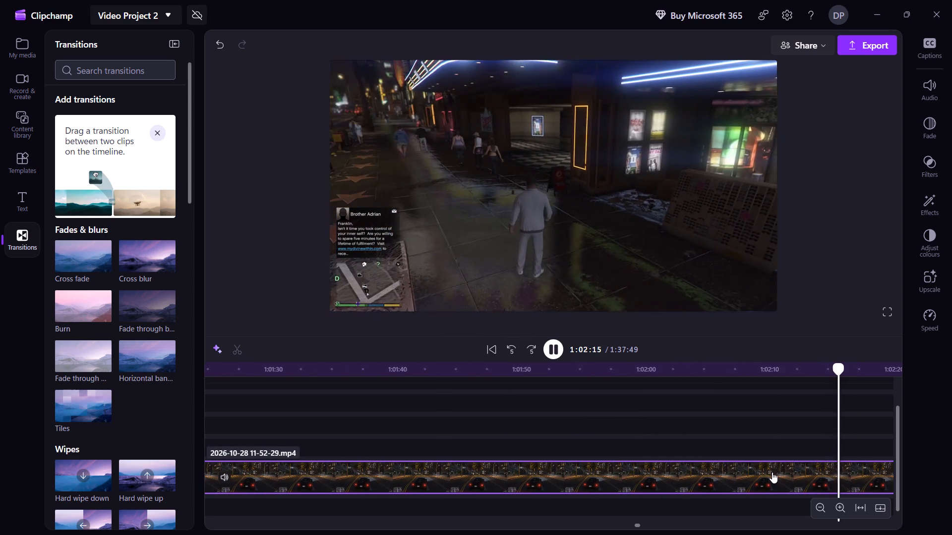
{"action": "key", "text": "shift+Right"}
{"action": "key", "text": "shift+Right"}
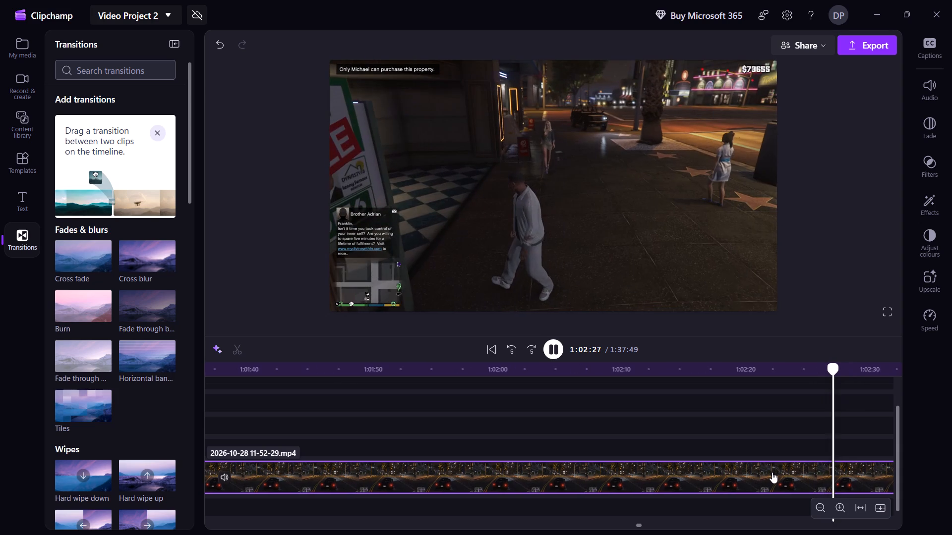
{"action": "key", "text": "shift+Right"}
{"action": "key", "text": "shift+Right"}
{"action": "key", "text": "shift+Right"}
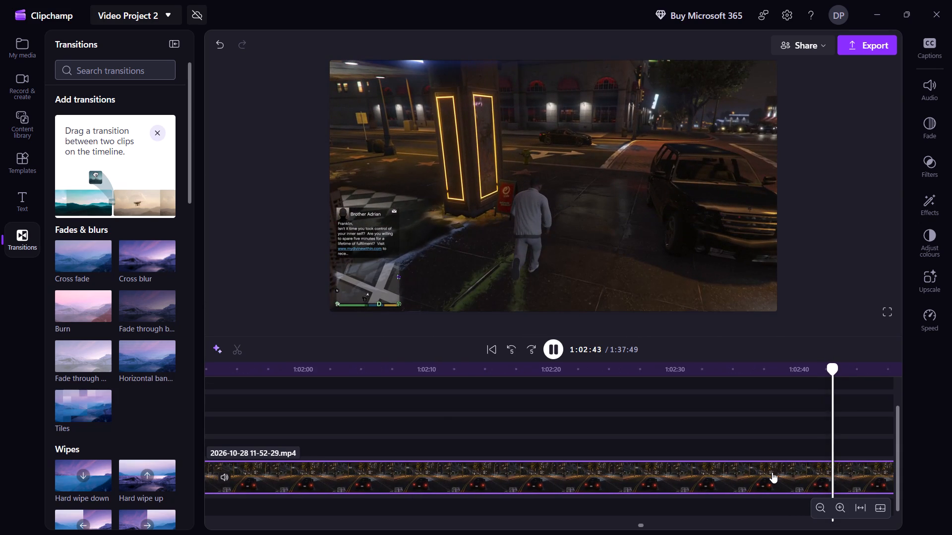
{"action": "key", "text": "shift+Right"}
{"action": "key", "text": "shift+Right"}
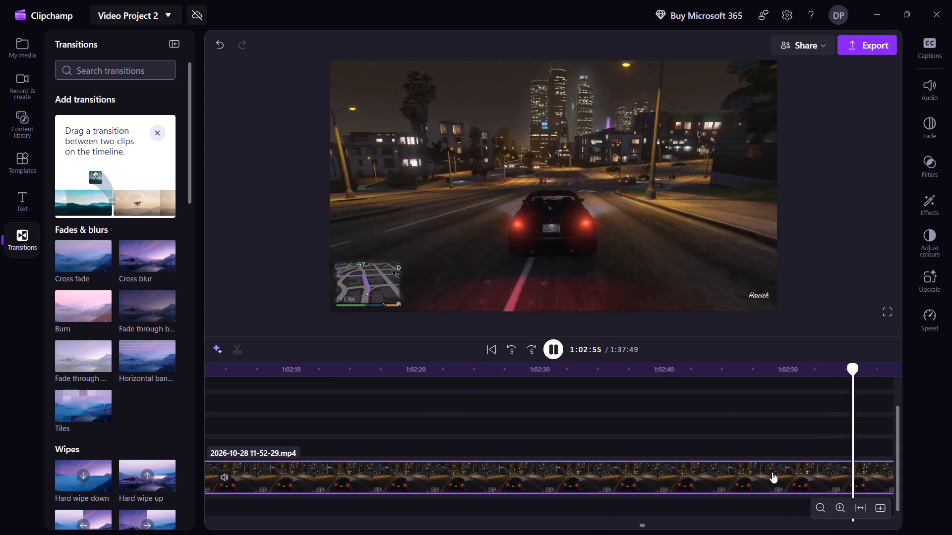
{"action": "key", "text": "shift+Right"}
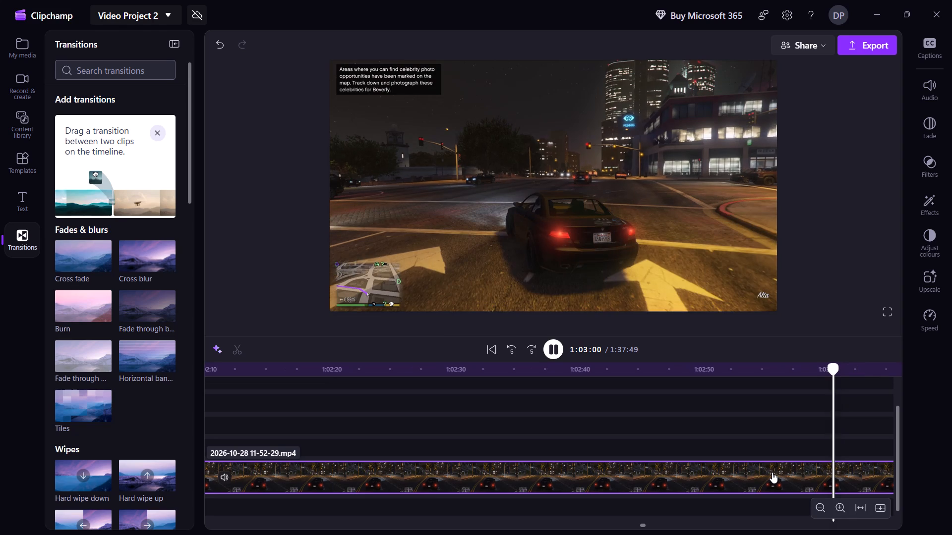
{"action": "key", "text": "shift+Right"}
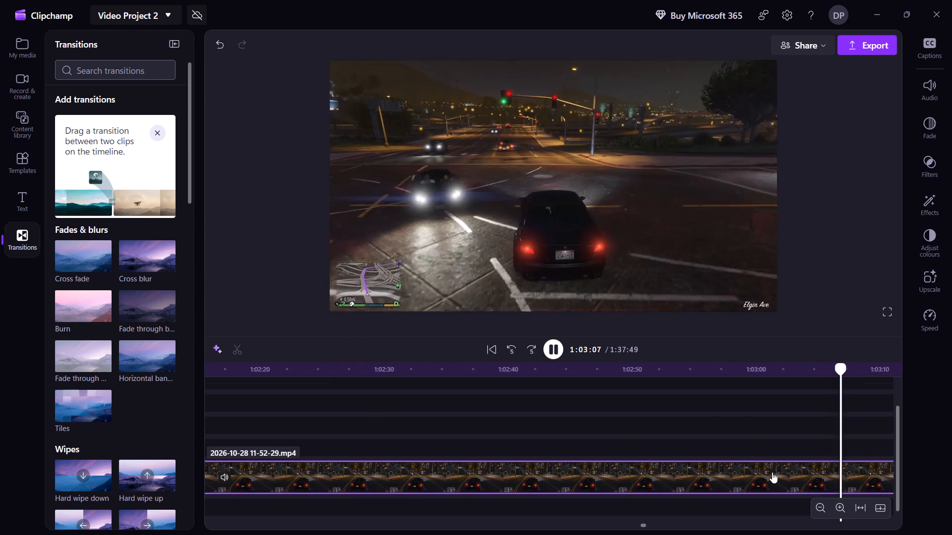
{"action": "key", "text": "shift+Right"}
{"action": "key", "text": "shift+Right"}
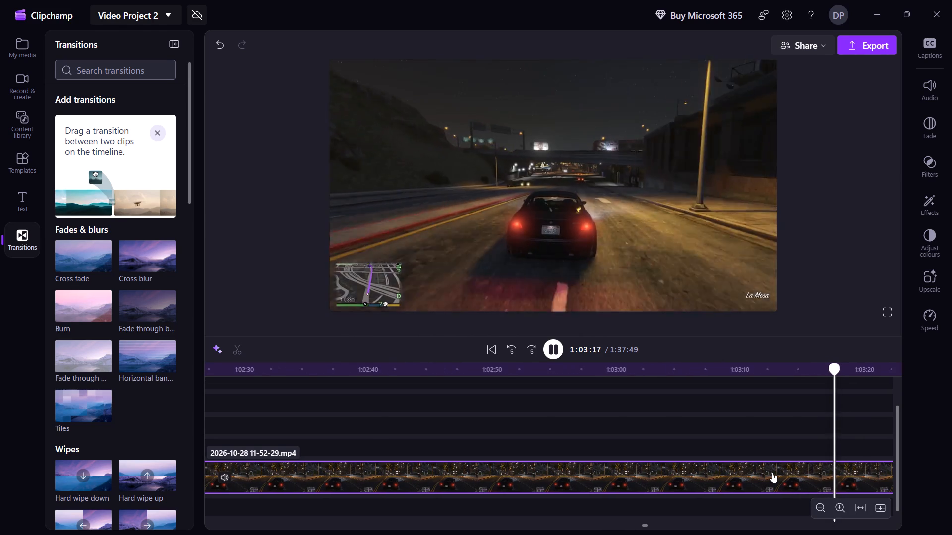
{"action": "key", "text": "shift+Right"}
{"action": "key", "text": "shift+Right"}
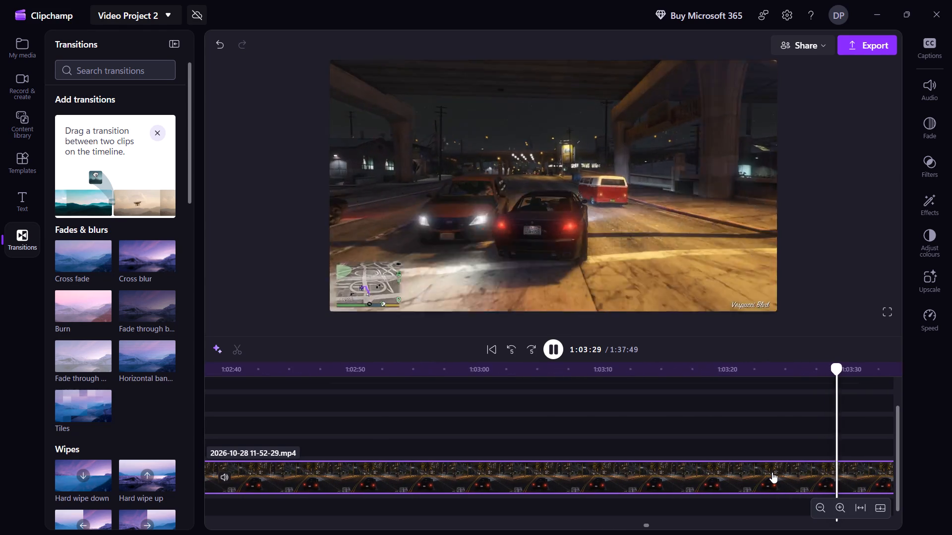
{"action": "key", "text": "shift+Right"}
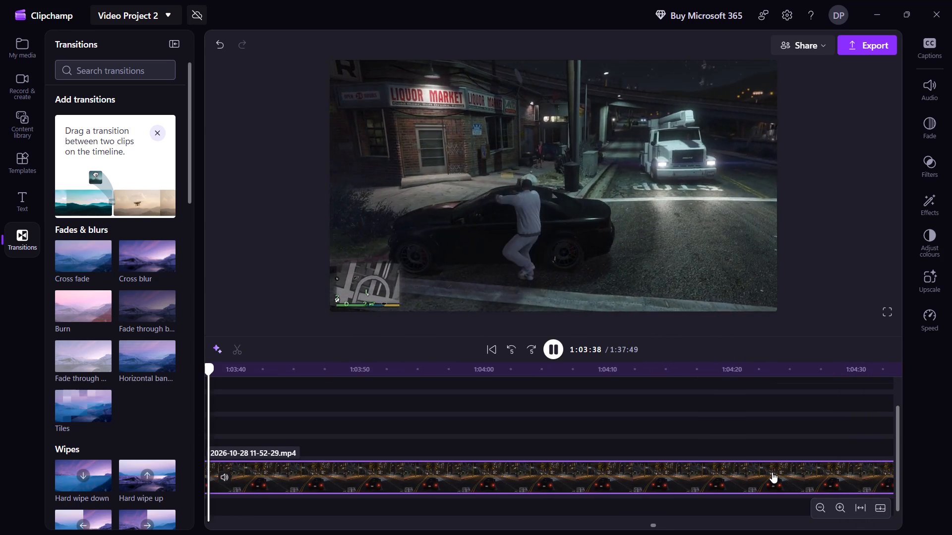
Skim back from about 1:03:38 to 1:00:36, reviewing the city drives and the character switch for cut points.
{"action": "key", "text": "shift+Left"}
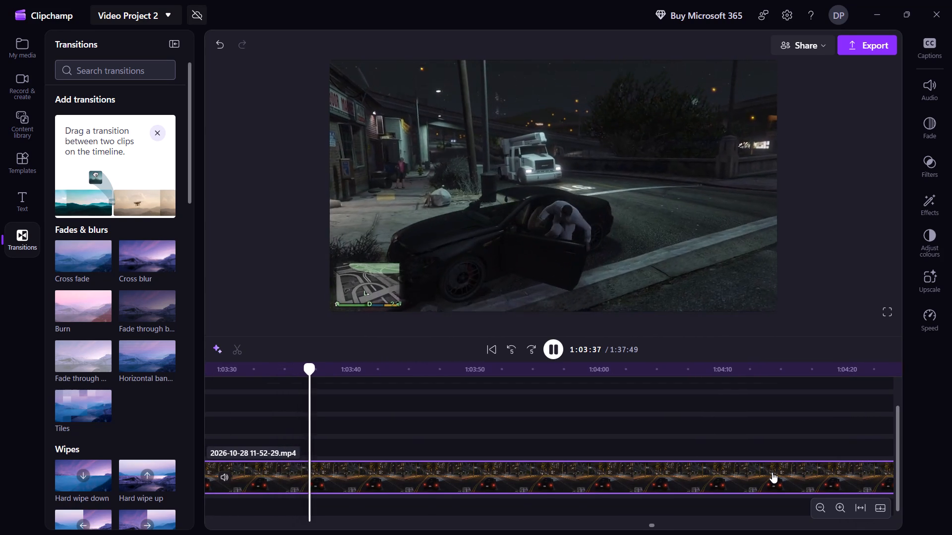
{"action": "key", "text": "shift+Left"}
{"action": "key", "text": "shift+Left"}
{"action": "key", "text": "shift+Left"}
{"action": "key", "text": "shift+Left"}
{"action": "key", "text": "shift+Left"}
{"action": "key", "text": "shift+Left"}
{"action": "key", "text": "shift+Left"}
{"action": "key", "text": "shift+Left"}
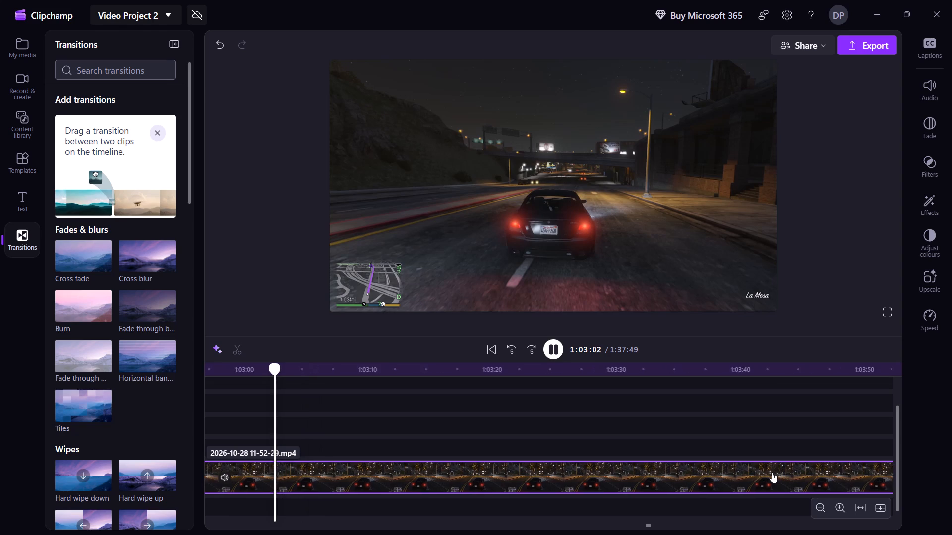
{"action": "key", "text": "shift+Left"}
{"action": "key", "text": "shift+Left"}
{"action": "key", "text": "shift+Left"}
{"action": "key", "text": "shift+Left"}
{"action": "key", "text": "shift+Left"}
{"action": "key", "text": "shift+Left"}
{"action": "key", "text": "shift+Left"}
{"action": "key", "text": "shift+Left"}
{"action": "key", "text": "shift+Left"}
{"action": "key", "text": "shift+Left"}
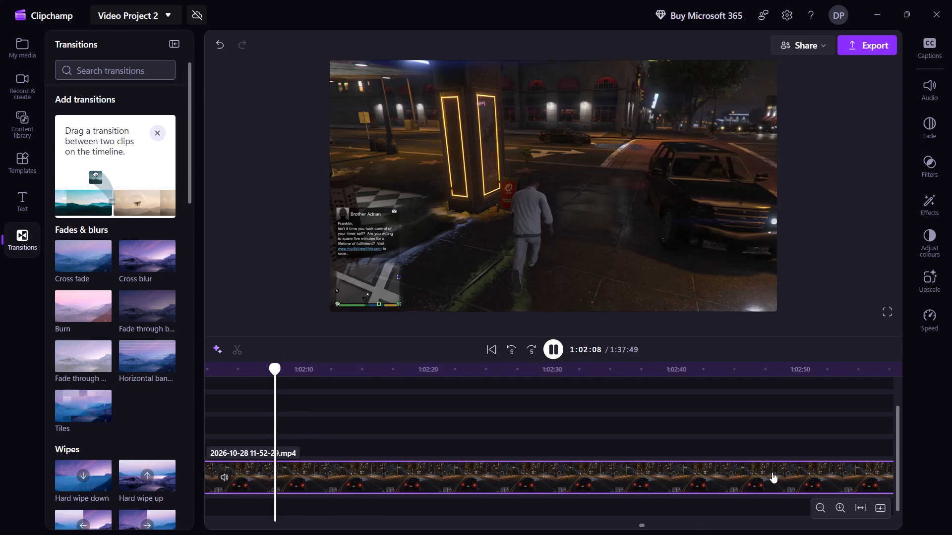
{"action": "key", "text": "shift+Left"}
{"action": "key", "text": "shift+Left"}
{"action": "key", "text": "shift+Left"}
{"action": "key", "text": "shift+Left"}
{"action": "key", "text": "shift+Left"}
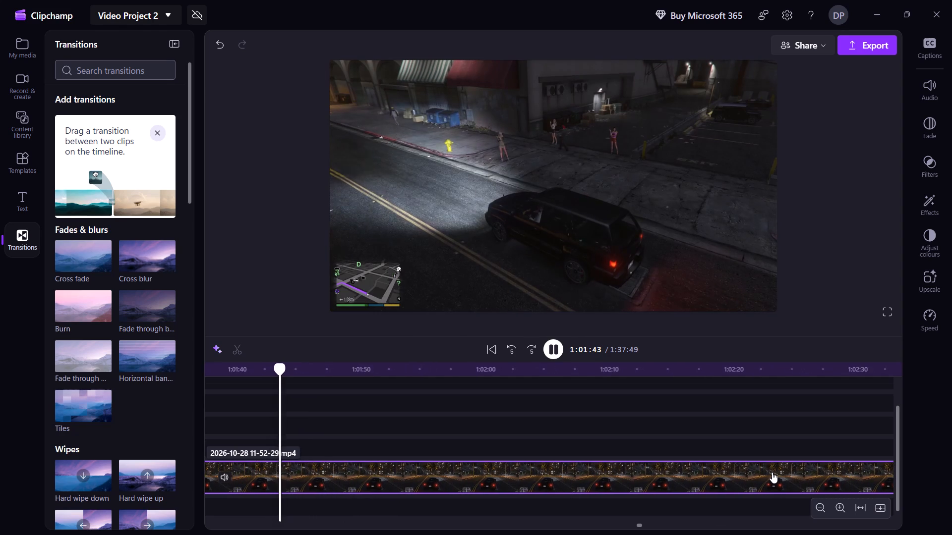
{"action": "key", "text": "shift+Left"}
{"action": "key", "text": "shift+Left"}
{"action": "key", "text": "shift+Left"}
{"action": "key", "text": "shift+Left"}
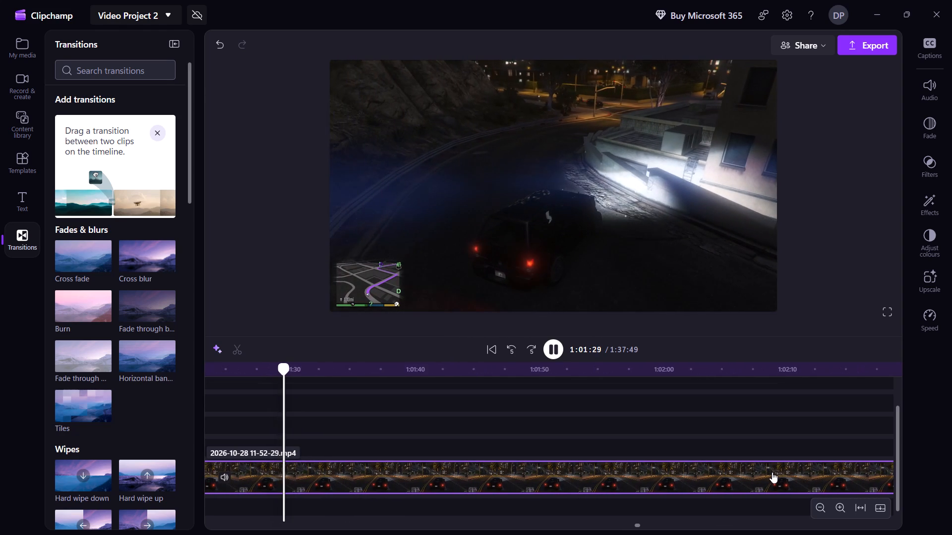
{"action": "key", "text": "shift+Left"}
{"action": "key", "text": "shift+Left"}
{"action": "key", "text": "shift+Left"}
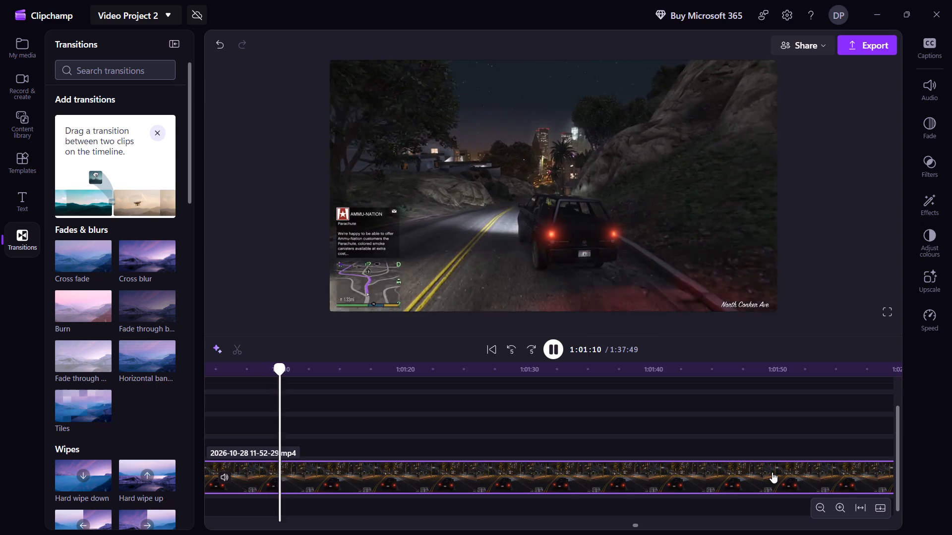
{"action": "key", "text": "shift+Left"}
{"action": "key", "text": "shift+Left"}
{"action": "key", "text": "shift+Left"}
{"action": "key", "text": "shift+Left"}
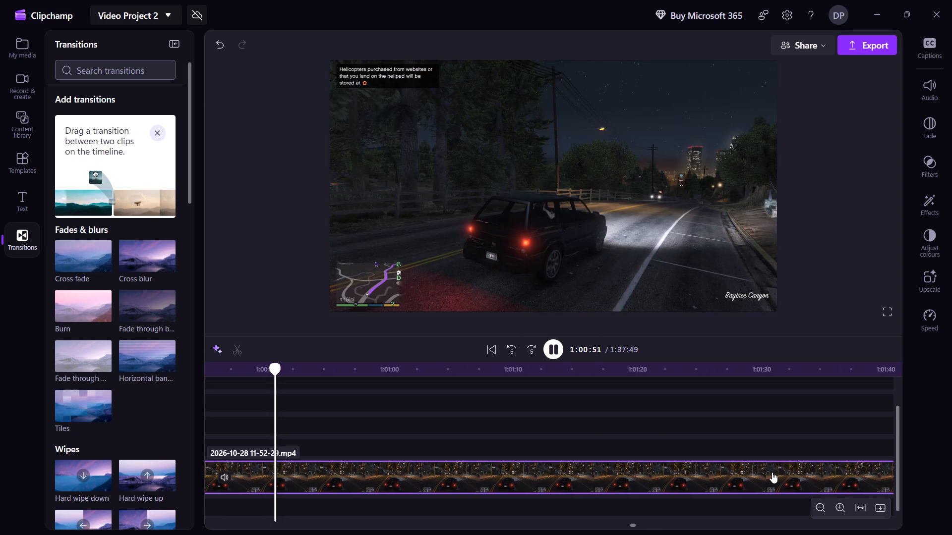
{"action": "key", "text": "shift+Left"}
{"action": "key", "text": "shift+Left"}
{"action": "key", "text": "shift+Left"}
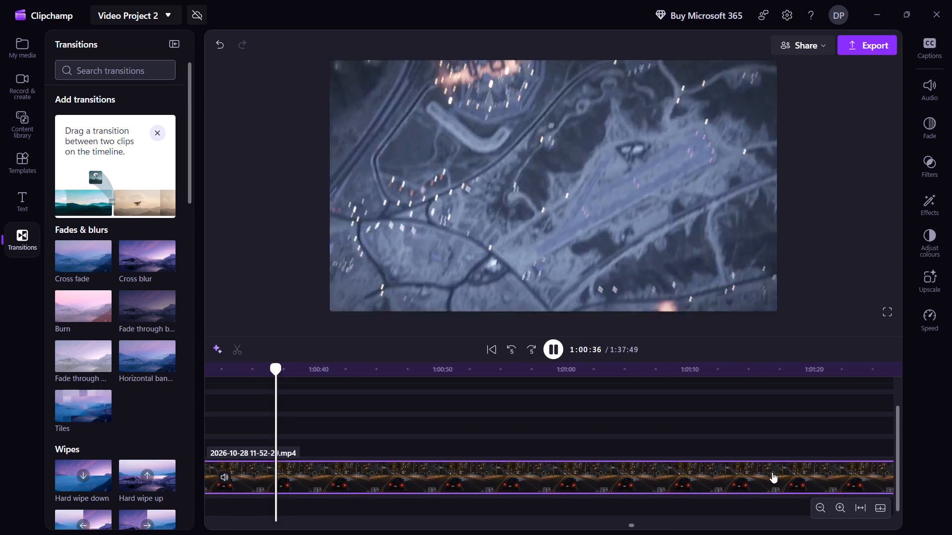
Review the night drive again from about 1:00:36 to 1:01:39 for a possible cut point.
{"action": "key", "text": "shift+Right"}
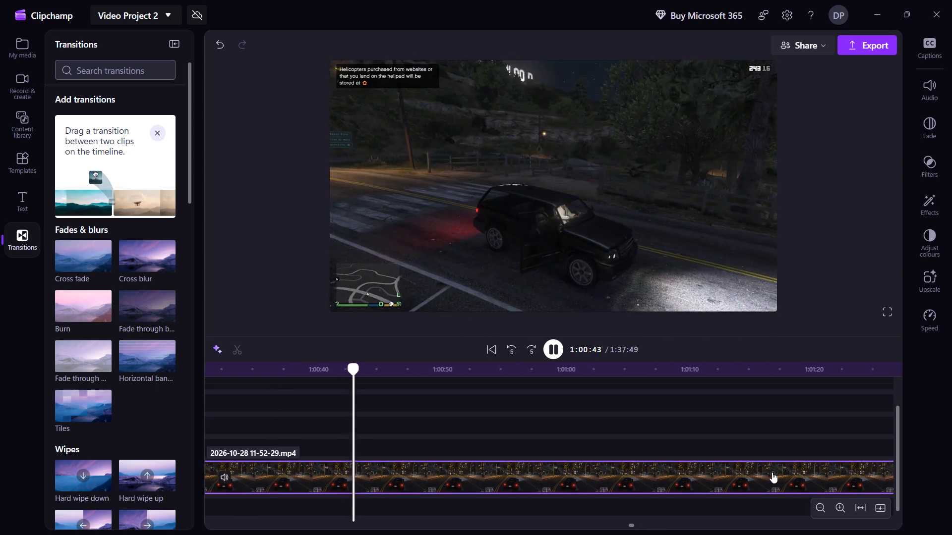
{"action": "key", "text": "shift+Right"}
{"action": "key", "text": "shift+Right"}
{"action": "key", "text": "shift+Right"}
{"action": "key", "text": "shift+Right"}
{"action": "key", "text": "shift+Right"}
{"action": "key", "text": "shift+Right"}
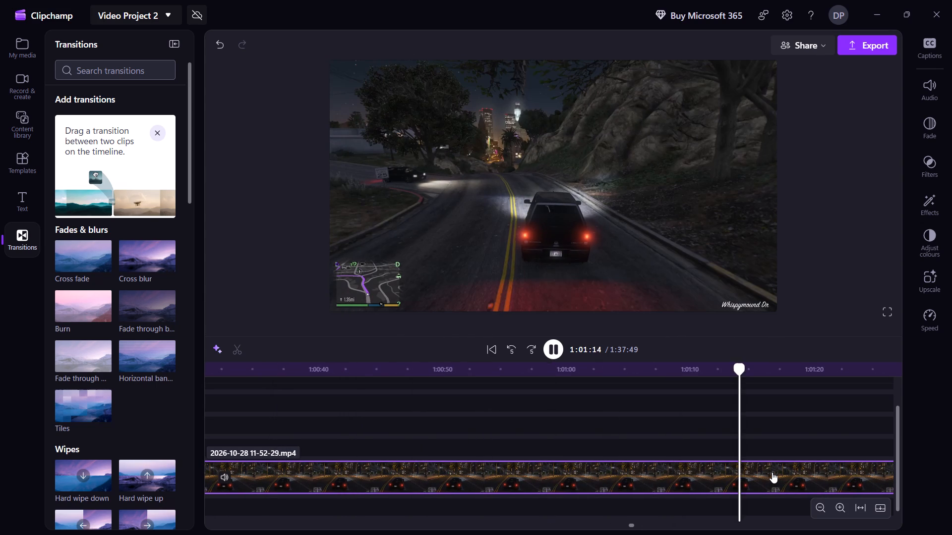
{"action": "key", "text": "shift+Right"}
{"action": "key", "text": "shift+Right"}
{"action": "key", "text": "shift+Right"}
{"action": "key", "text": "shift+Right"}
{"action": "key", "text": "shift+Right"}
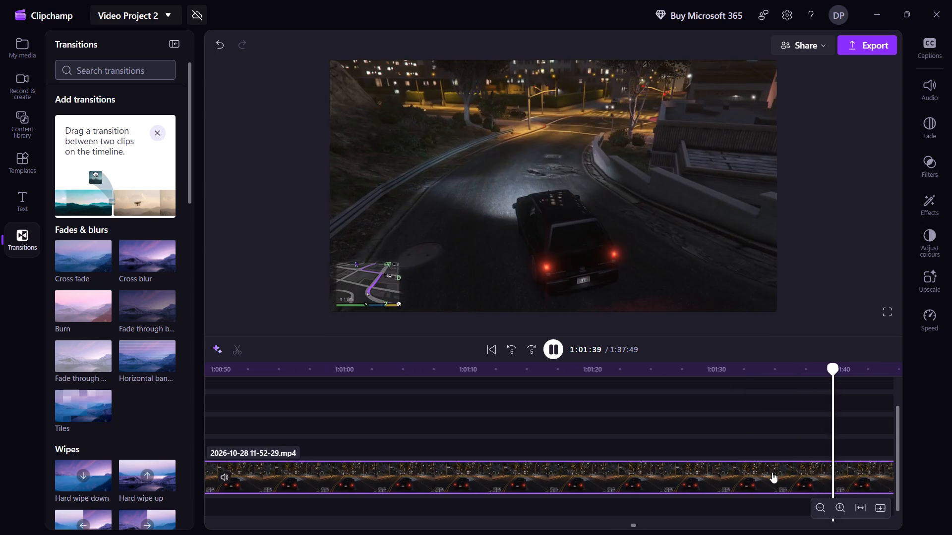
Go back to about 59:30 and recheck the footage through the joins and cutscene up to about 1:00:18.
{"action": "key", "text": "shift+Left"}
{"action": "key", "text": "shift+Left"}
{"action": "key", "text": "shift+Left"}
{"action": "key", "text": "shift+Left"}
{"action": "key", "text": "shift+Left"}
{"action": "key", "text": "shift+Left"}
{"action": "key", "text": "shift+Left"}
{"action": "key", "text": "shift+Left"}
{"action": "key", "text": "shift+Left"}
{"action": "key", "text": "shift+Left"}
{"action": "key", "text": "shift+Left"}
{"action": "key", "text": "shift+Left"}
{"action": "key", "text": "shift+Left"}
{"action": "key", "text": "shift+Left"}
{"action": "key", "text": "shift+Left"}
{"action": "key", "text": "shift+Left"}
{"action": "key", "text": "shift+Left"}
{"action": "key", "text": "shift+Left"}
{"action": "key", "text": "shift+Left"}
{"action": "key", "text": "shift+Left"}
{"action": "key", "text": "shift+Left"}
{"action": "key", "text": "shift+Left"}
{"action": "key", "text": "shift+Left"}
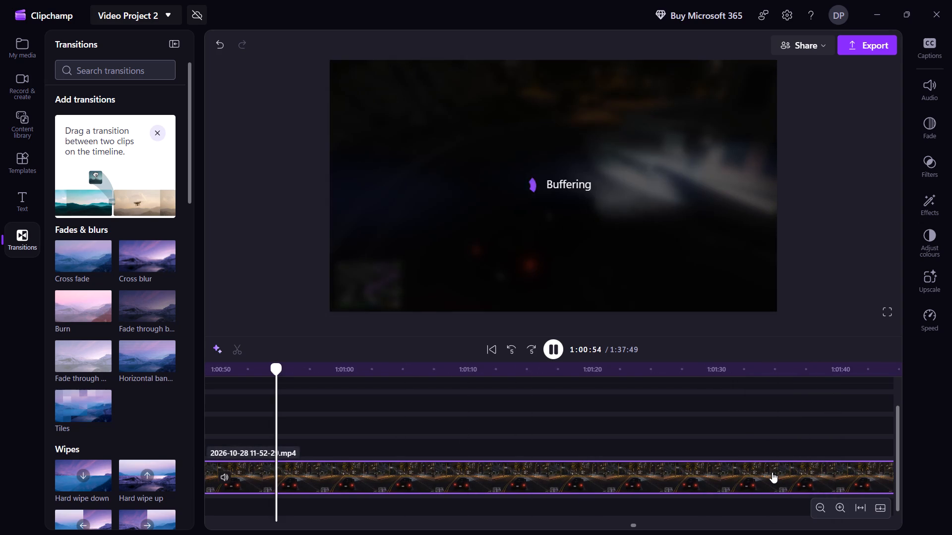
{"action": "key", "text": "shift+Right"}
{"action": "key", "text": "shift+Right"}
{"action": "key", "text": "shift+Right"}
{"action": "key", "text": "shift+Right"}
{"action": "key", "text": "shift+Right"}
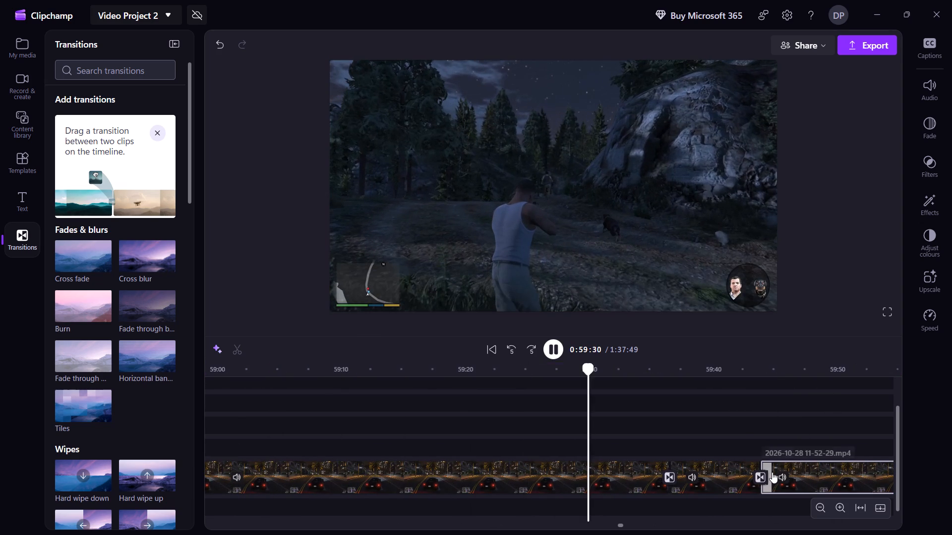
{"action": "key", "text": "shift+Right"}
{"action": "key", "text": "shift+Right"}
{"action": "key", "text": "shift+Right"}
{"action": "key", "text": "shift+Right"}
{"action": "key", "text": "shift+Right"}
{"action": "key", "text": "shift+Right"}
{"action": "key", "text": "shift+Right"}
{"action": "key", "text": "shift+Right"}
{"action": "key", "text": "shift+Right"}
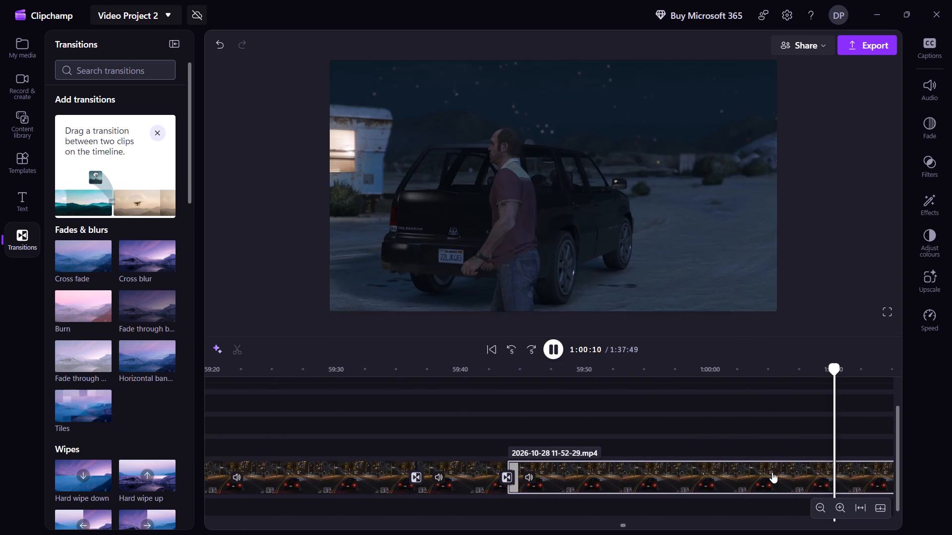
{"action": "key", "text": "shift+Right"}
{"action": "key", "text": "shift+Left"}
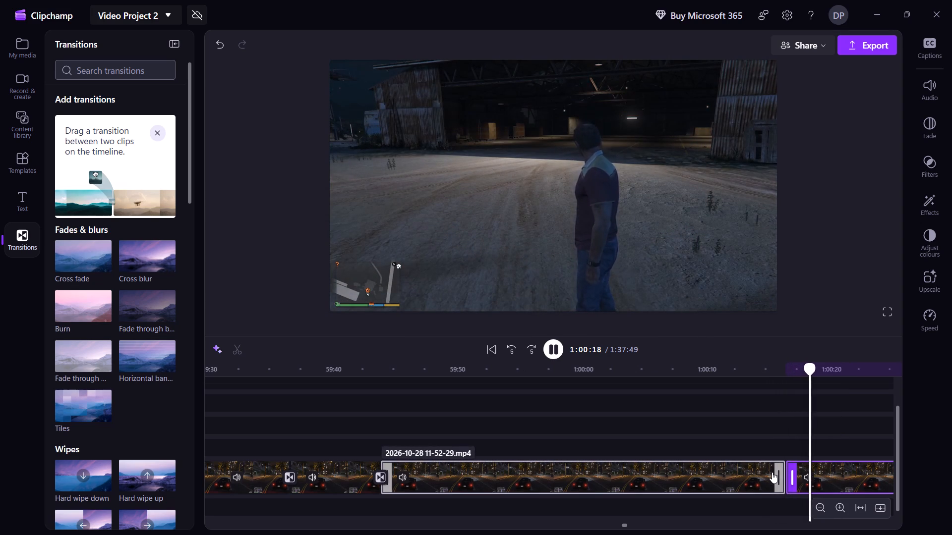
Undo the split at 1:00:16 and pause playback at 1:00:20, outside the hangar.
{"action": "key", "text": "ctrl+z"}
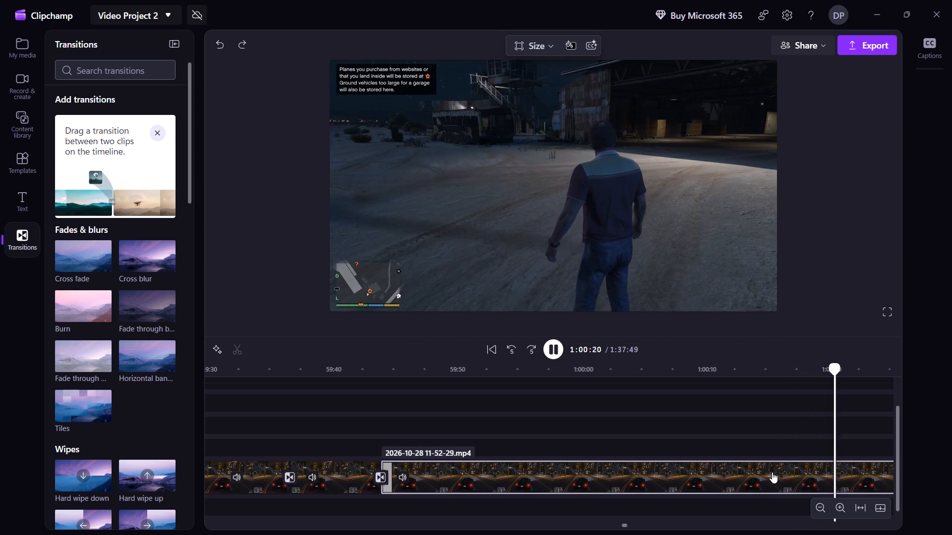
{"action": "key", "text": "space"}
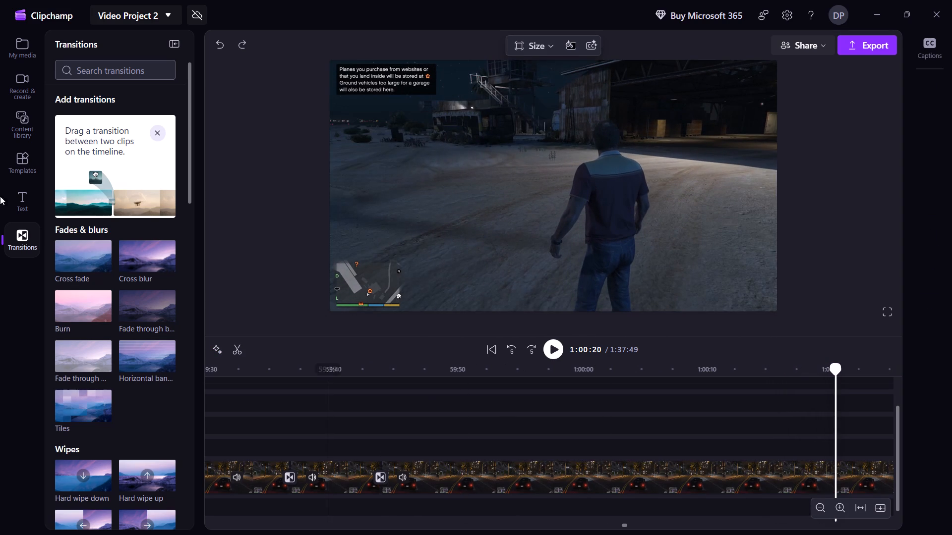
Add the 0:42 WhatsApp audio clip on the audio track beneath the gameplay footage, starting at about 1:00:20.
{"action": "left_click", "coordinate": [22, 47]}
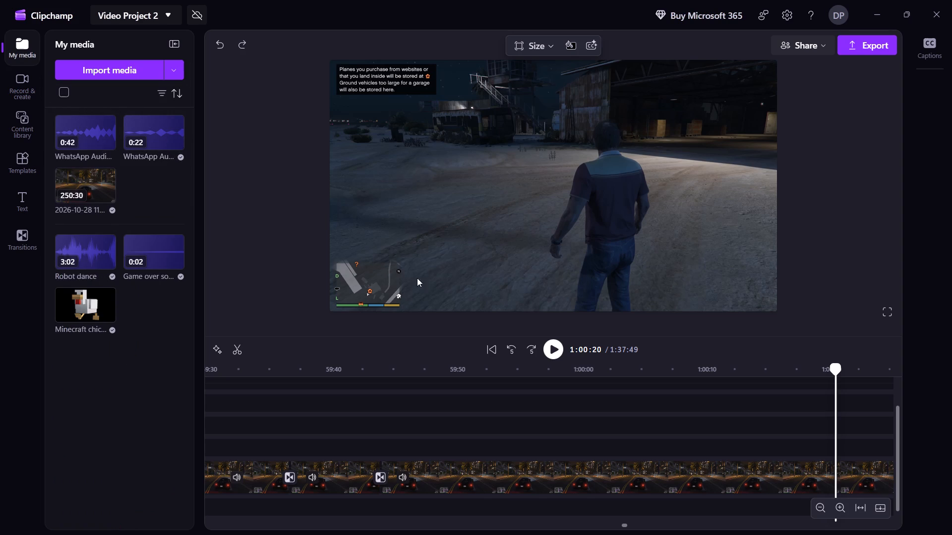
{"action": "scroll", "coordinate": [625, 421], "scroll_direction": "down", "scroll_amount": 5, "text": "shift"}
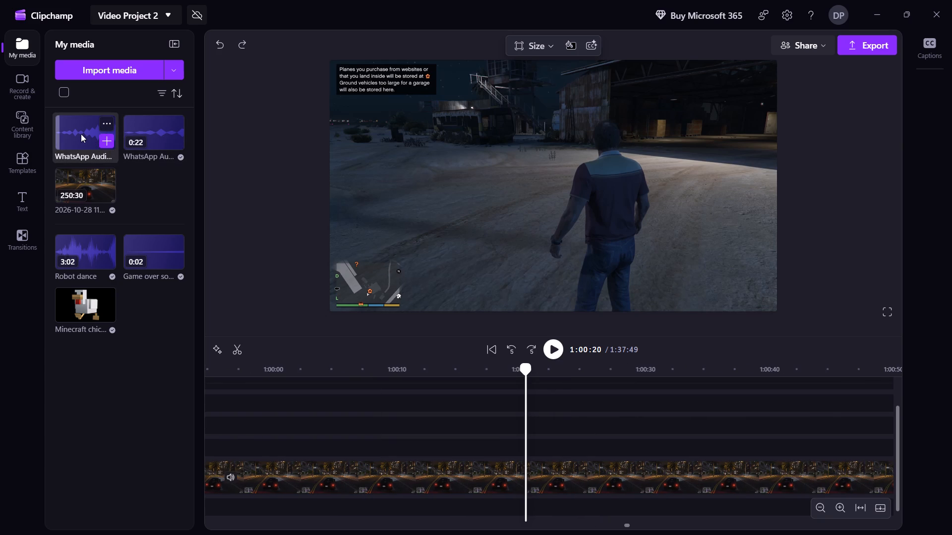
{"action": "left_click_drag", "start_coordinate": [81, 134], "coordinate": [437, 472]}
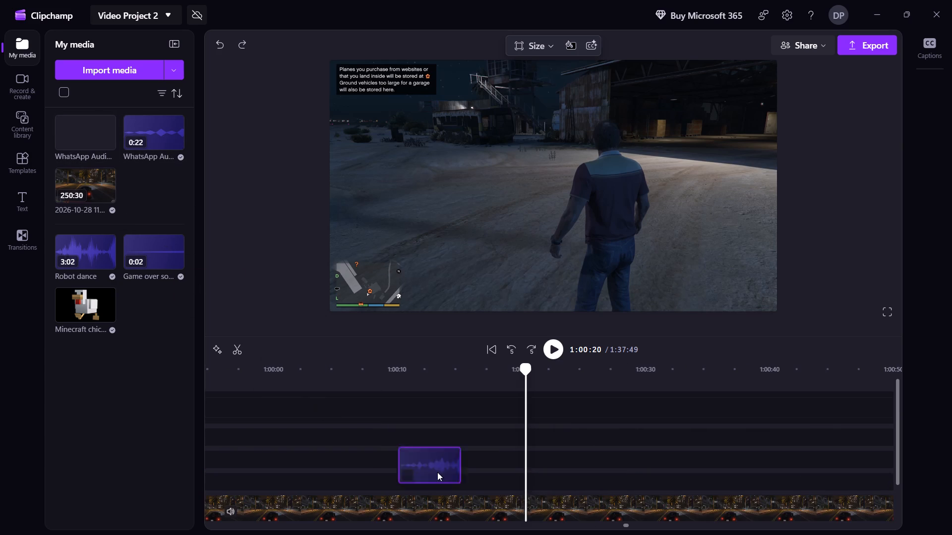
{"action": "left_click_drag", "start_coordinate": [437, 472], "coordinate": [559, 495]}
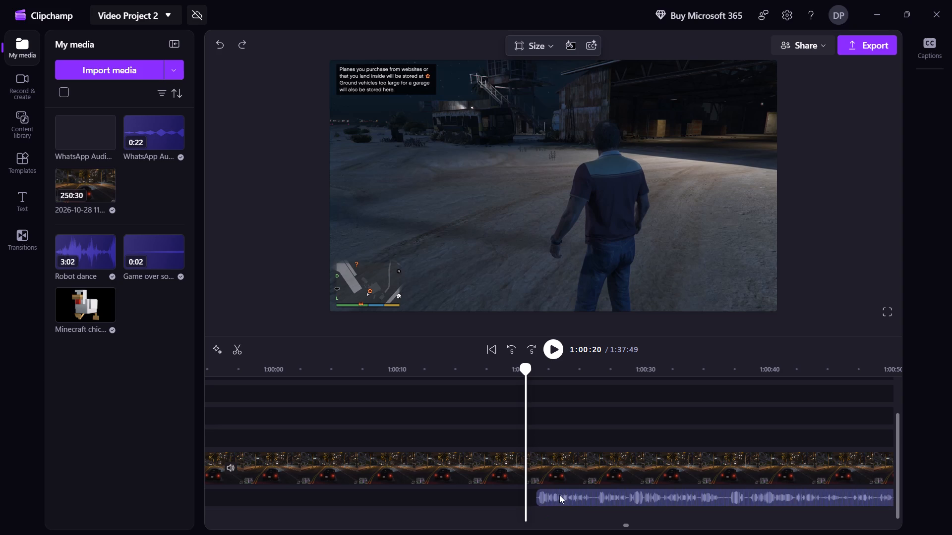
{"action": "left_click_drag", "start_coordinate": [559, 495], "coordinate": [553, 494]}
Play the added audio clip with the footage until about 1:00:50 and raise the clip's volume to 200%.
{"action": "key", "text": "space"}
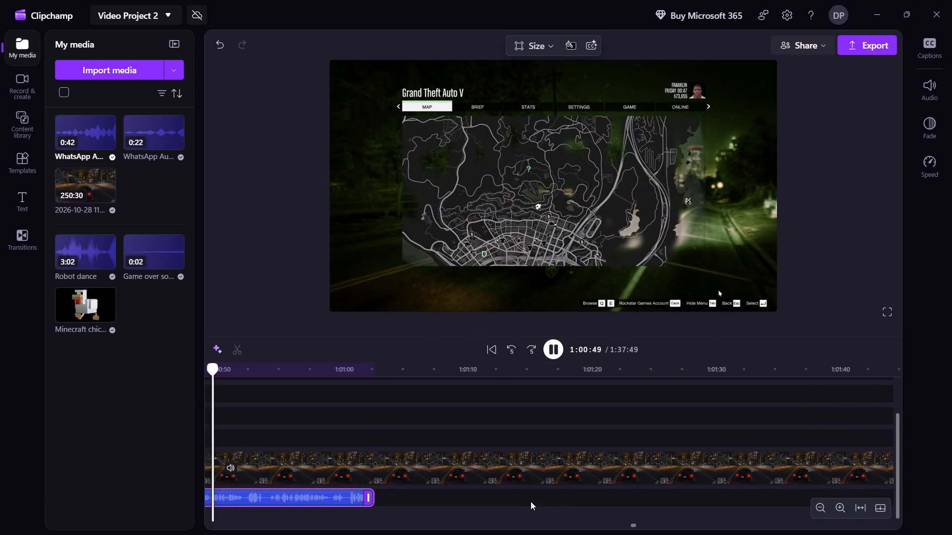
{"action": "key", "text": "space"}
{"action": "left_click", "coordinate": [941, 87]}
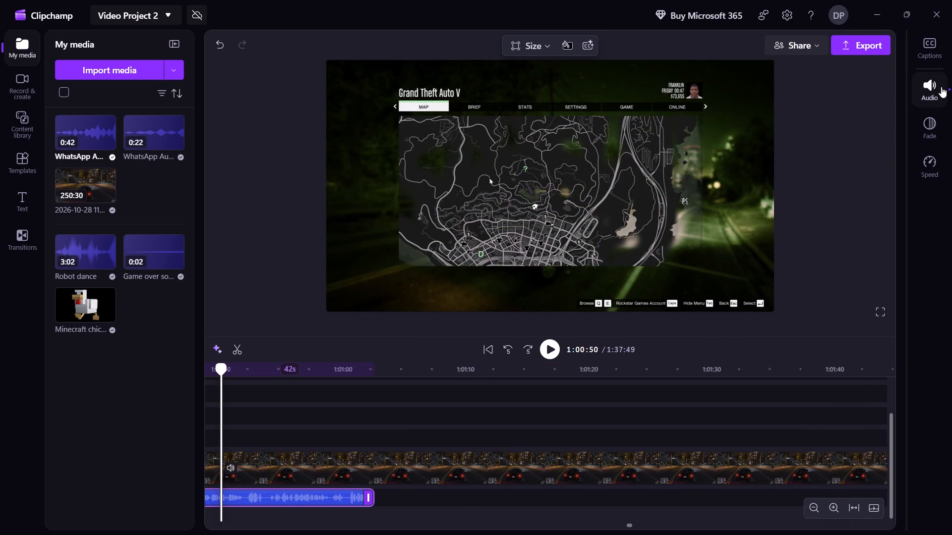
{"action": "left_click_drag", "start_coordinate": [883, 103], "coordinate": [907, 106]}
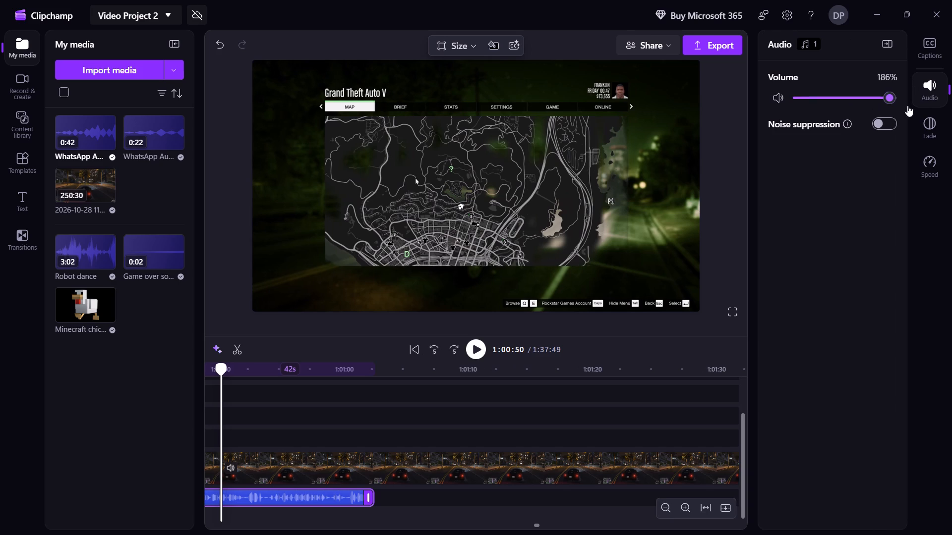
{"action": "left_click_drag", "start_coordinate": [907, 106], "coordinate": [928, 105]}
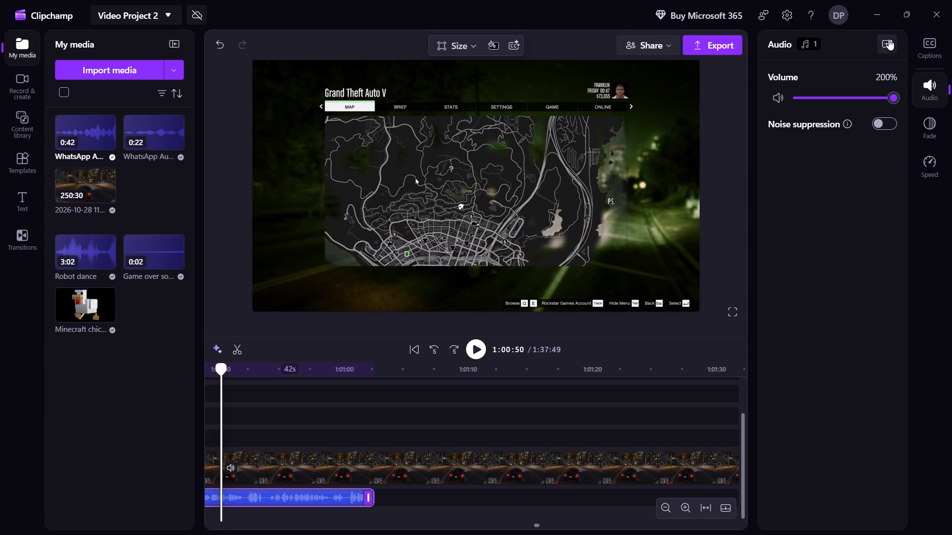
{"action": "left_click", "coordinate": [893, 39]}
Split the gameplay clip at 1:01:02, where the voice recording ends, and delete all the footage after it.
{"action": "key", "text": "space"}
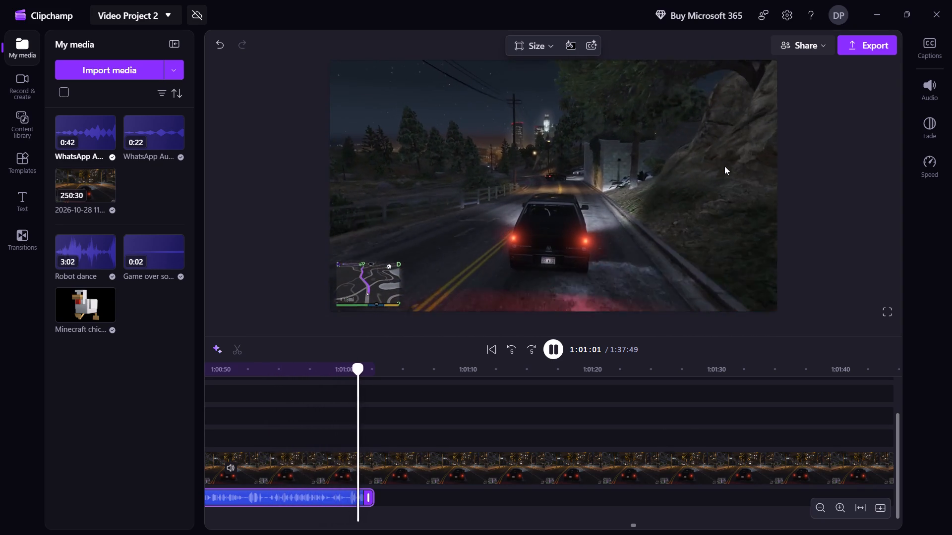
{"action": "key", "text": "space"}
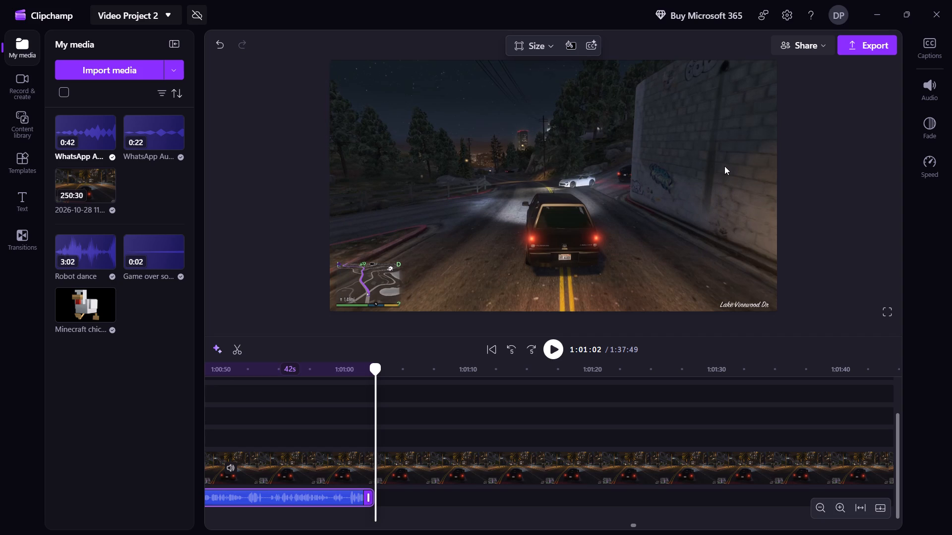
{"action": "key", "text": "s"}
{"action": "left_click", "coordinate": [430, 480]}
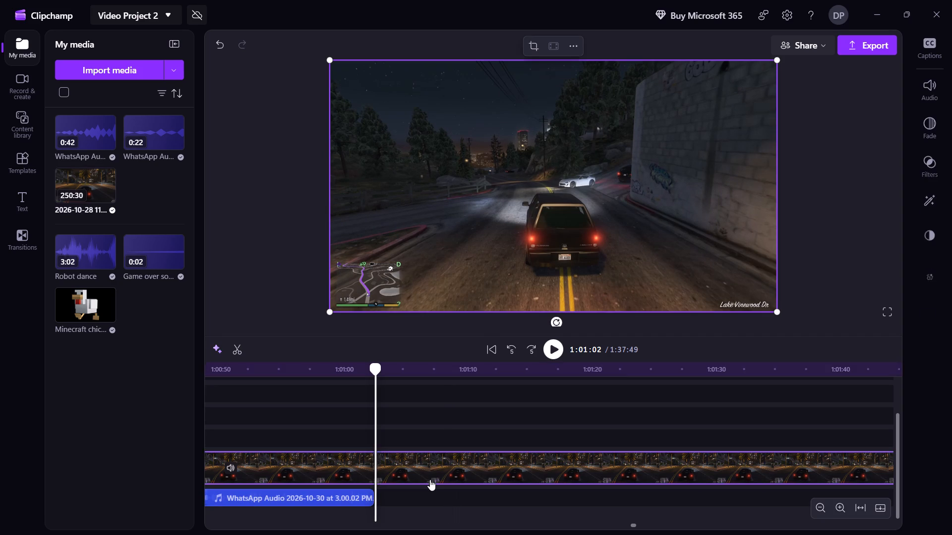
{"action": "key", "text": "s"}
{"action": "left_click", "coordinate": [414, 460]}
{"action": "right_click", "coordinate": [414, 460]}
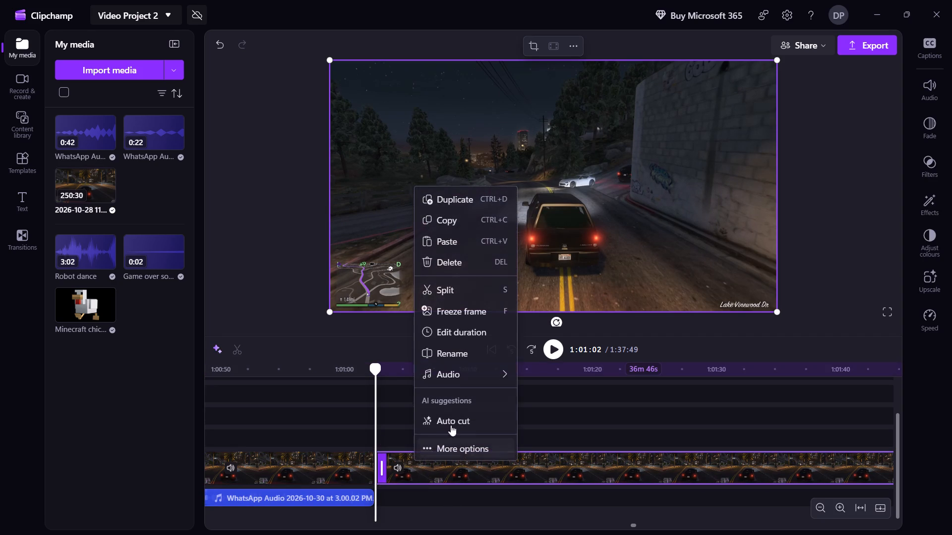
{"action": "left_click", "coordinate": [474, 260]}
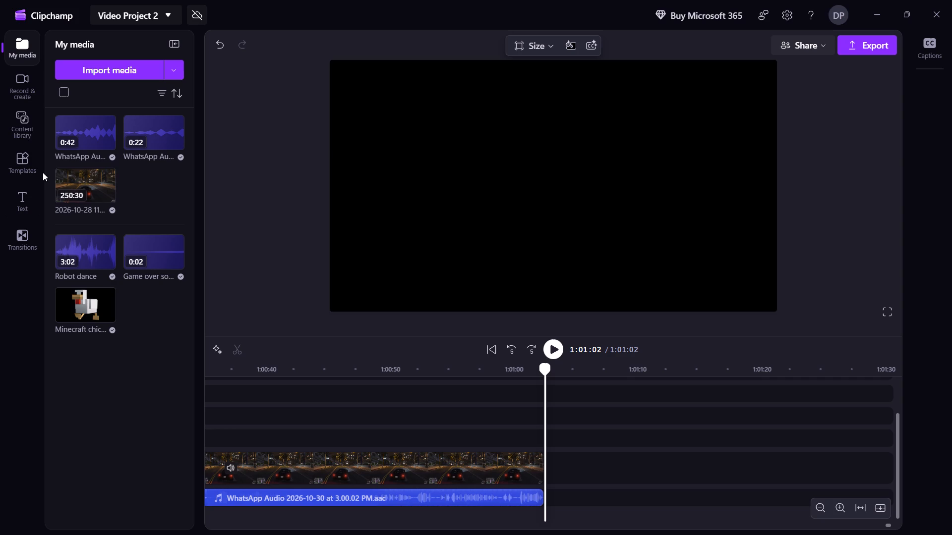
Add the colourful Minecraft SUBSCRIBE template, found among the templates similar to the Gaming "Colourful Minecraft YouTube intro", to the timeline's end.
{"action": "left_click", "coordinate": [23, 154]}
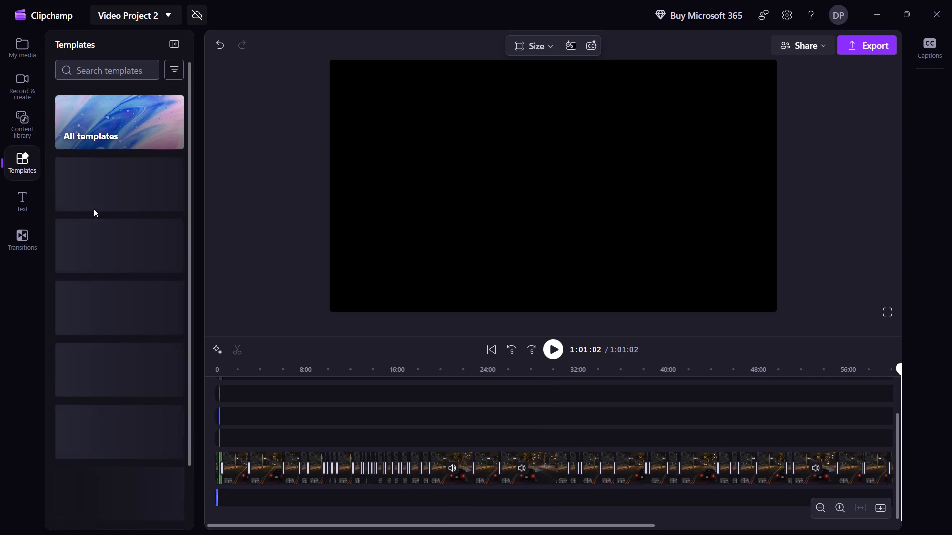
{"action": "left_click", "coordinate": [122, 349]}
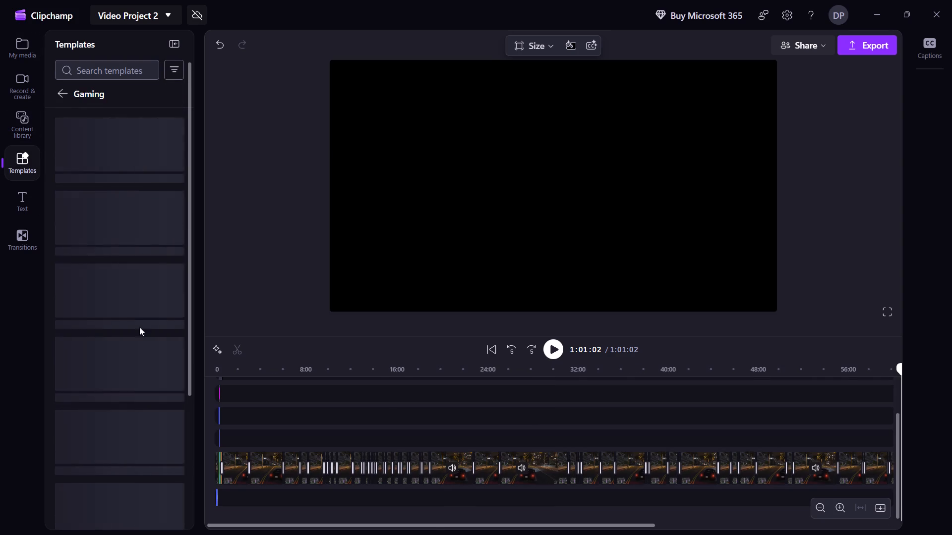
{"action": "scroll", "coordinate": [135, 295], "scroll_direction": "down", "scroll_amount": 18}
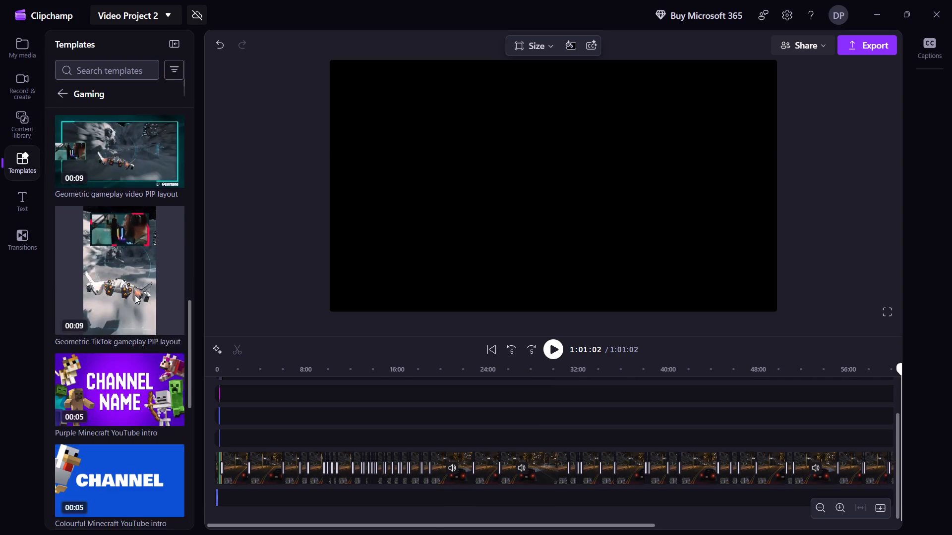
{"action": "scroll", "coordinate": [135, 295], "scroll_direction": "down", "scroll_amount": 3}
{"action": "scroll", "coordinate": [135, 290], "scroll_direction": "up", "scroll_amount": 3}
{"action": "left_click", "coordinate": [164, 390]}
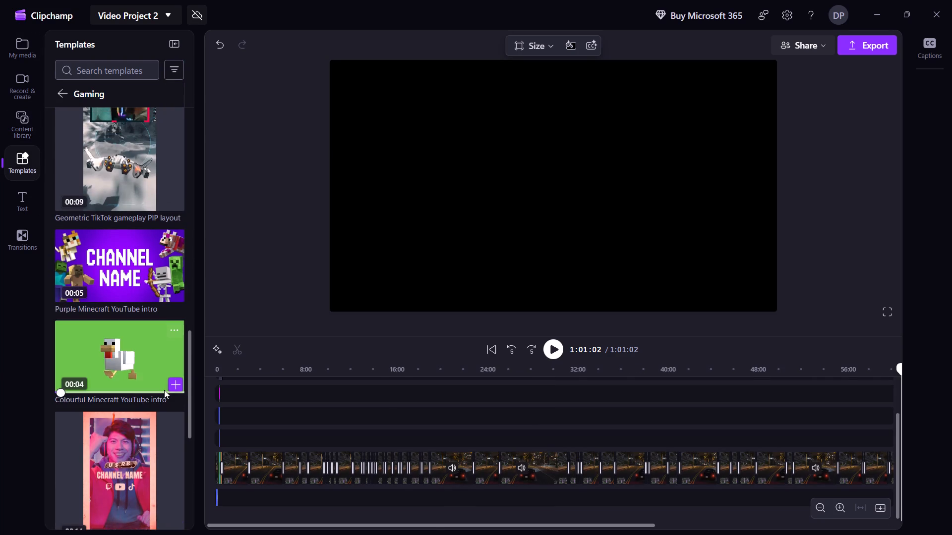
{"action": "left_click", "coordinate": [148, 369]}
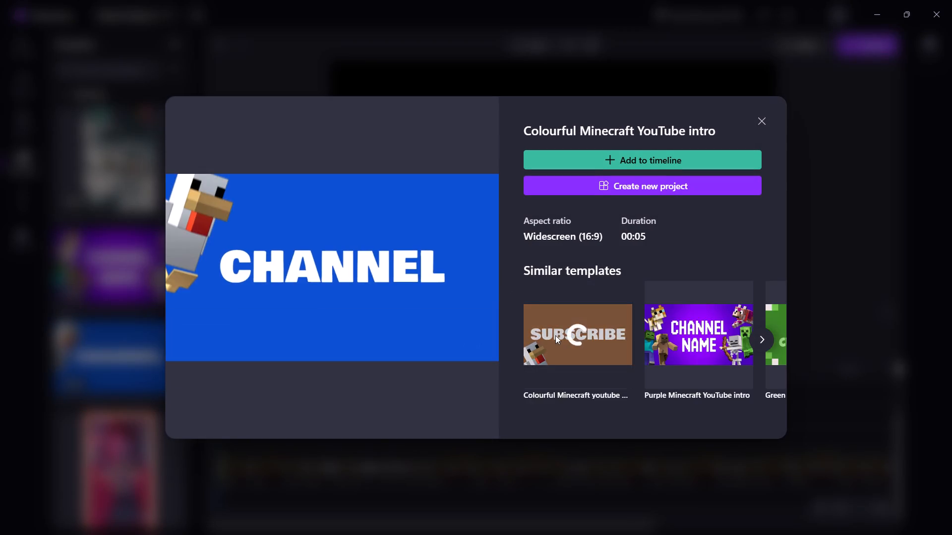
{"action": "left_click", "coordinate": [555, 335]}
{"action": "left_click", "coordinate": [632, 162]}
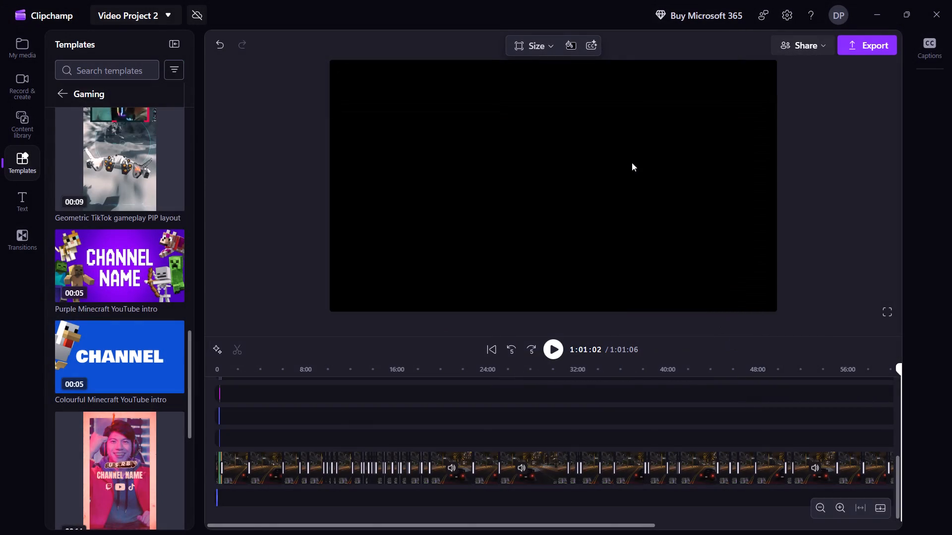
Play the closing part of the video from 1:00:00 to review the new ending.
{"action": "key", "text": "ctrl+Right"}
{"action": "key", "text": "Left"}
{"action": "key", "text": "Left"}
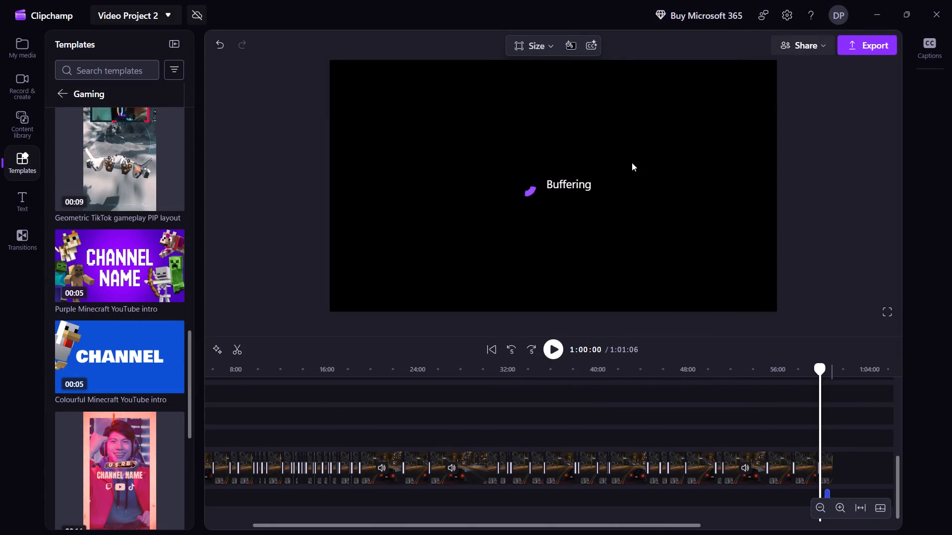
{"action": "key", "text": "space"}
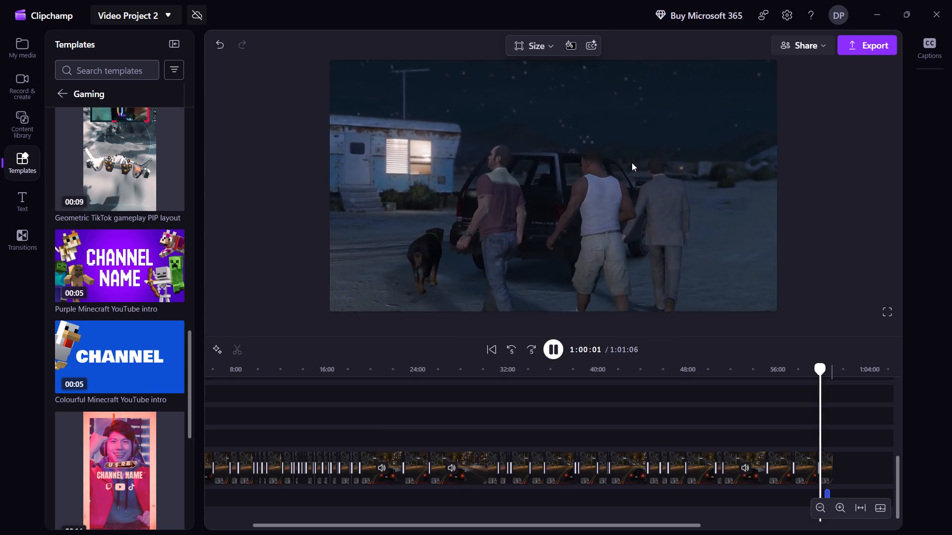
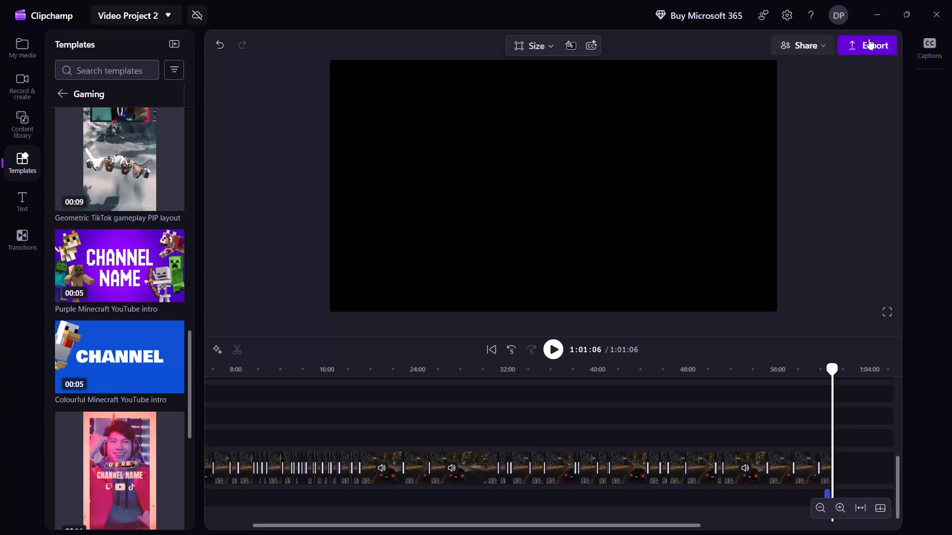
Export the video as the MP4 file Video Project 2 in 1080p high quality, leaving its visual gaps unfixed.
{"action": "left_click", "coordinate": [869, 39]}
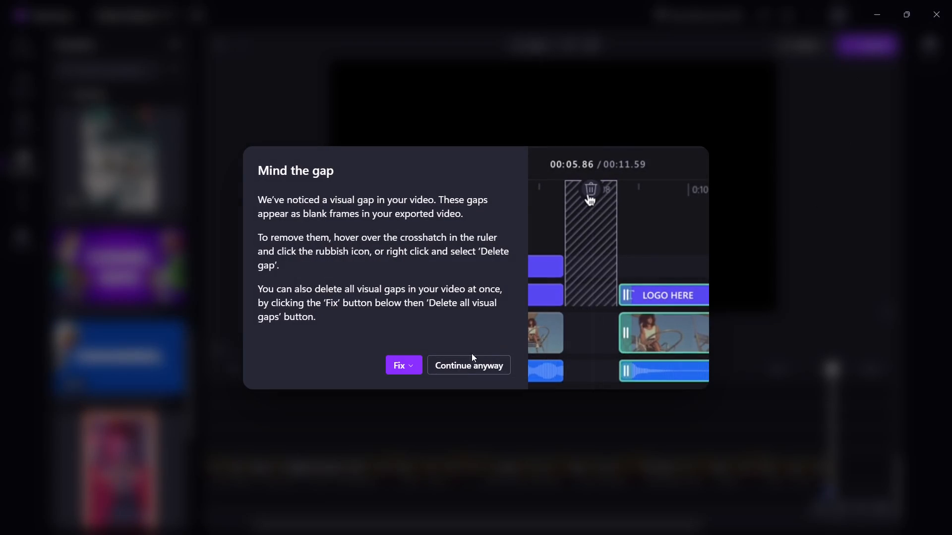
{"action": "left_click", "coordinate": [459, 365]}
{"action": "left_click", "coordinate": [610, 354]}
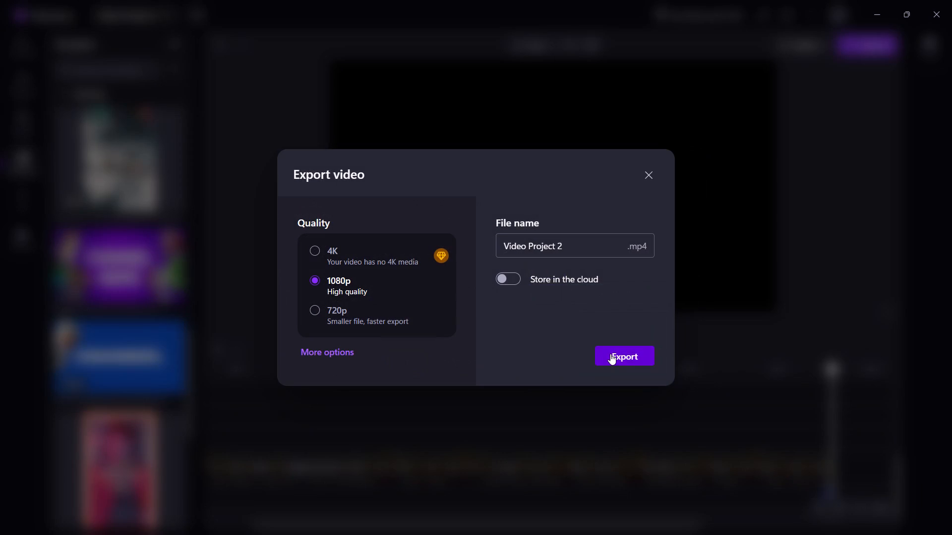
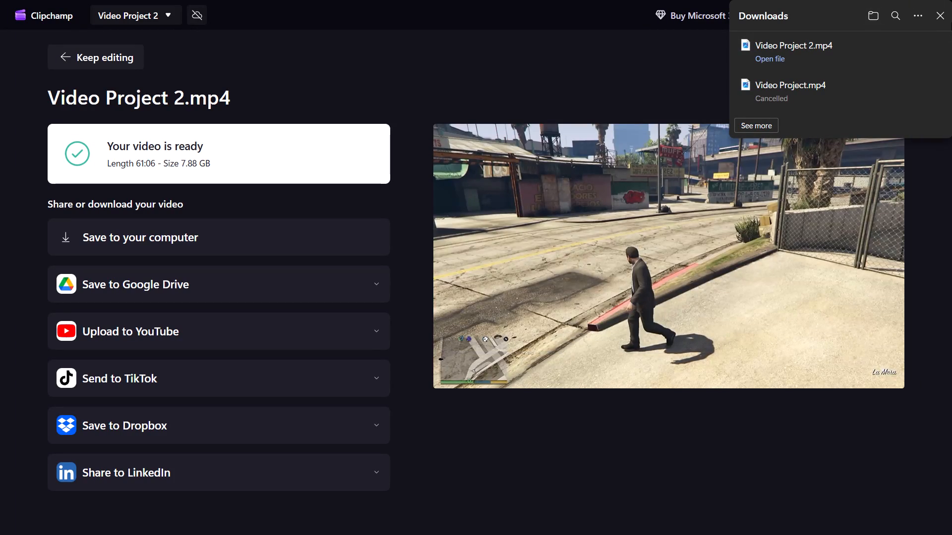
Dismiss the Downloads list covering the finished Video Project 2 export page.
{"action": "left_click", "coordinate": [932, 16]}
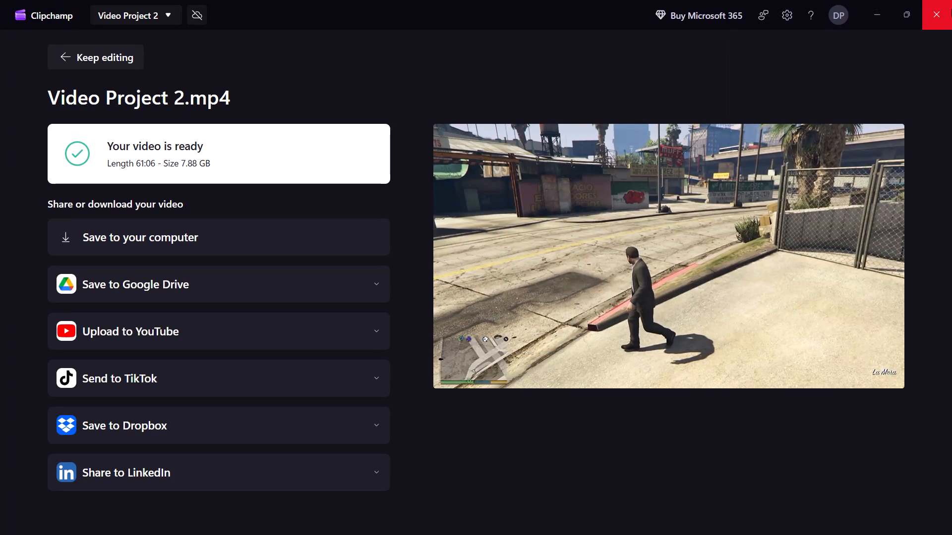